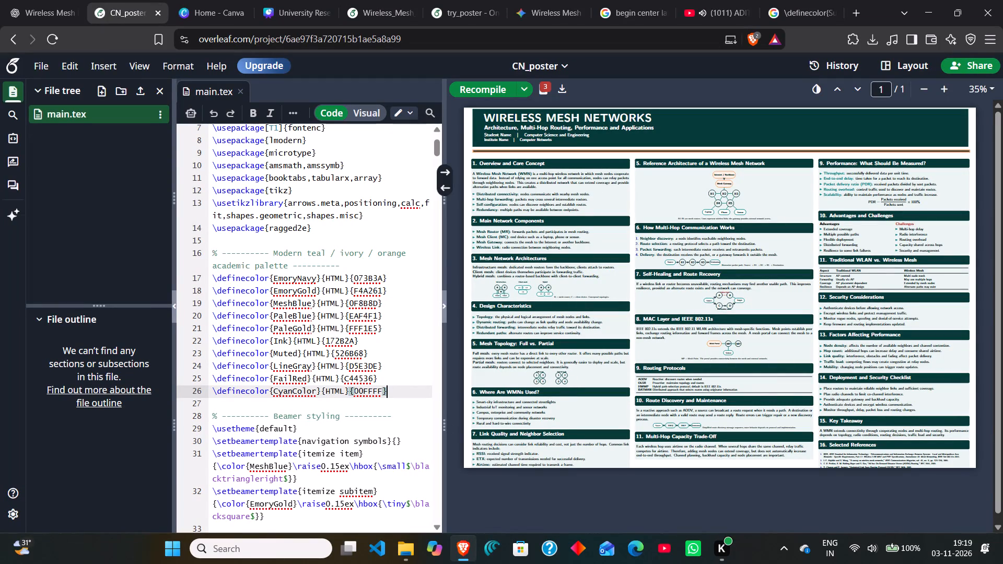
Inspect the Wireless Mesh Networks poster preview up close, and save and recompile main.tex.
left_click(628, 316)
scroll(628, 316, "up", 4)
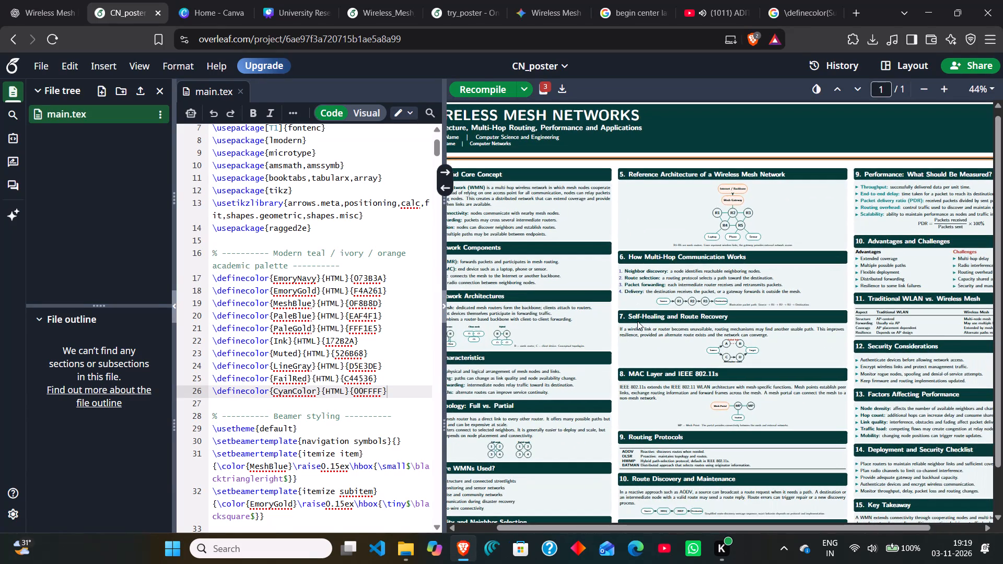
key("ctrl+s")
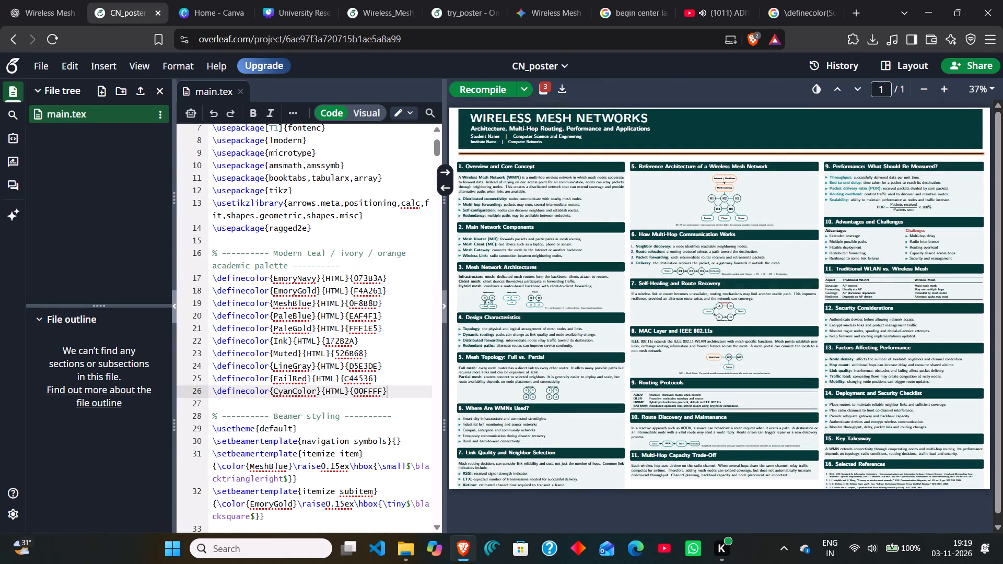
Place the text cursor at the end of the \usetheme{default} line in the Beamer styling section.
left_click(362, 433)
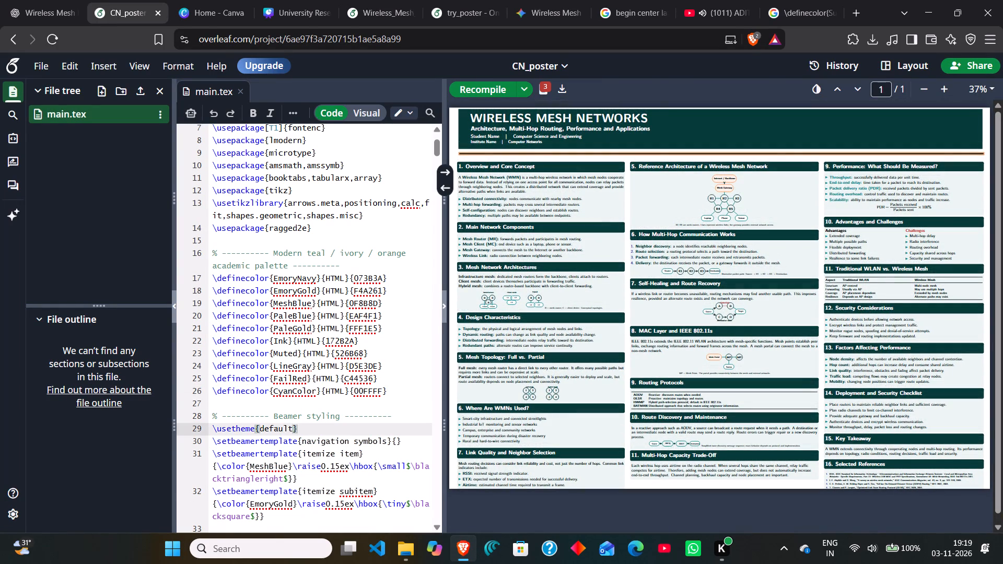
Undo the last change to the colour definition on line 26 of the CN_poster source.
key("ctrl+z")
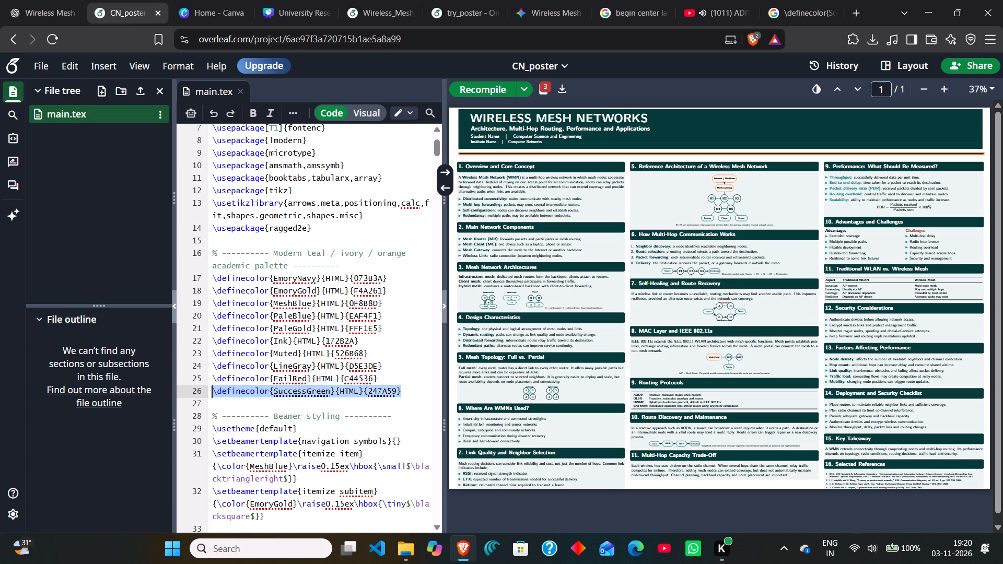
left_click(406, 378)
Examine the CN_poster source's packages, colour definitions, Beamer styling, block templates, typography and TikZ styles.
scroll(406, 378, "up", 5)
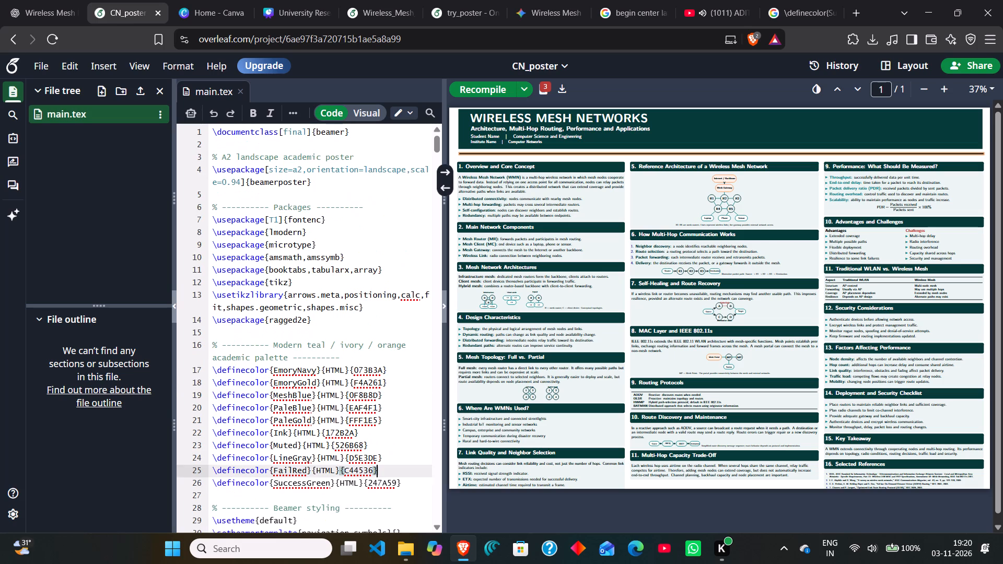
scroll(406, 378, "down", 3)
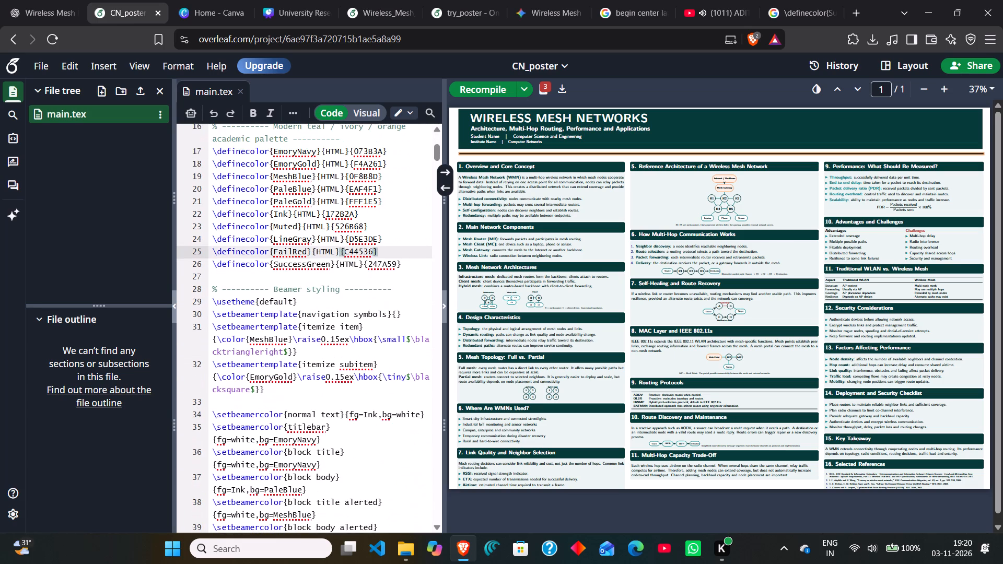
scroll(406, 378, "down", 1)
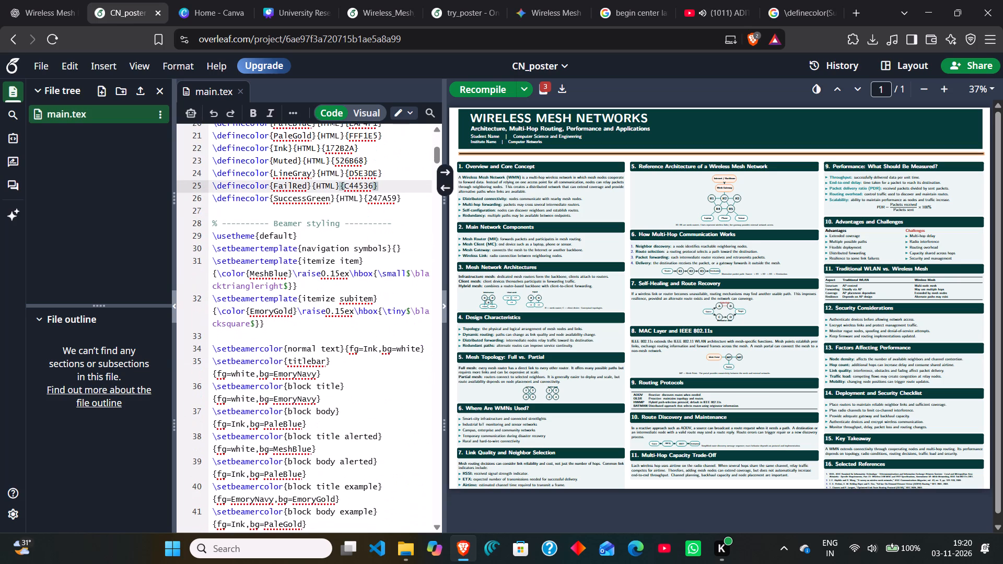
scroll(406, 378, "down", 2)
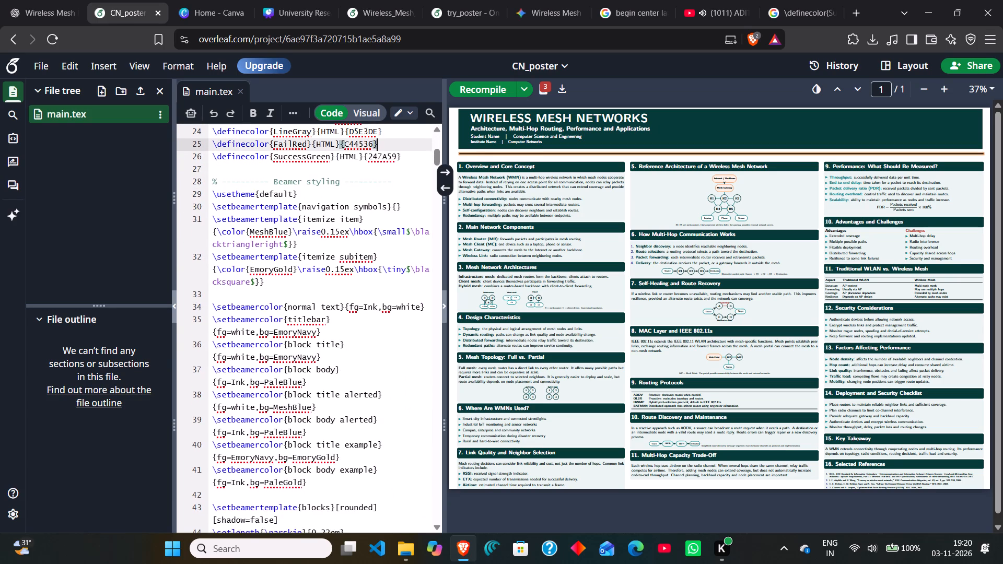
scroll(406, 378, "down", 2)
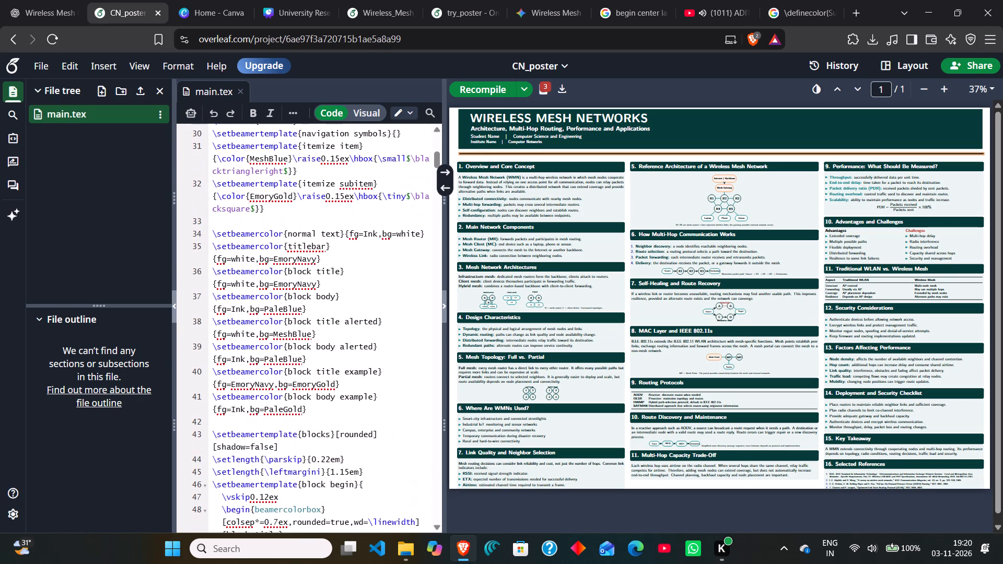
scroll(406, 378, "down", 1)
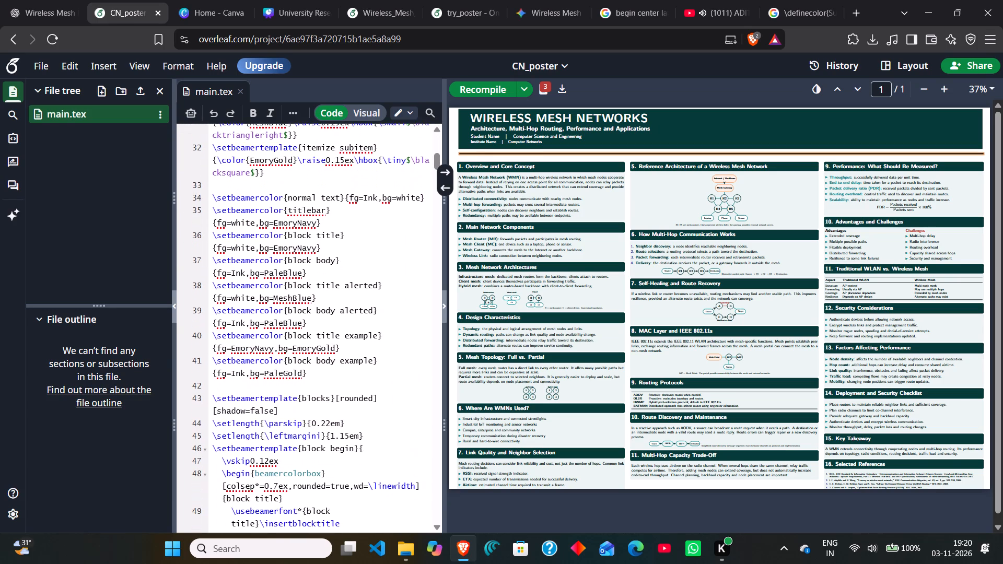
scroll(406, 378, "down", 1)
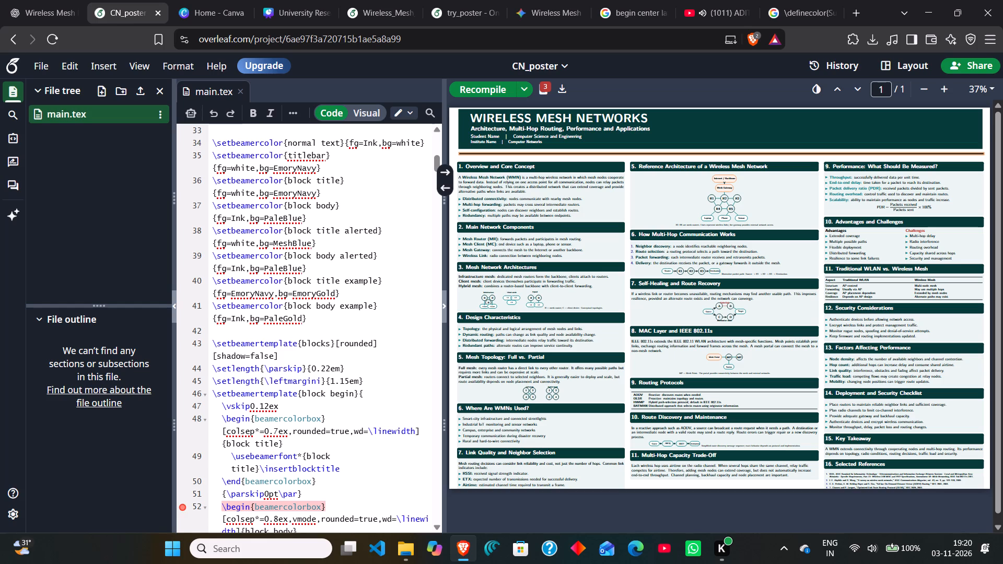
scroll(406, 378, "down", 1)
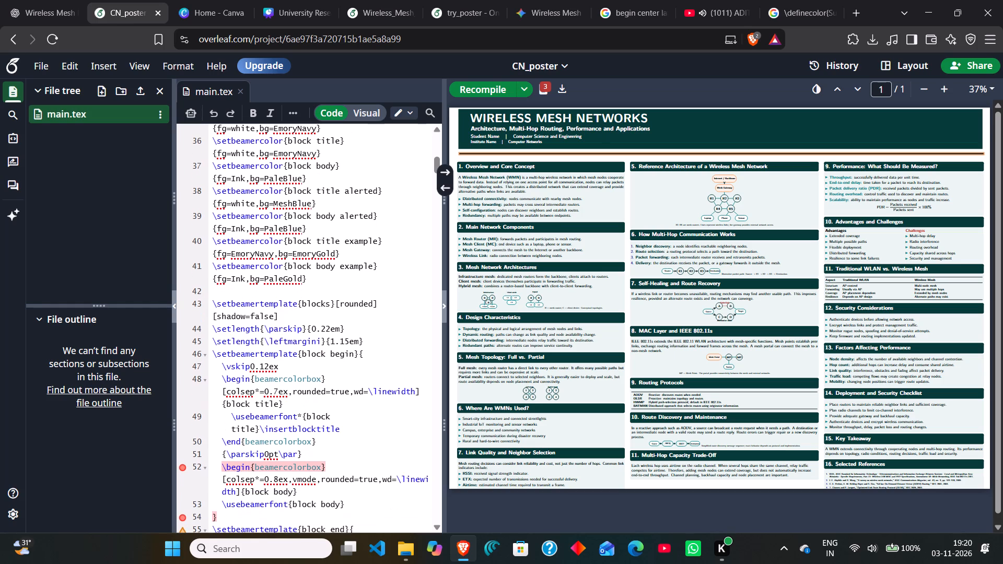
scroll(406, 378, "down", 1)
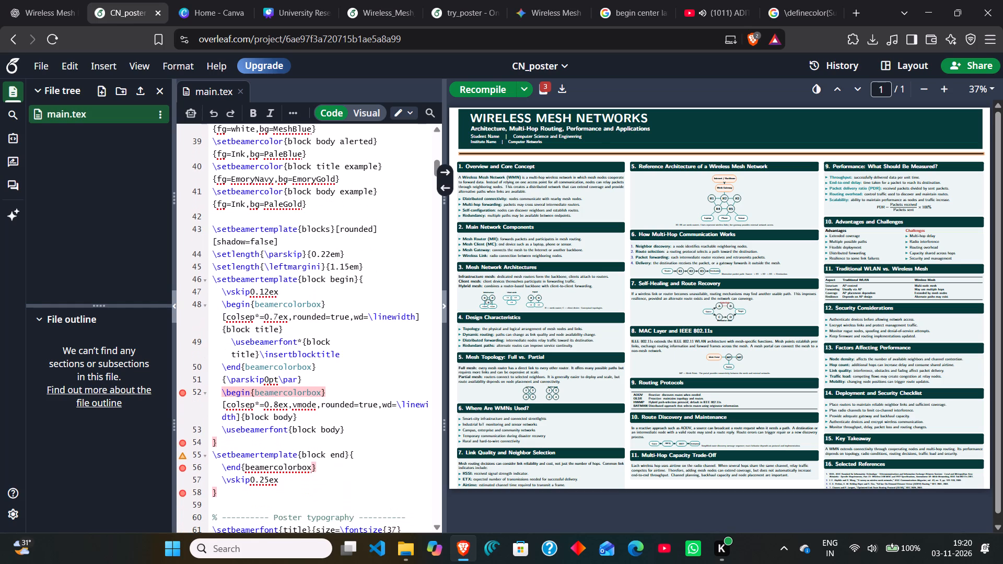
scroll(406, 378, "down", 2)
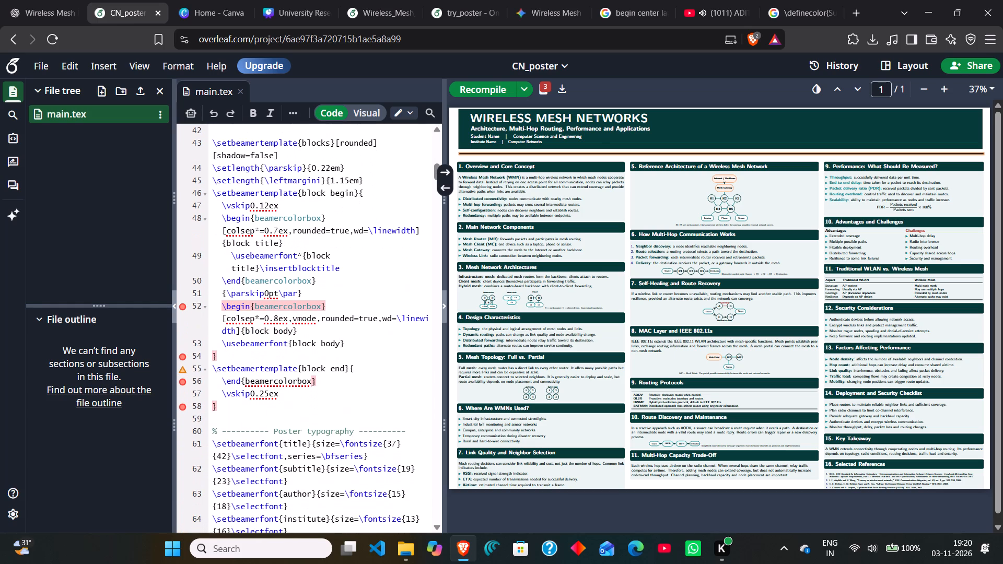
scroll(406, 378, "down", 4)
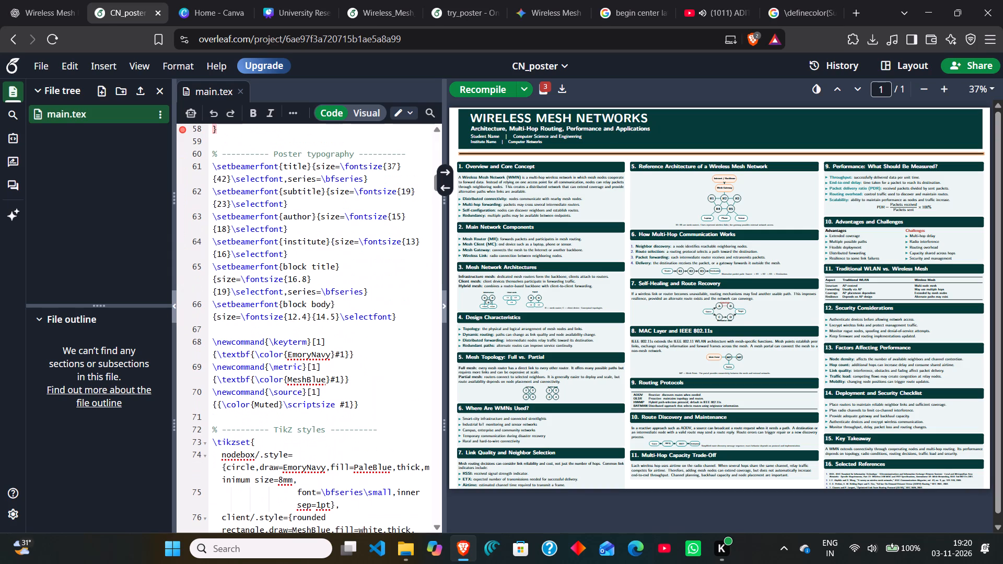
scroll(406, 378, "down", 4)
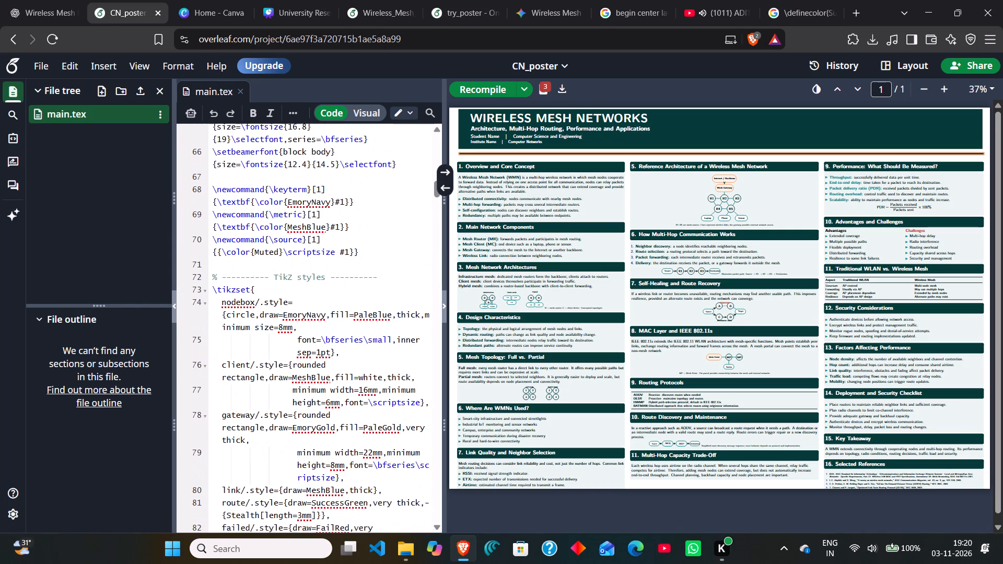
scroll(406, 378, "down", 1)
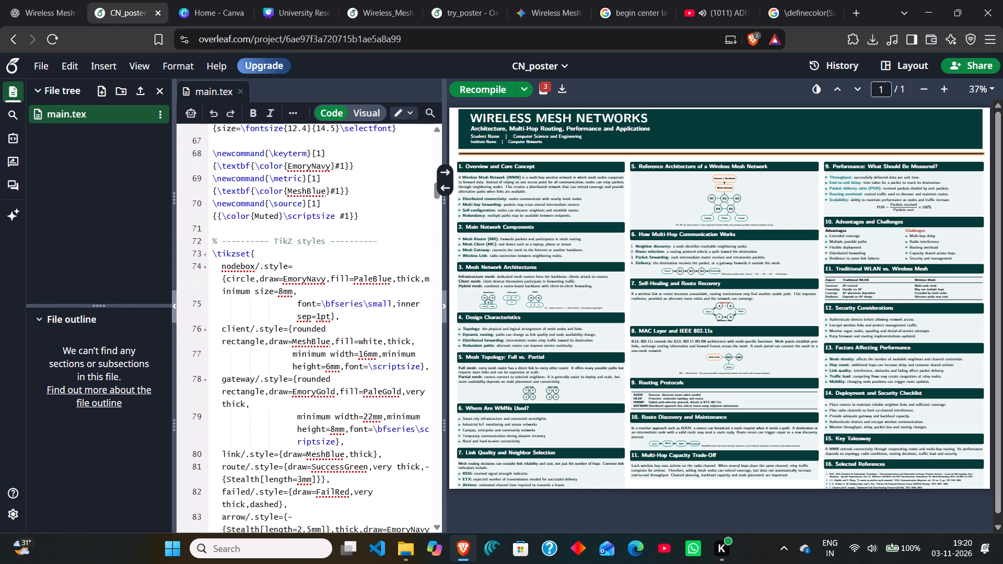
Examine the CN_poster source from the TikZ styles through the title information to the start of the header section.
scroll(409, 370, "down", 1)
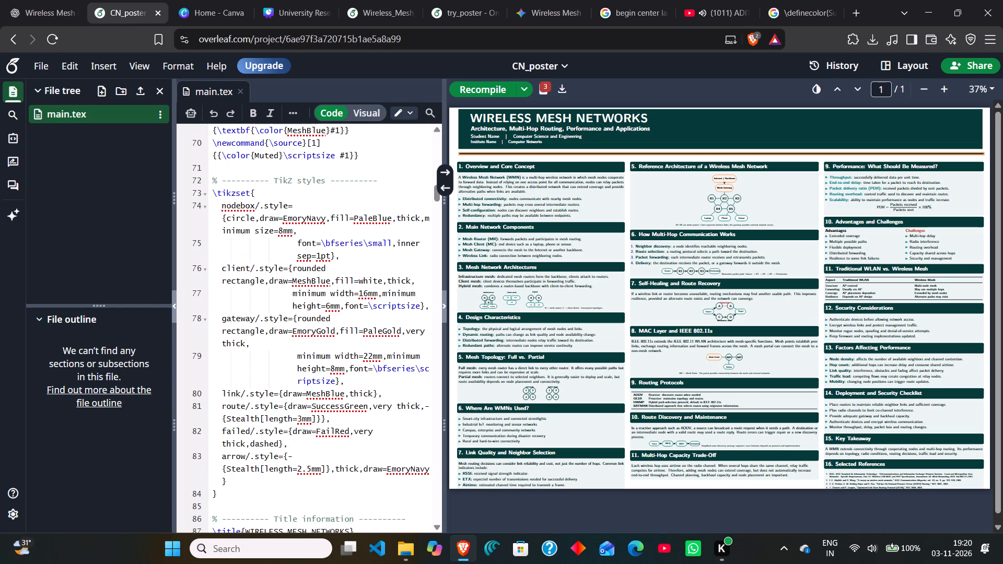
scroll(352, 410, "down", 1)
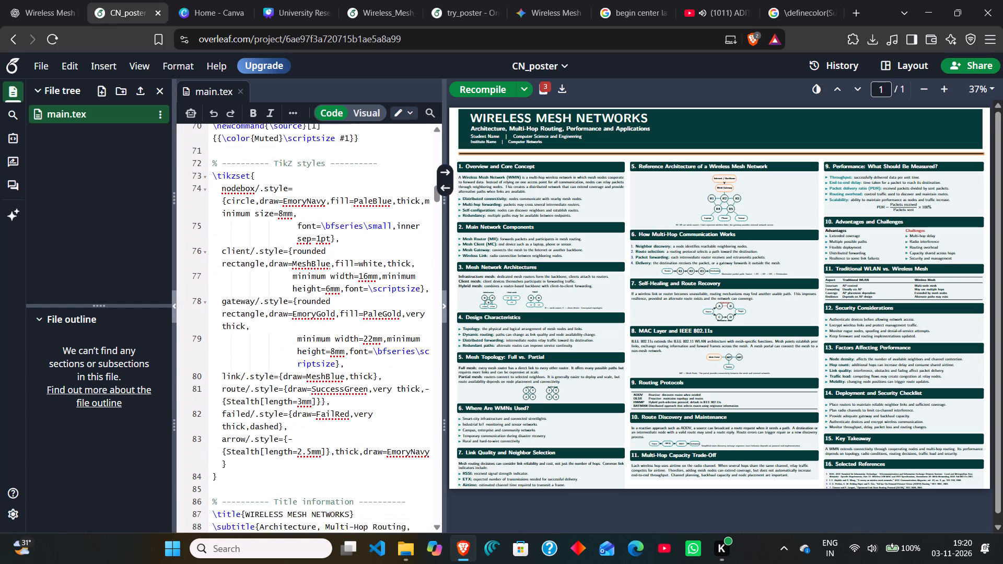
scroll(352, 410, "down", 1)
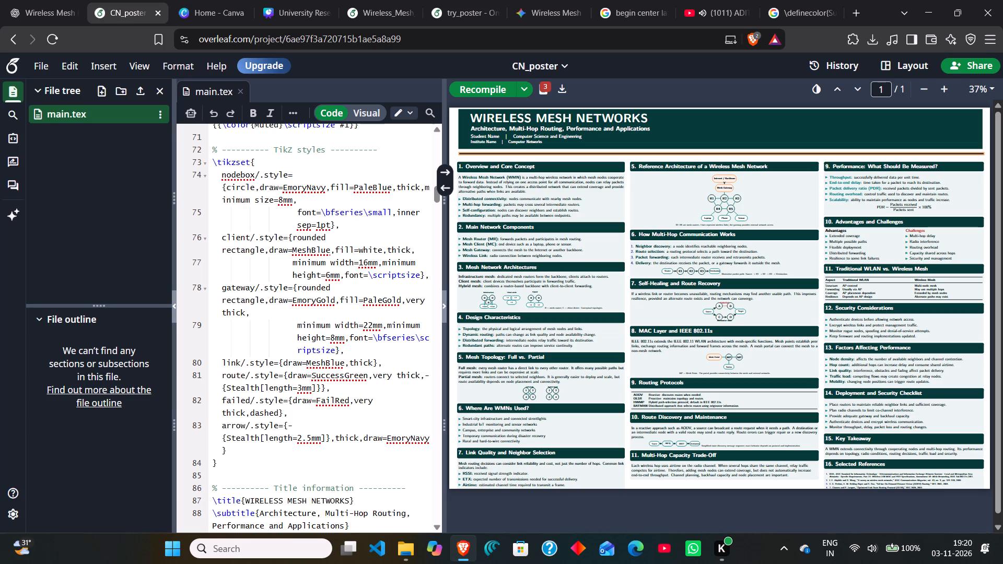
scroll(349, 382, "down", 2)
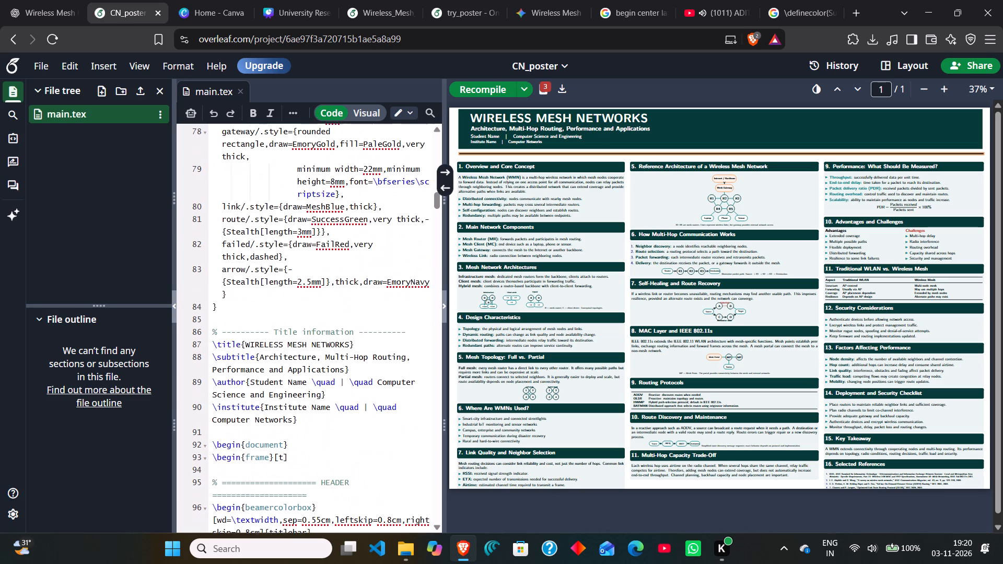
scroll(349, 382, "down", 1)
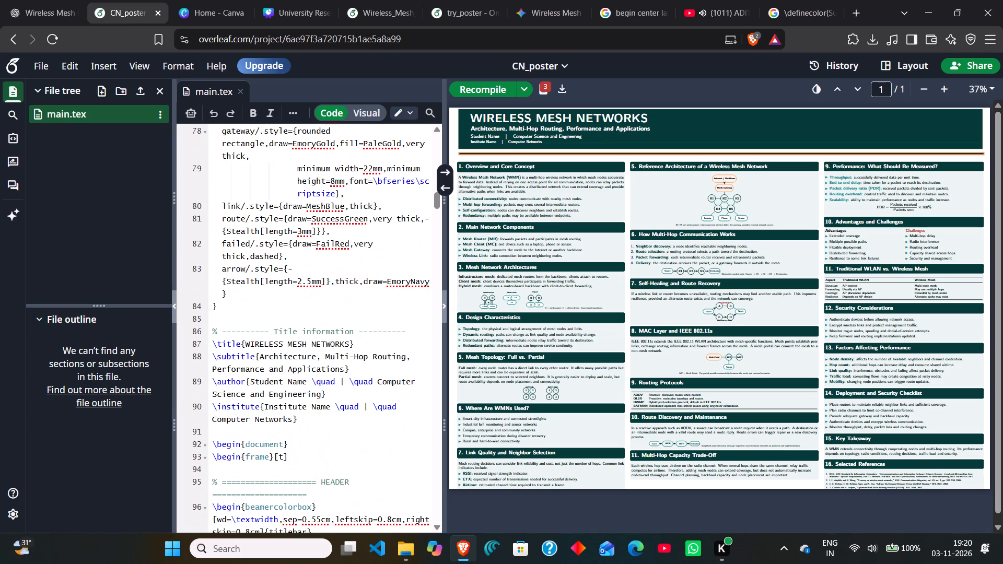
Undo the last edit in the CN_poster source.
key("ctrl+z")
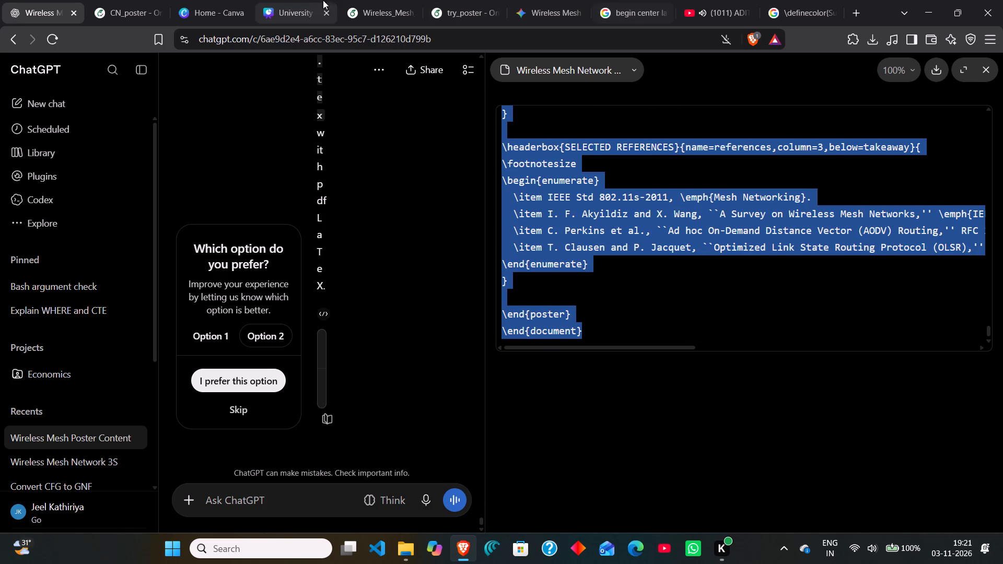
In the Wireless_Mesh_Network_Baposter_Overleaf_Project, replace all of main.tex with the copied LaTeX source and recompile the poster.
left_click(371, 0)
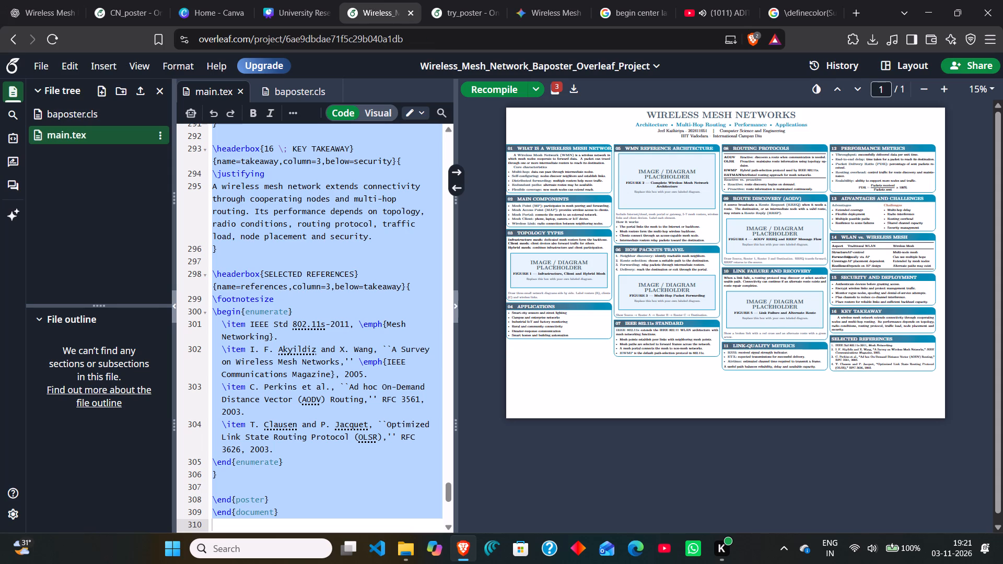
key("ctrl+v")
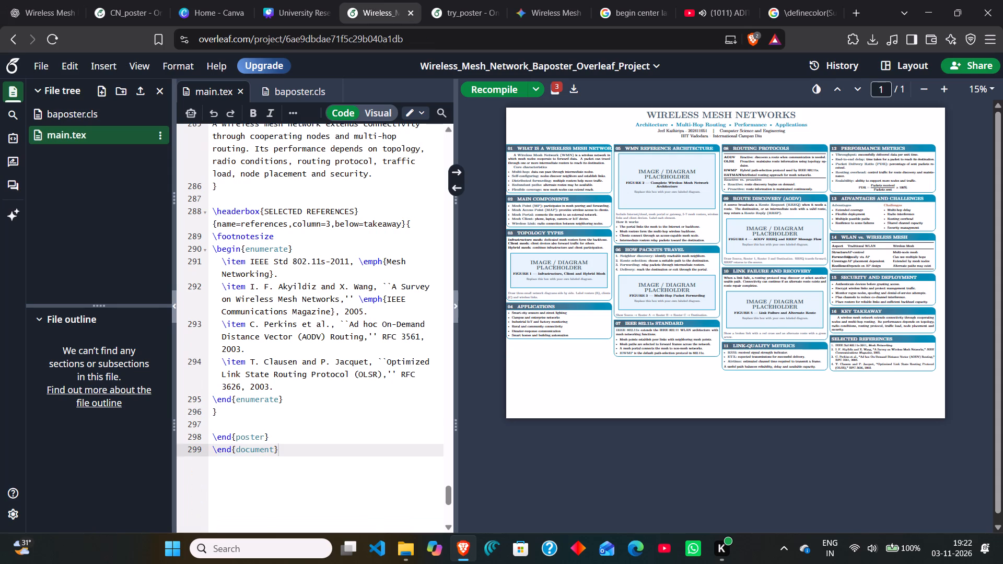
key("ctrl+s")
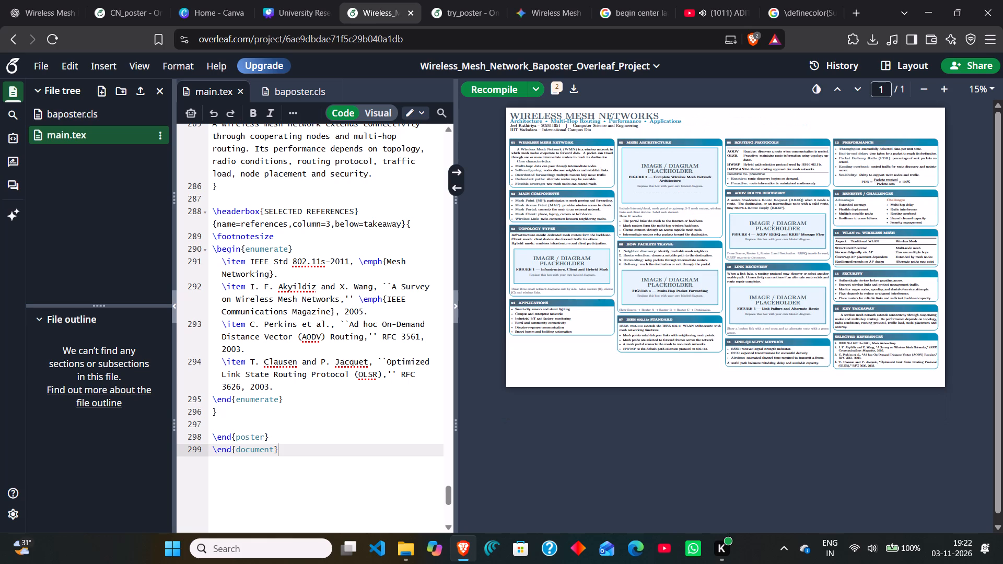
Copy the complete documentclass declaration with the custom landscape paper size from the start of main.tex.
scroll(336, 185, "up", 16)
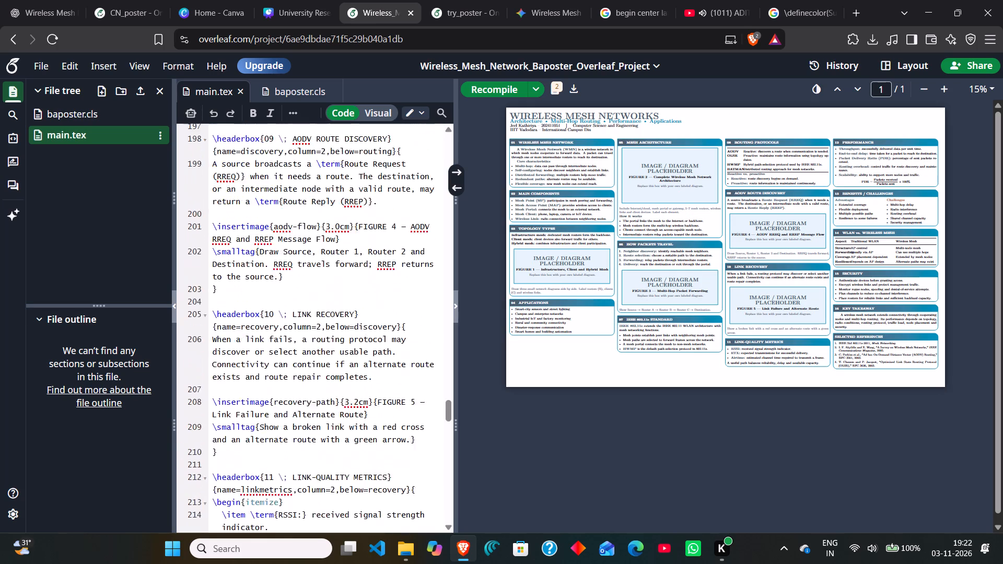
scroll(336, 185, "up", 9)
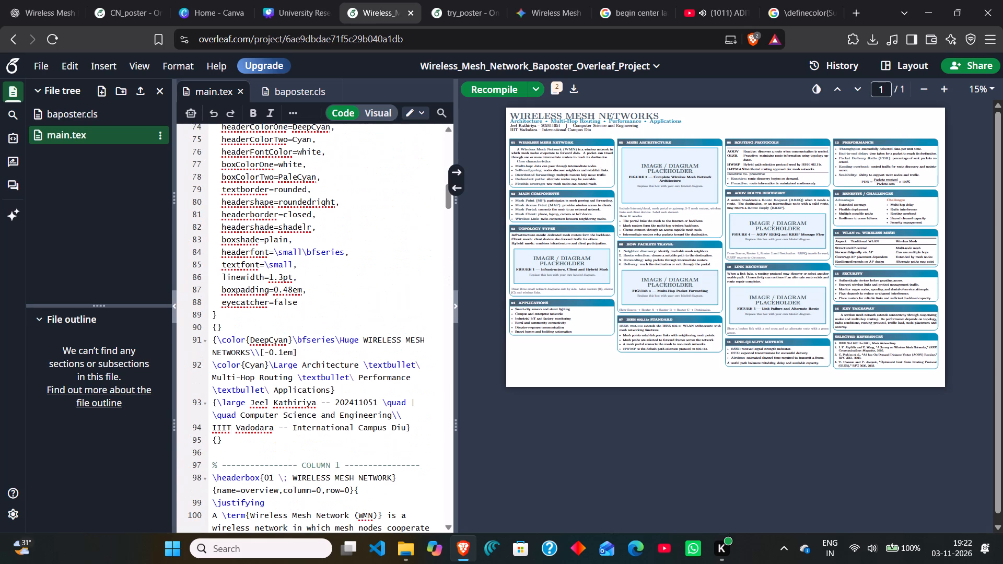
left_click(300, 162)
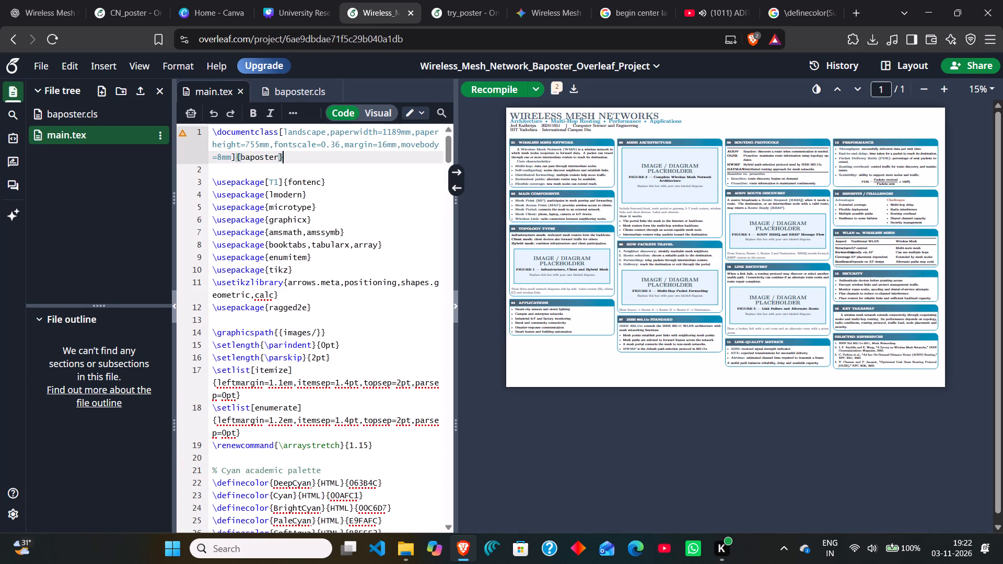
left_click_drag(300, 162, 193, 138)
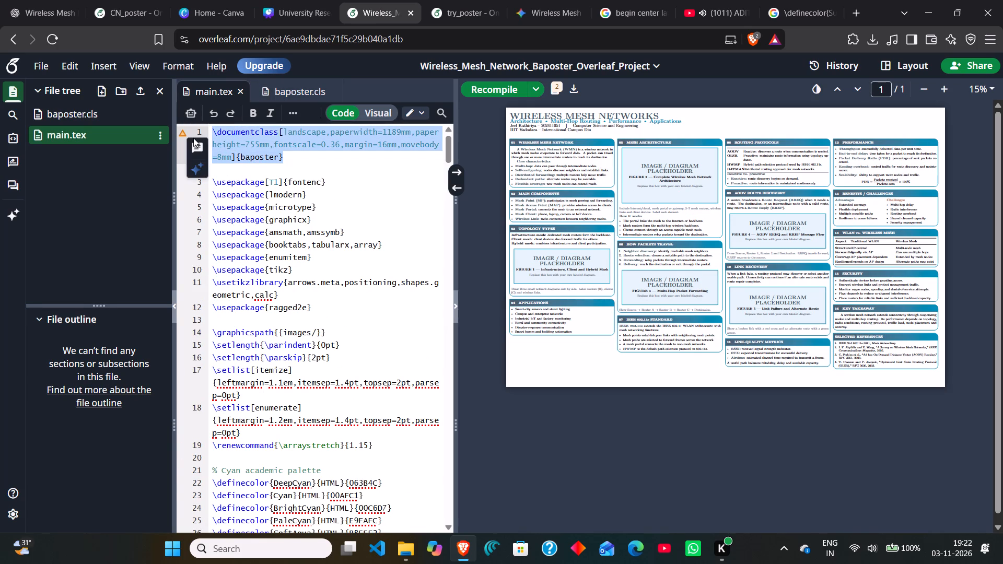
key("ctrl+c")
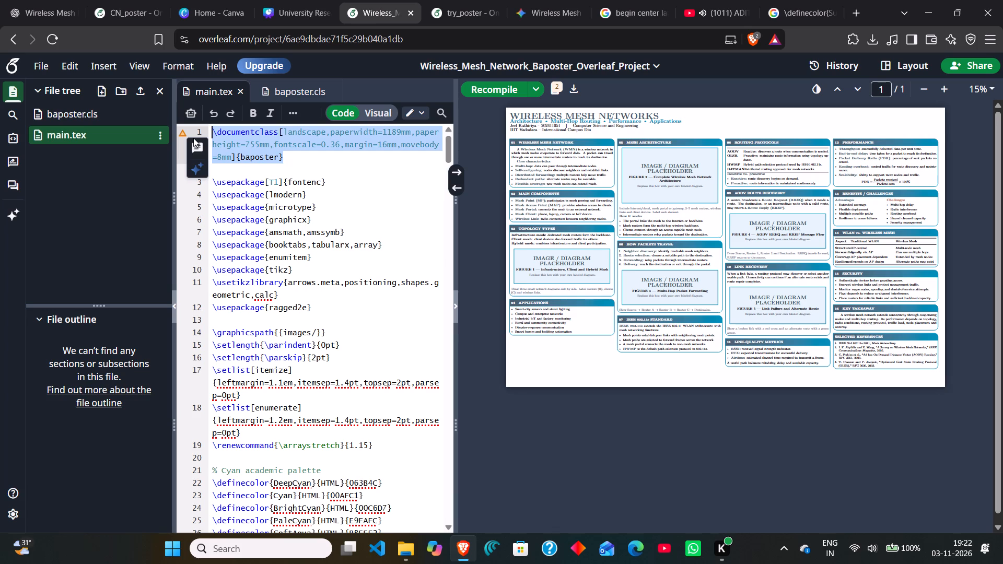
Undo the replacement of the main.tex source.
key("ctrl+z")
left_click(303, 174)
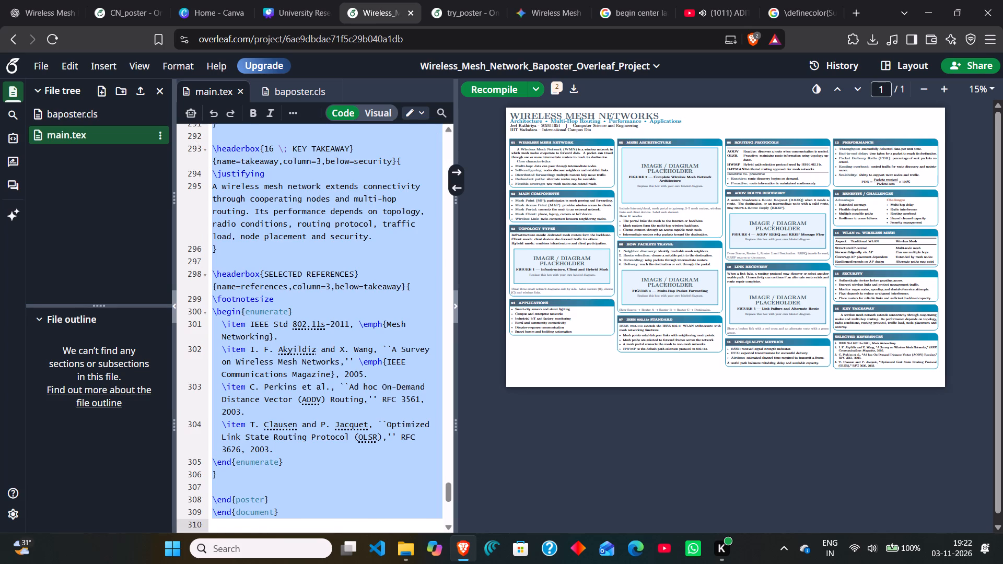
Replace the a0paper documentclass declaration in main.tex with the copied 1189 mm by 755 mm one and recompile the poster.
scroll(303, 174, "up", 20)
scroll(303, 174, "up", 8)
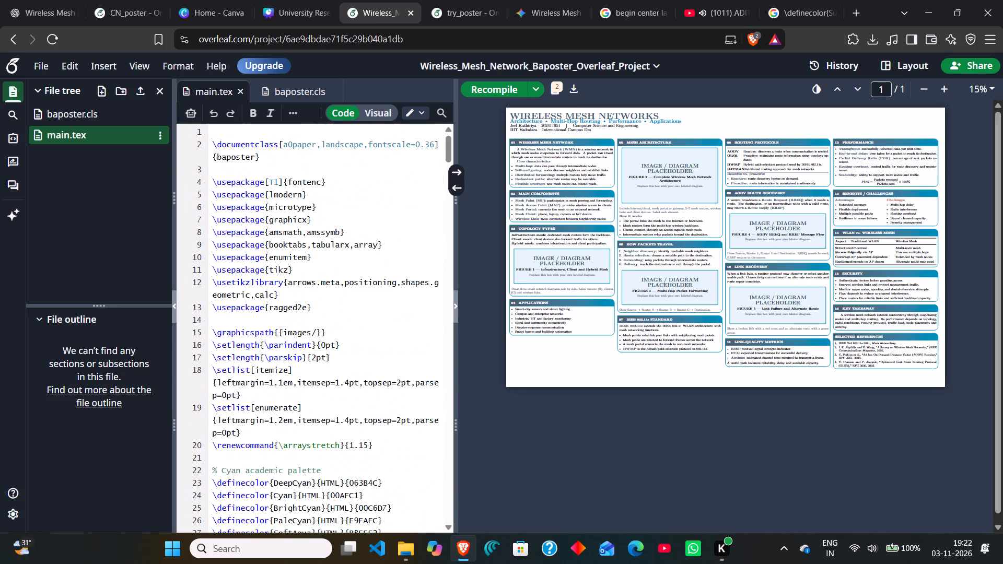
left_click(309, 146)
left_click(297, 154)
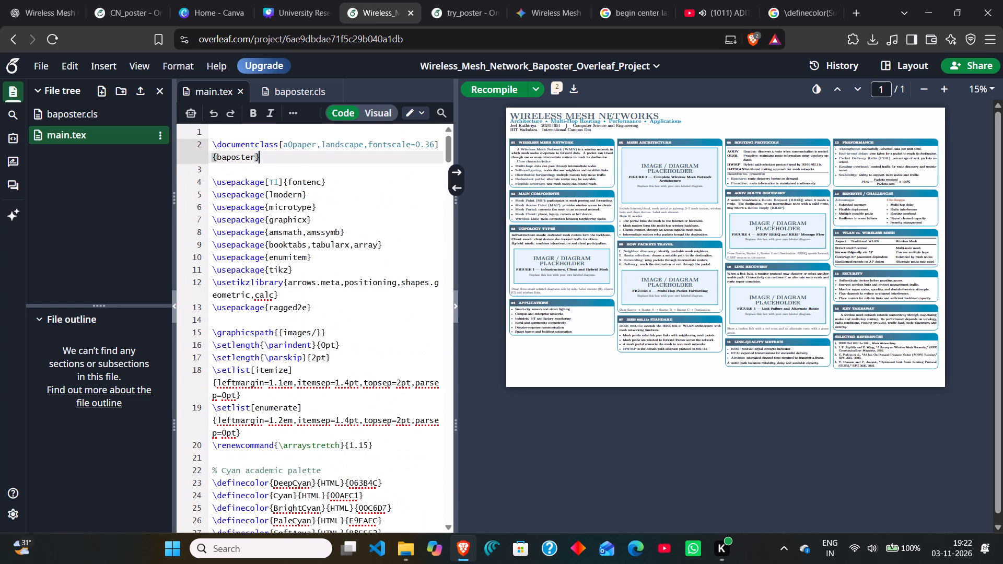
left_click_drag(297, 154, 214, 139)
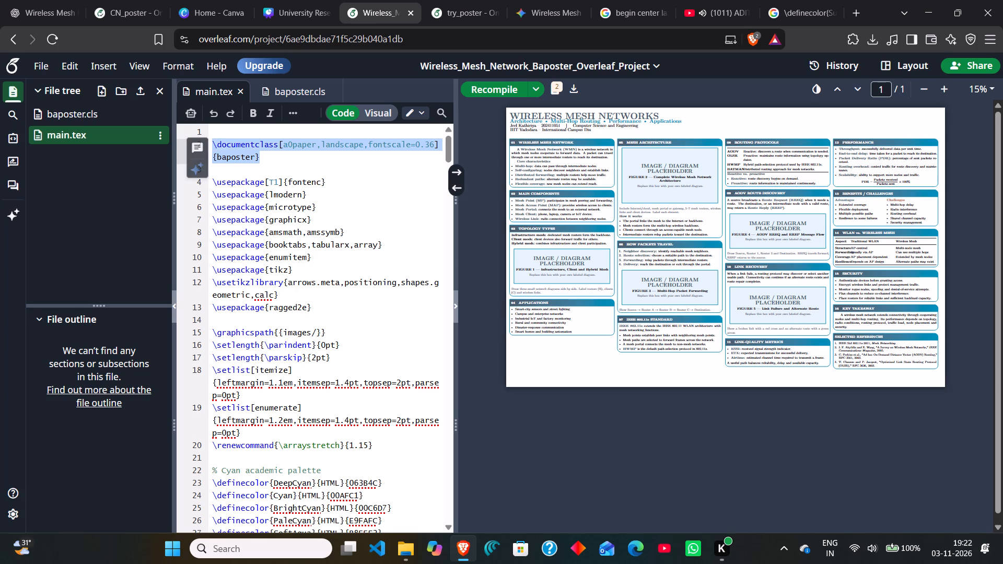
key("ctrl+v")
key("ctrl+s")
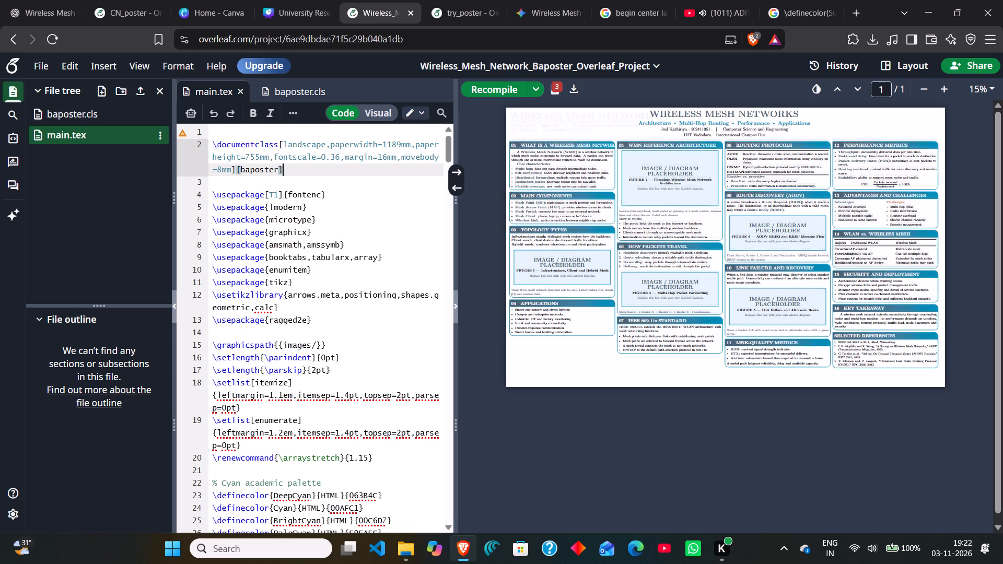
Set the paperheight in the documentclass options of main.tex to 740mm.
scroll(630, 242, "up", 1)
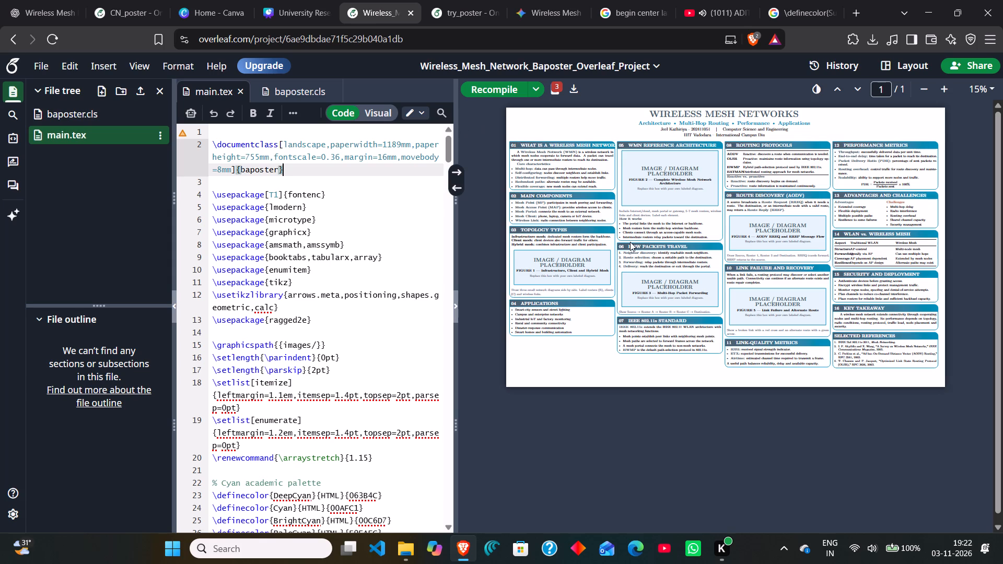
scroll(630, 242, "up", 2)
left_click(333, 145)
left_click(334, 150)
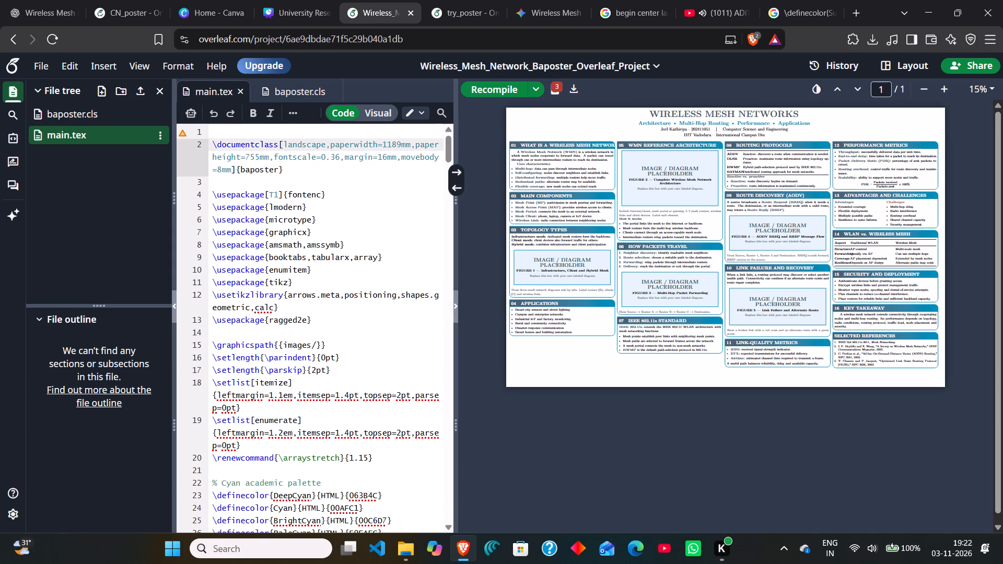
left_click(337, 151)
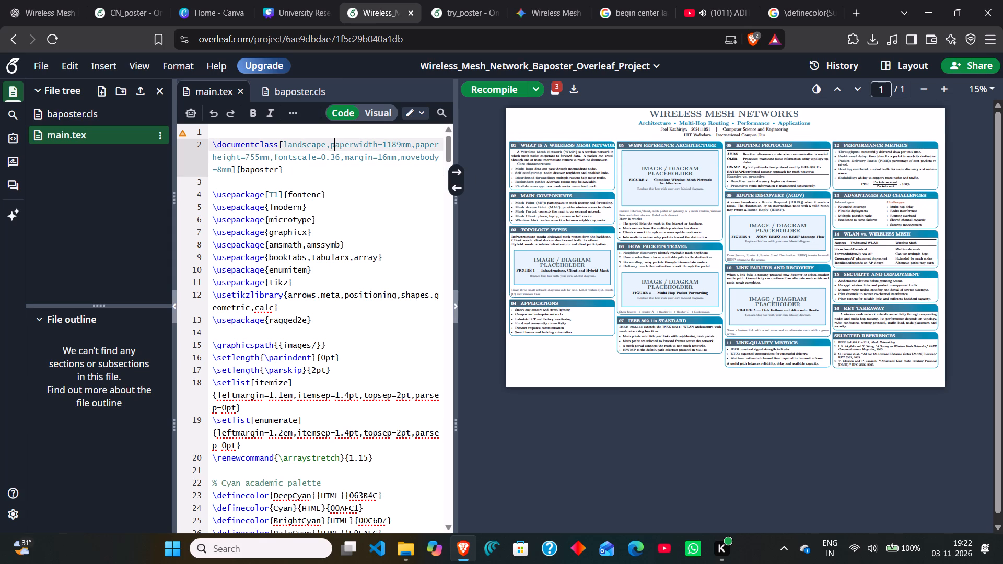
left_click(256, 159)
key("Right")
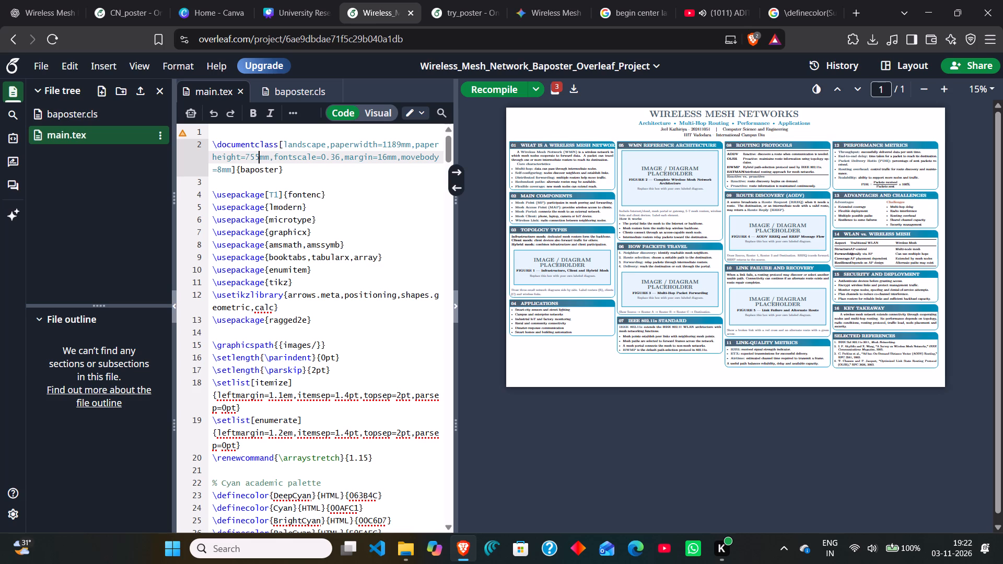
key("BackSpace")
key("BackSpace")
type("40")
Recompile the Wireless Mesh poster with the edited paper height.
key("ctrl+s")
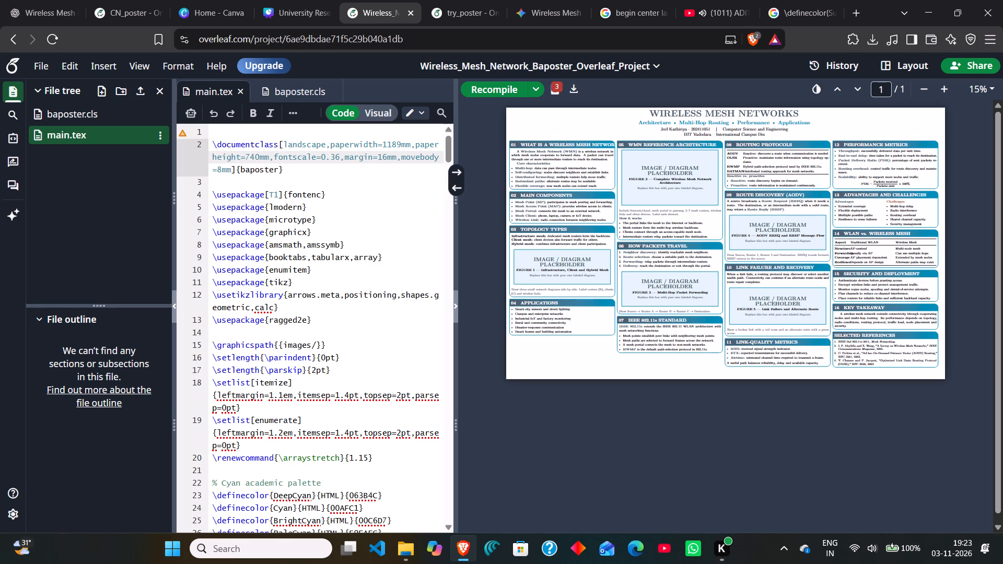
Set the paperheight in the documentclass options of main.tex to 710mm, recompile the poster and inspect its layout enlarged.
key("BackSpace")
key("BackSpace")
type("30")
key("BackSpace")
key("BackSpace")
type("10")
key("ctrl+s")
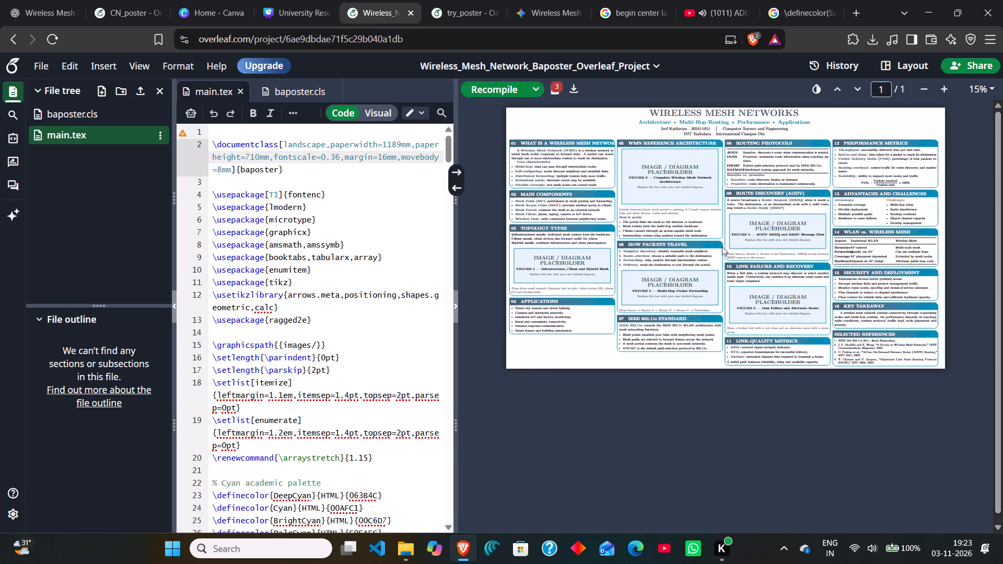
scroll(724, 247, "up", 1)
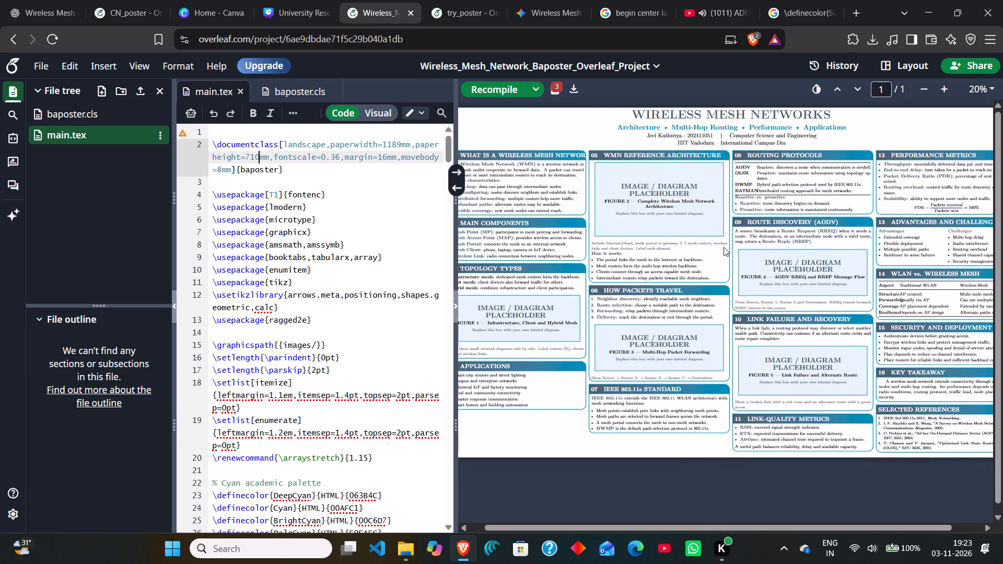
scroll(724, 247, "up", 1)
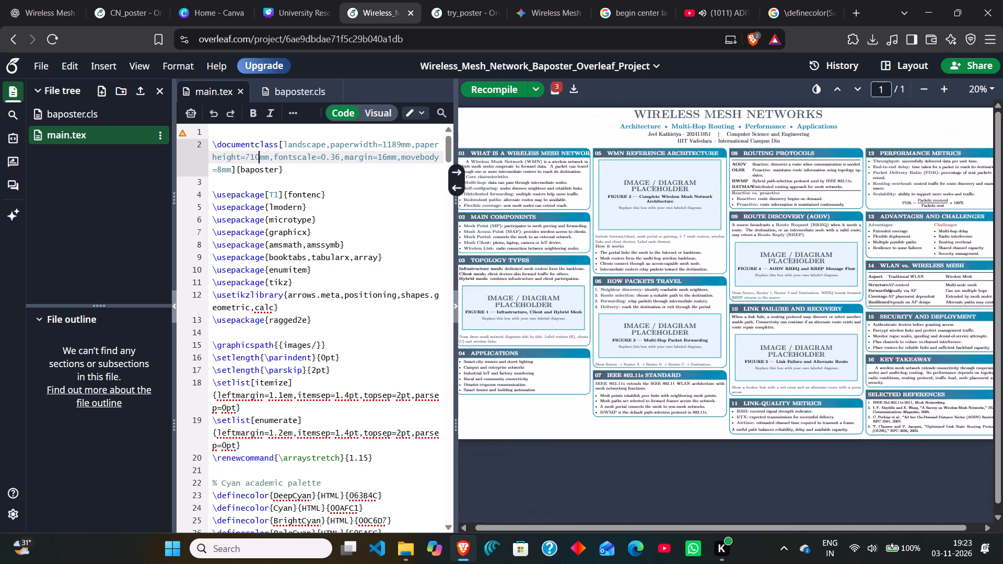
scroll(772, 192, "up", 1)
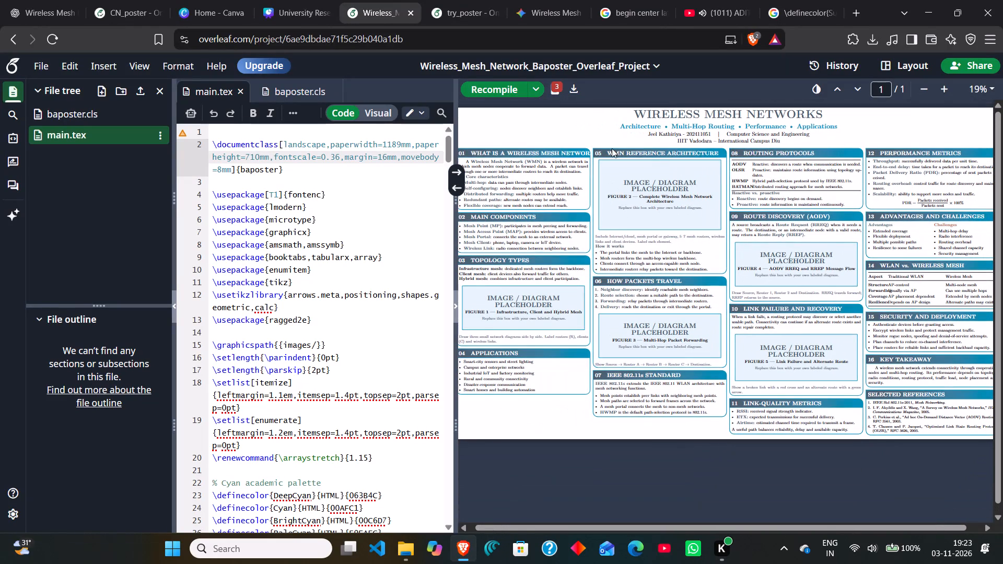
Jump from the poster preview to the source and look over the closing sections of main.tex.
double_click(578, 152)
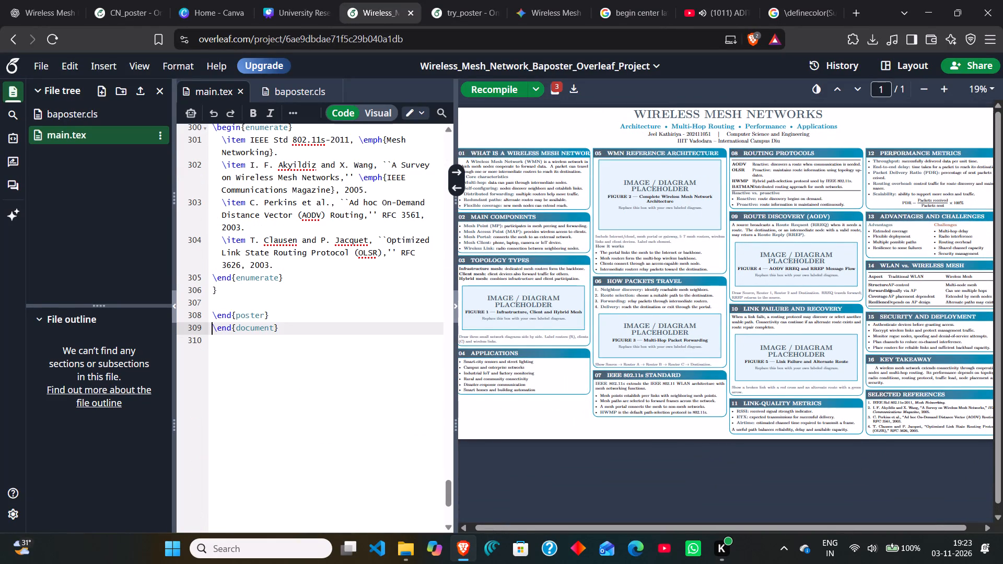
scroll(339, 313, "up", 4)
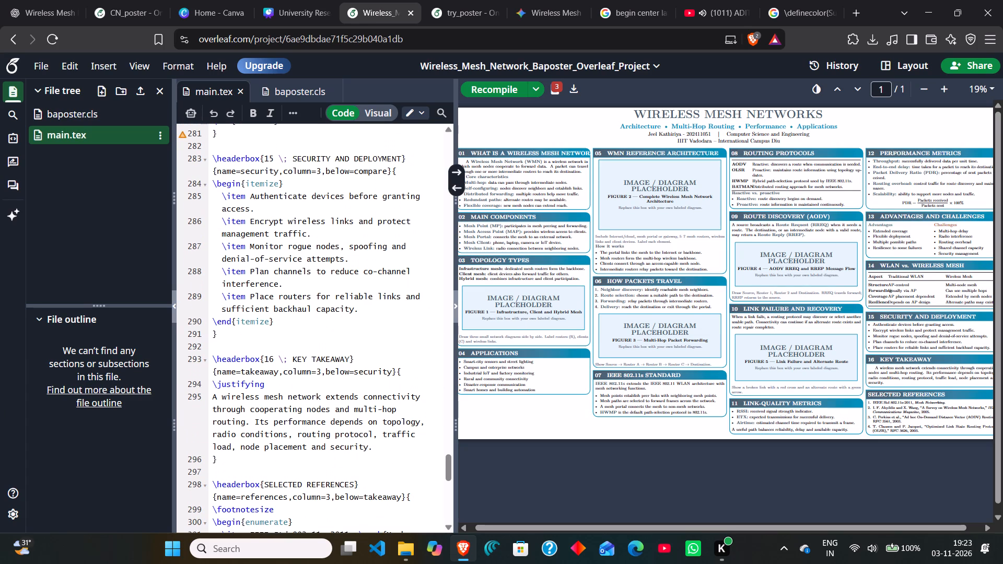
scroll(742, 321, "left", 4)
scroll(742, 321, "right", 3)
left_click(905, 68)
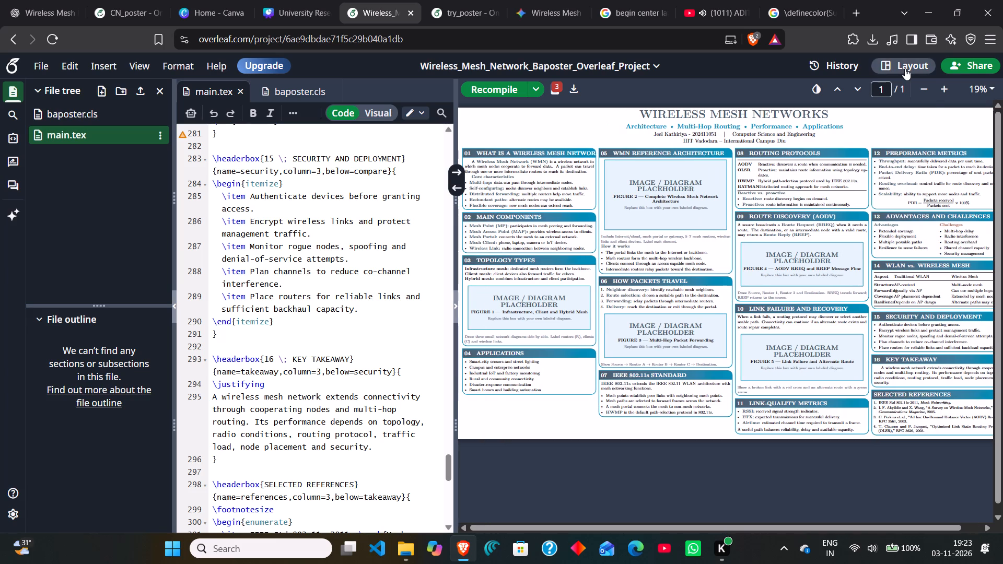
Switch to the CN_poster project in Overleaf and recompile its main.tex.
left_click(775, 5)
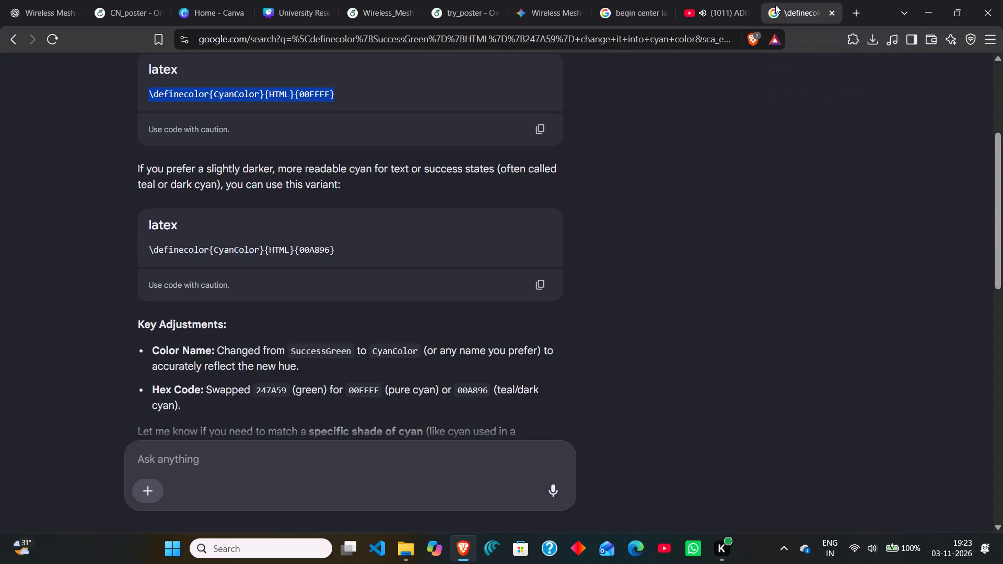
left_click(648, 0)
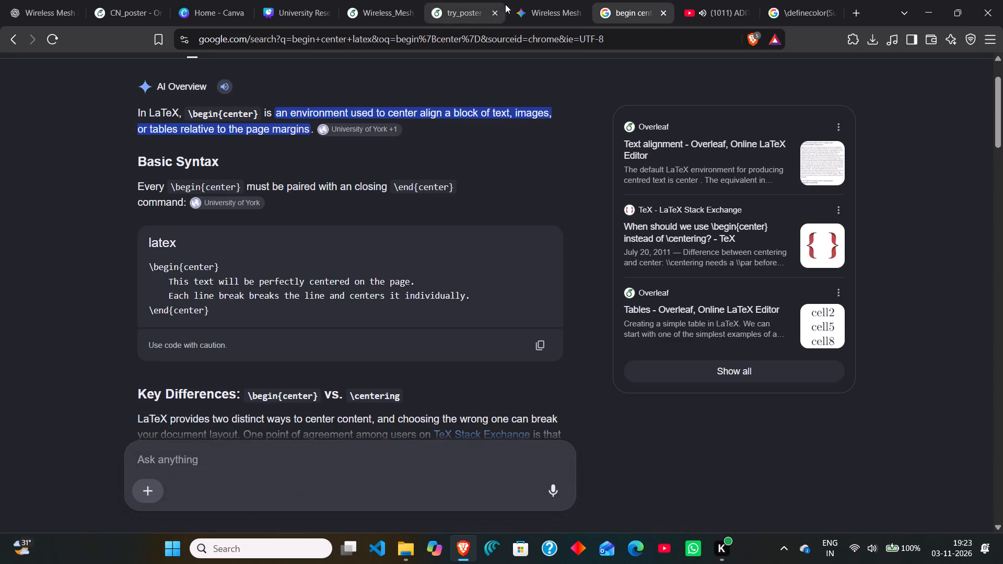
left_click(126, 3)
left_click(52, 3)
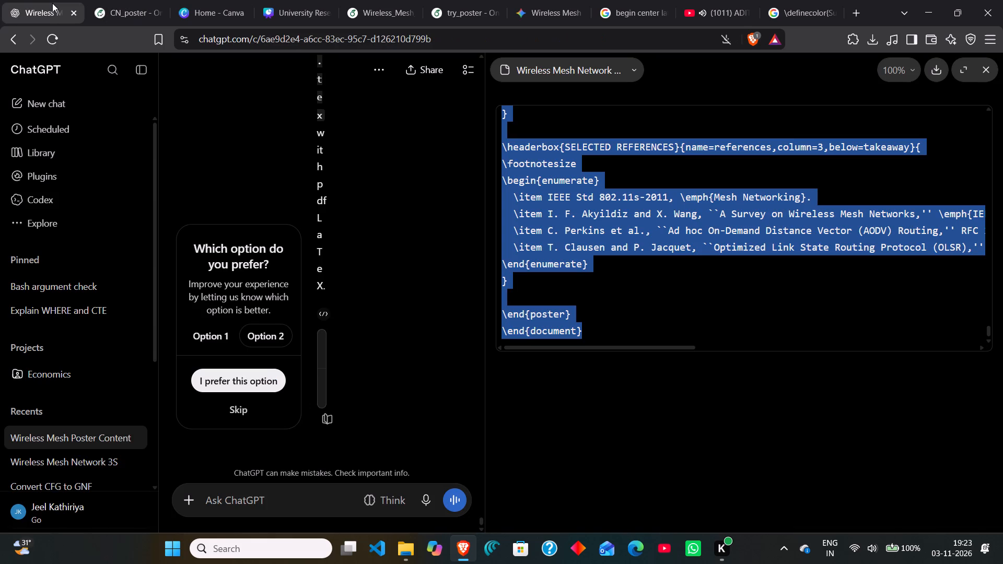
left_click(145, 0)
left_click(564, 206)
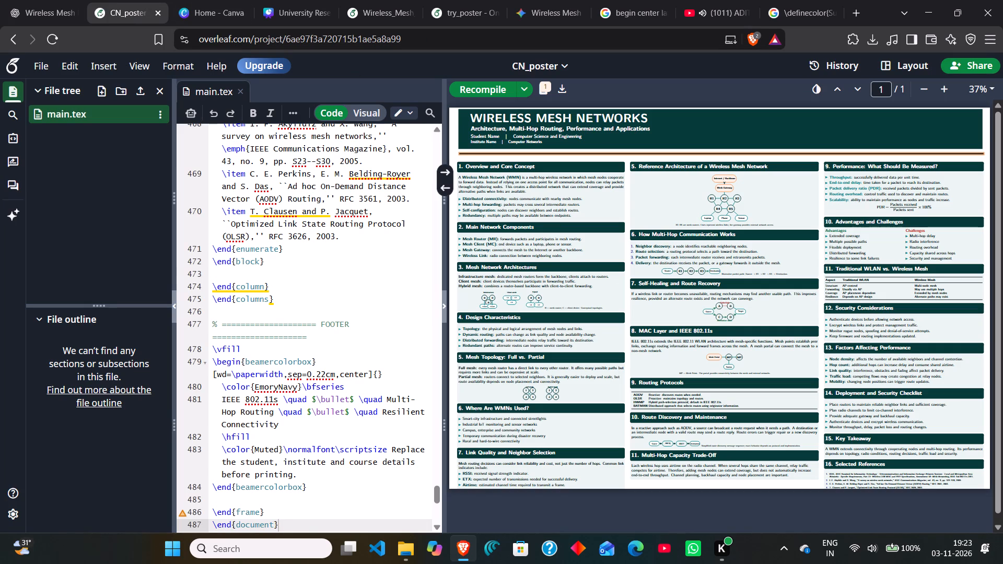
left_click(385, 258)
key("ctrl+s")
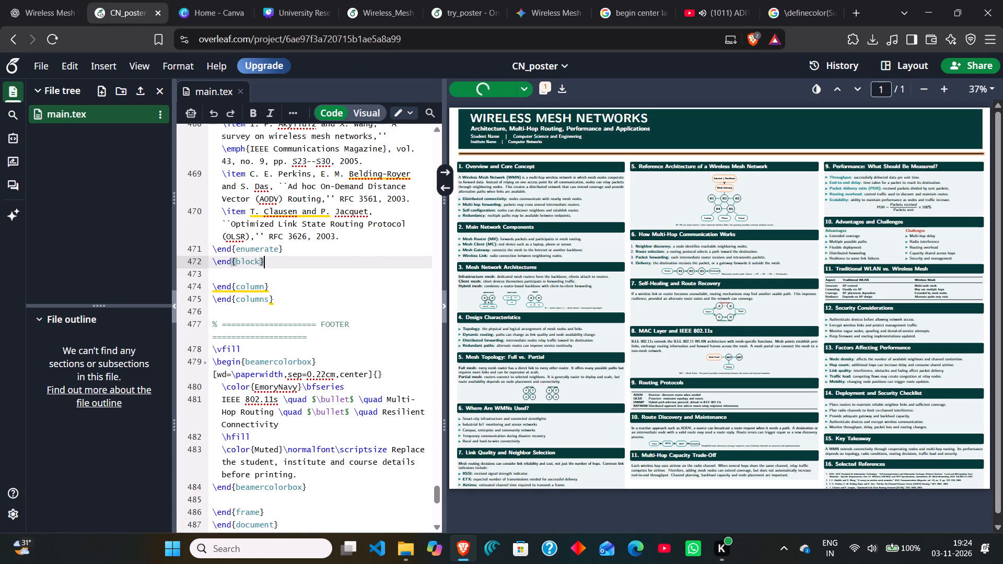
Examine the colour palette definitions near the start of CN_poster's main.tex.
scroll(385, 258, "up", 7)
scroll(385, 258, "up", 15)
scroll(385, 258, "up", 6)
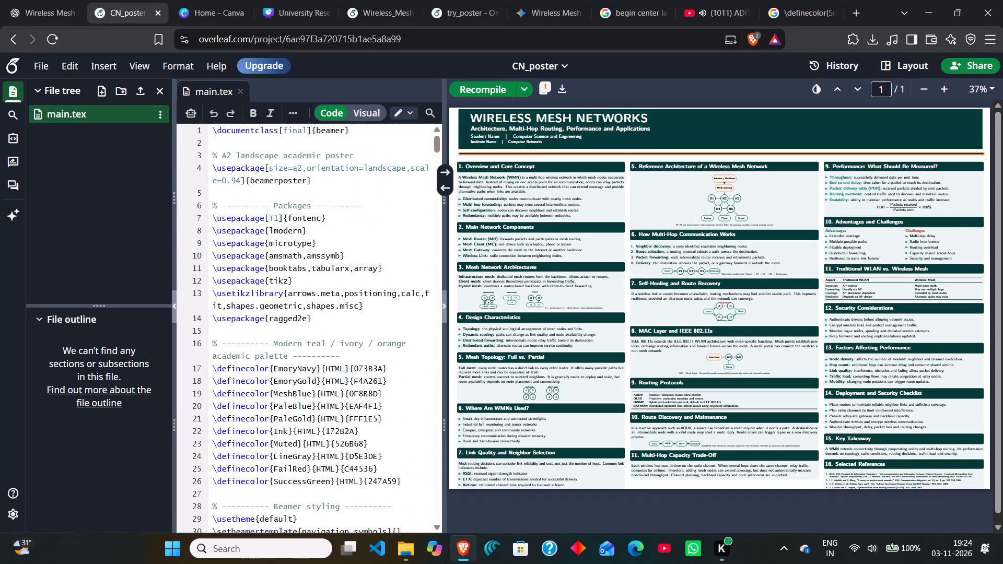
scroll(385, 258, "down", 1)
right_click(393, 355)
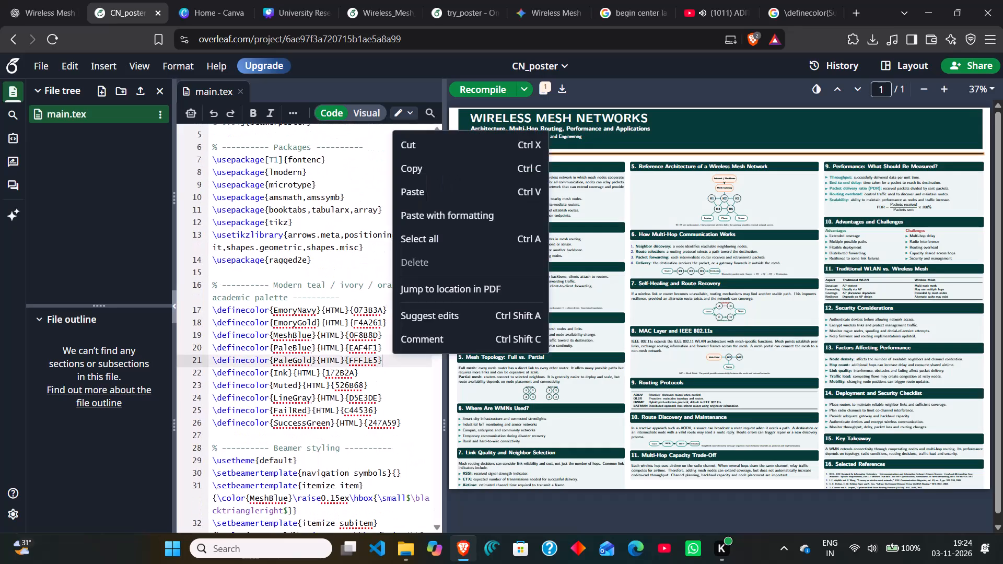
left_click(381, 377)
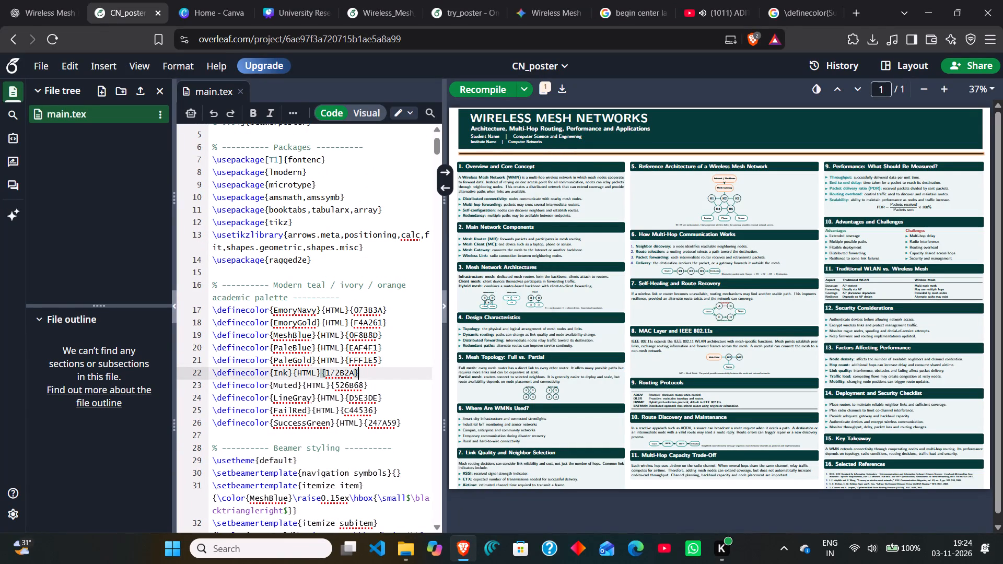
left_click(431, 438)
Copy the \definecolor{CyanColor}{HTML}{00FFFF} line from the Google answer on changing SuccessGreen to cyan.
left_click(794, 0)
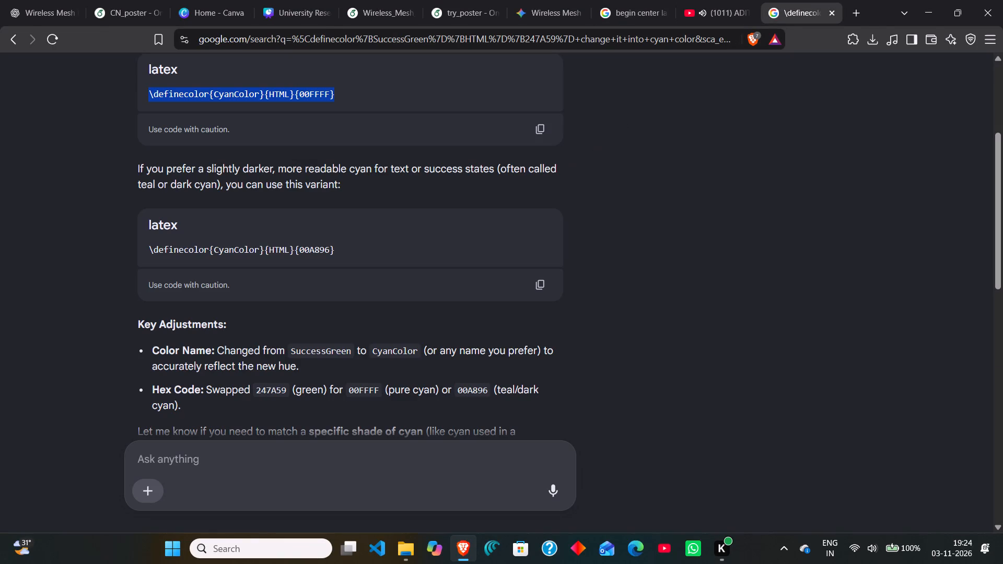
left_click(540, 123)
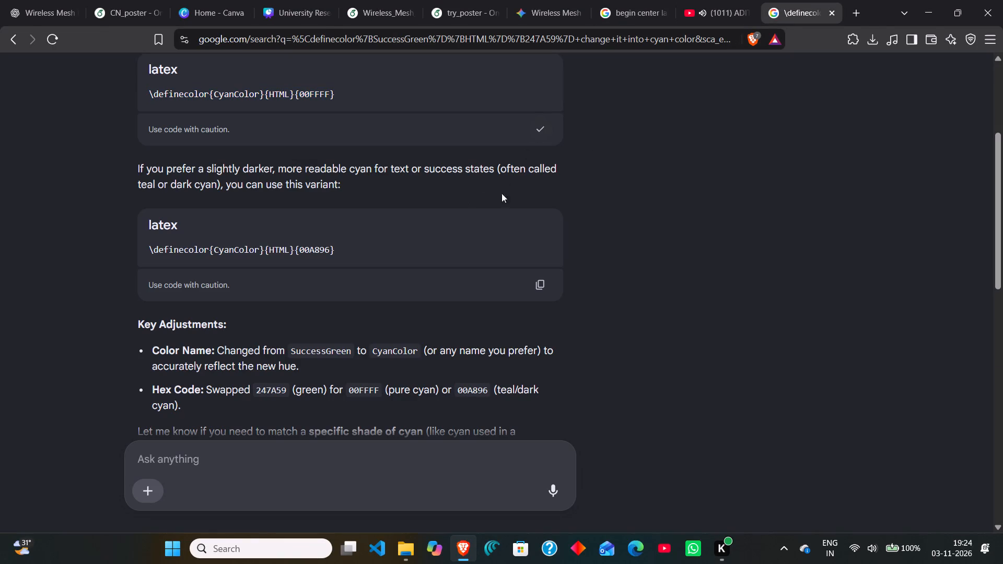
left_click_drag(366, 95, 137, 96)
key("ctrl+c")
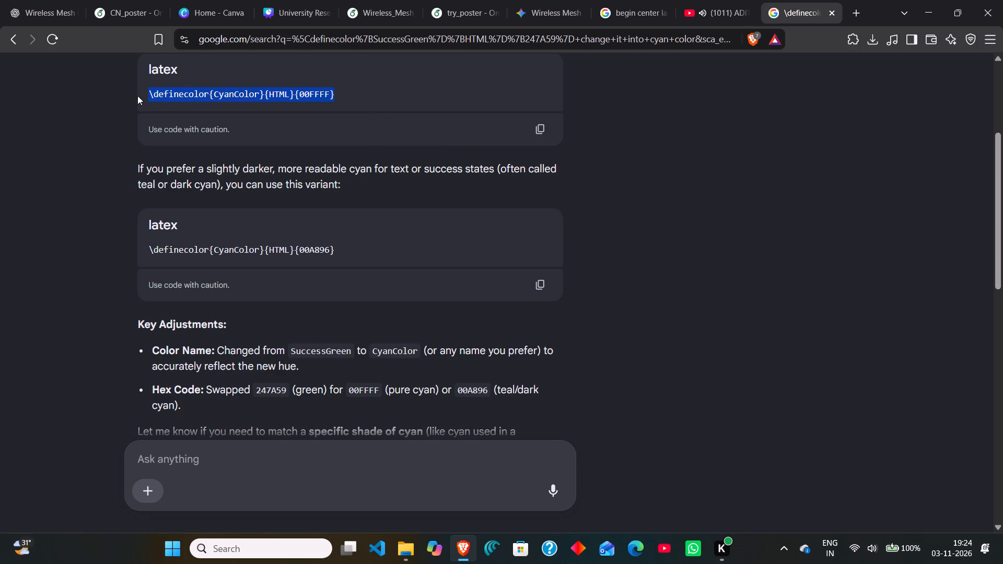
scroll(279, 271, "down", 6)
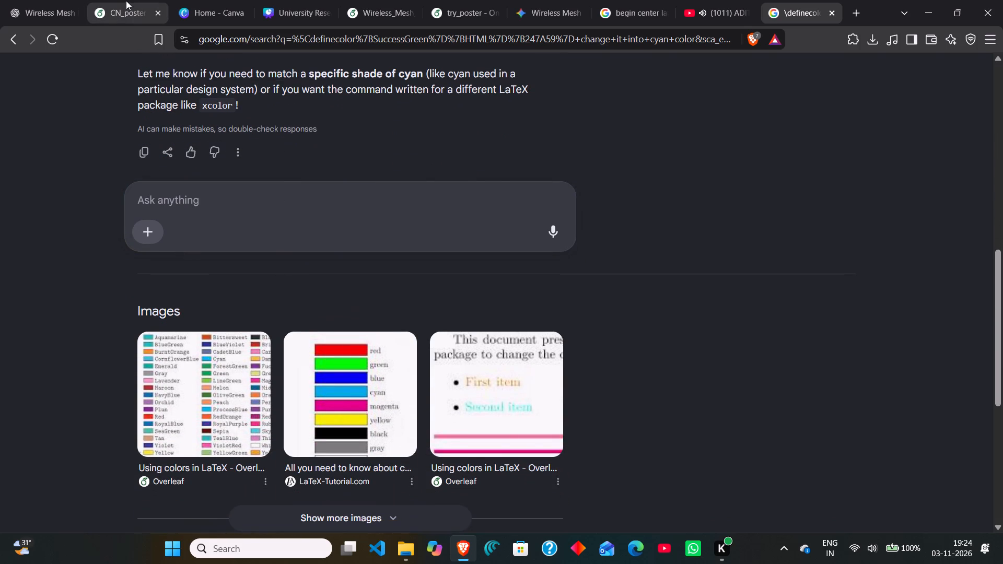
Replace the SuccessGreen colour definition in CN_poster's main.tex with the copied CyanColor definition using 00FFFF.
left_click(126, 0)
left_click(402, 336)
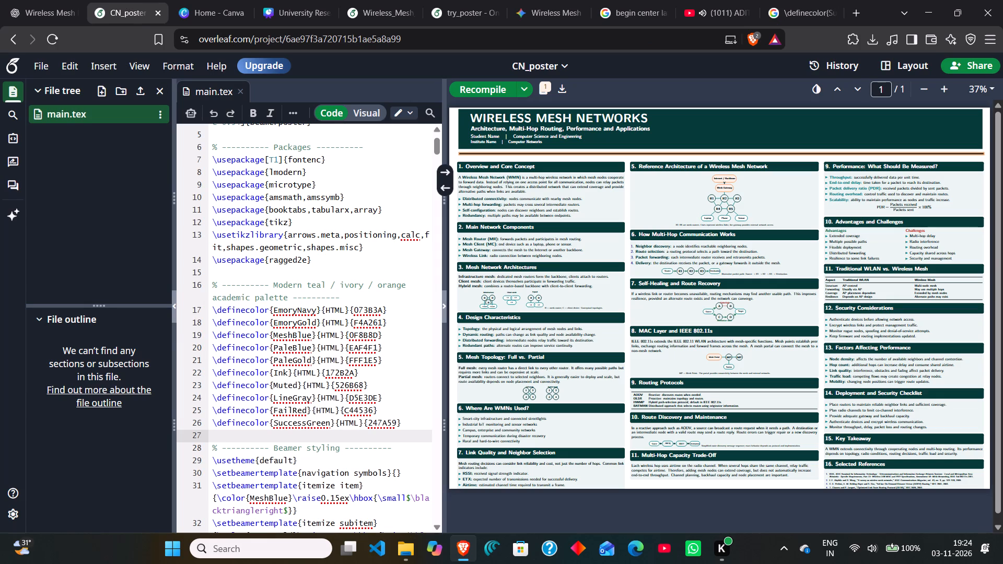
left_click(402, 415)
left_click_drag(422, 431, 416, 420)
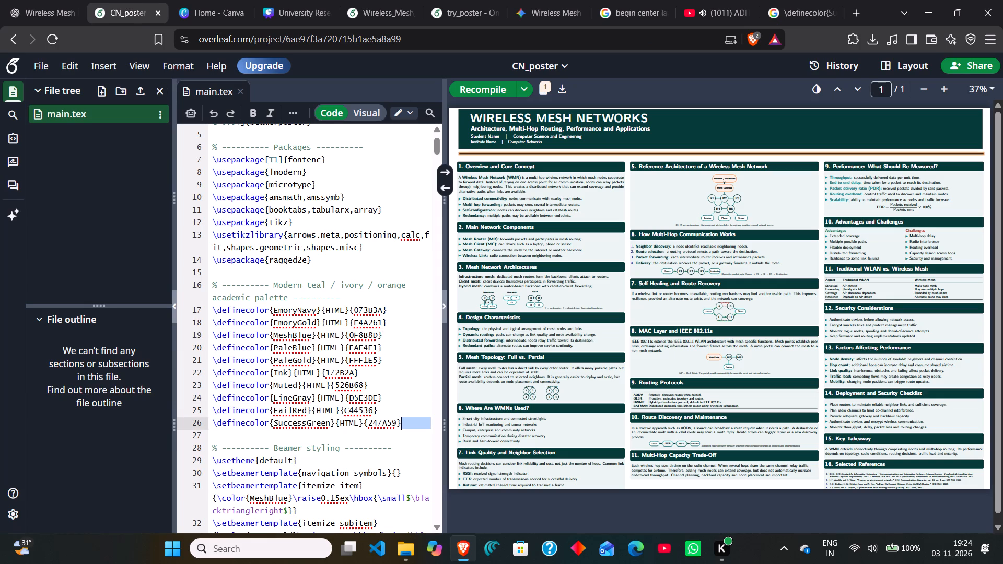
left_click_drag(416, 420, 413, 413)
key("BackSpace")
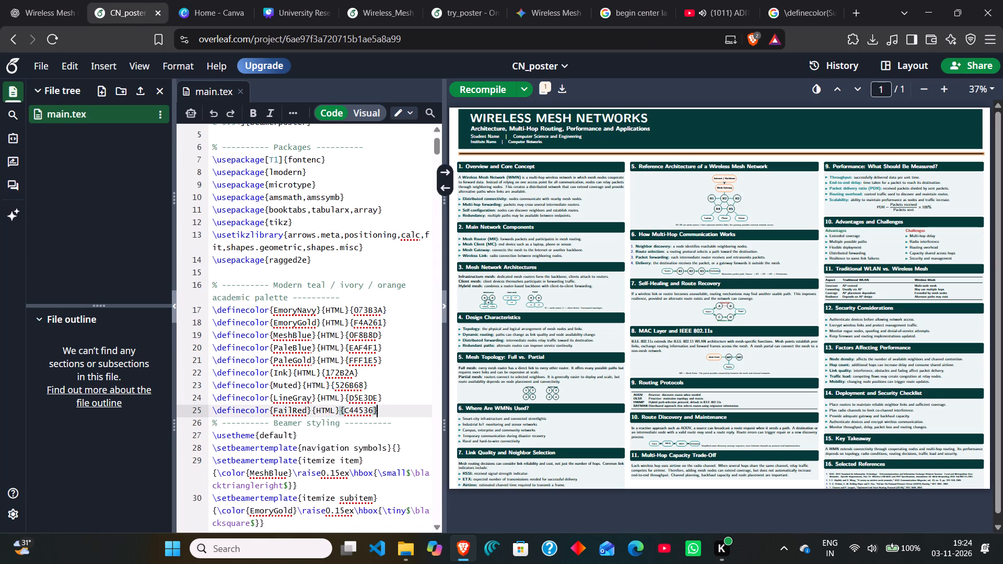
key("Return")
key("ctrl+v")
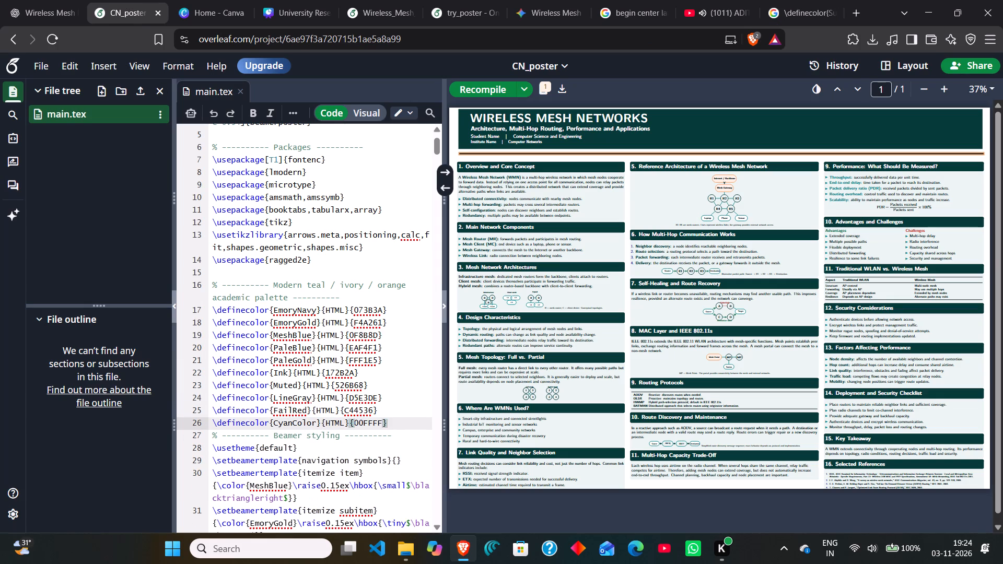
Copy the colour name CyanColor from its new definition.
double_click(293, 424)
key("ctrl+c")
Look through the Beamer styling, poster typography and TikZ styles in main.tex for where the palette colours are used.
scroll(293, 424, "down", 2)
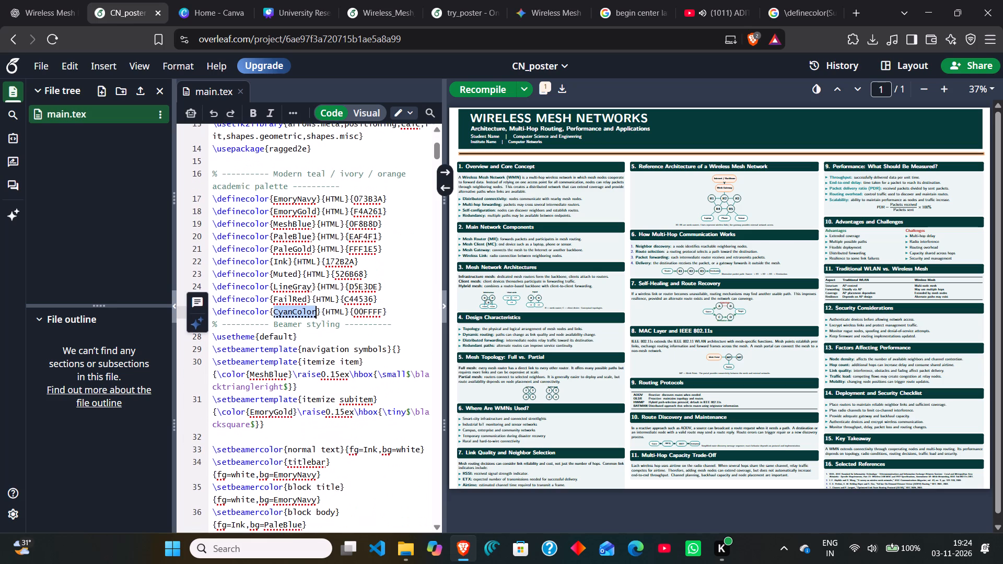
scroll(293, 424, "down", 4)
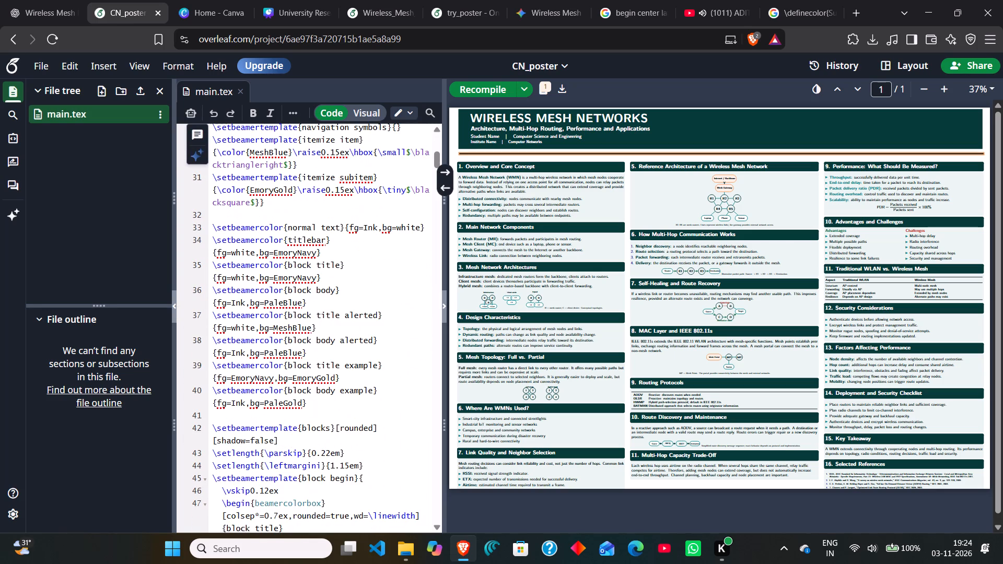
scroll(293, 424, "down", 2)
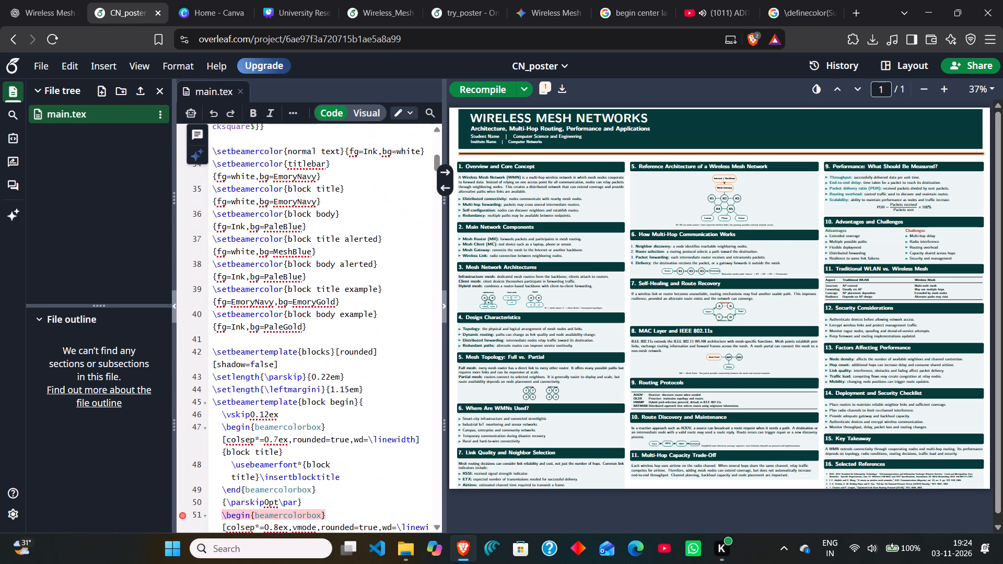
left_click(292, 369)
scroll(292, 369, "down", 1)
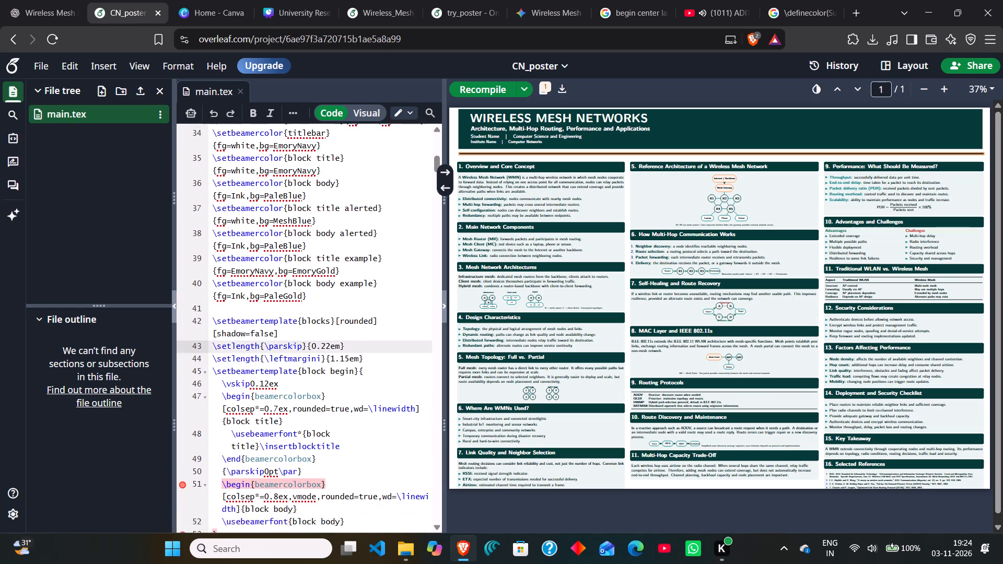
scroll(292, 369, "down", 4)
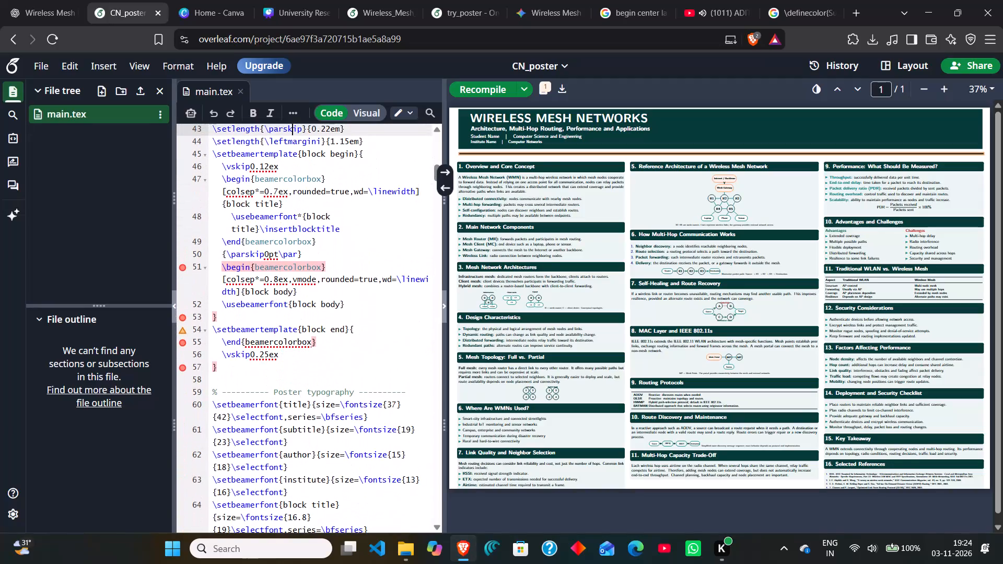
left_click(313, 319)
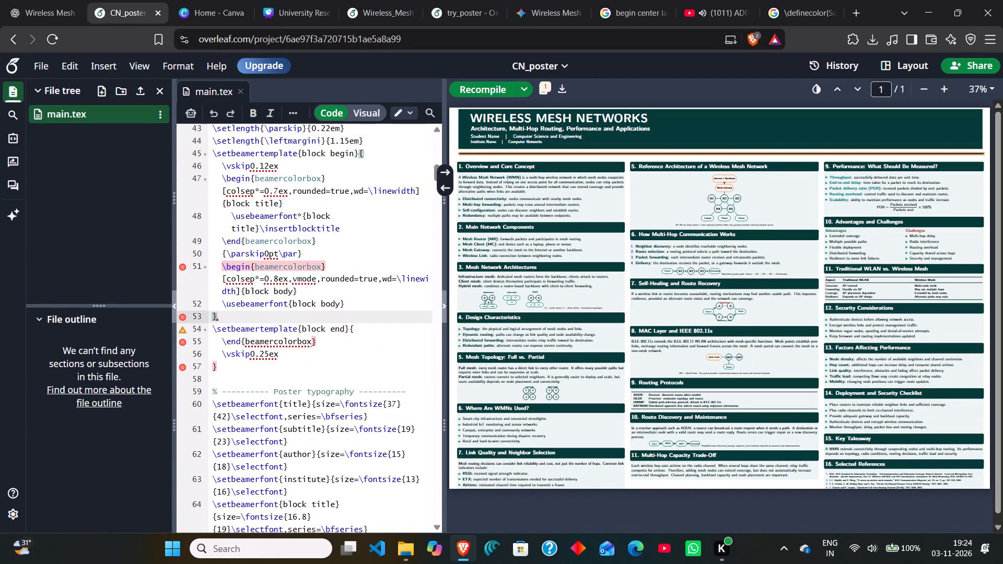
scroll(324, 294, "right", 2)
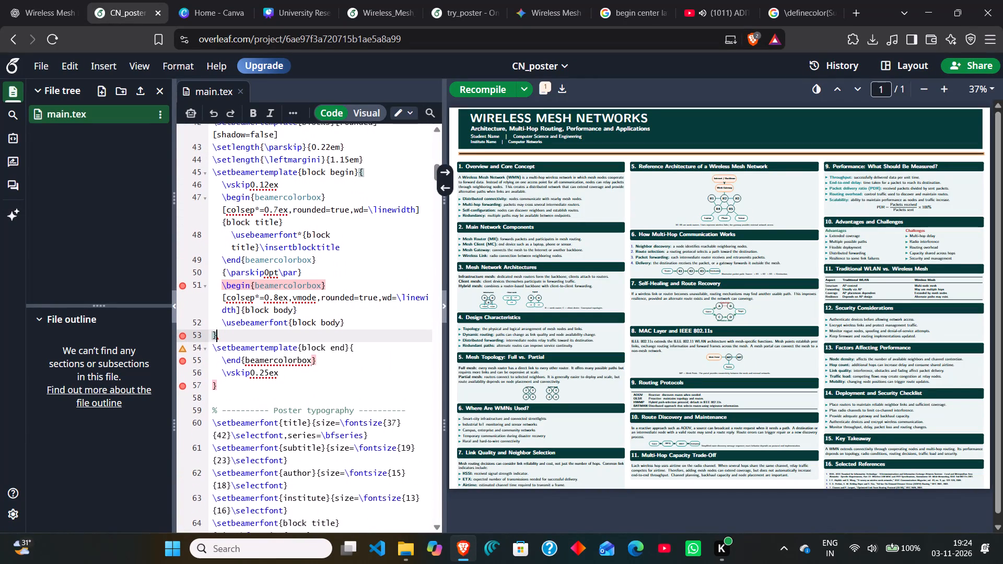
scroll(324, 294, "right", 1)
scroll(324, 294, "down", 4)
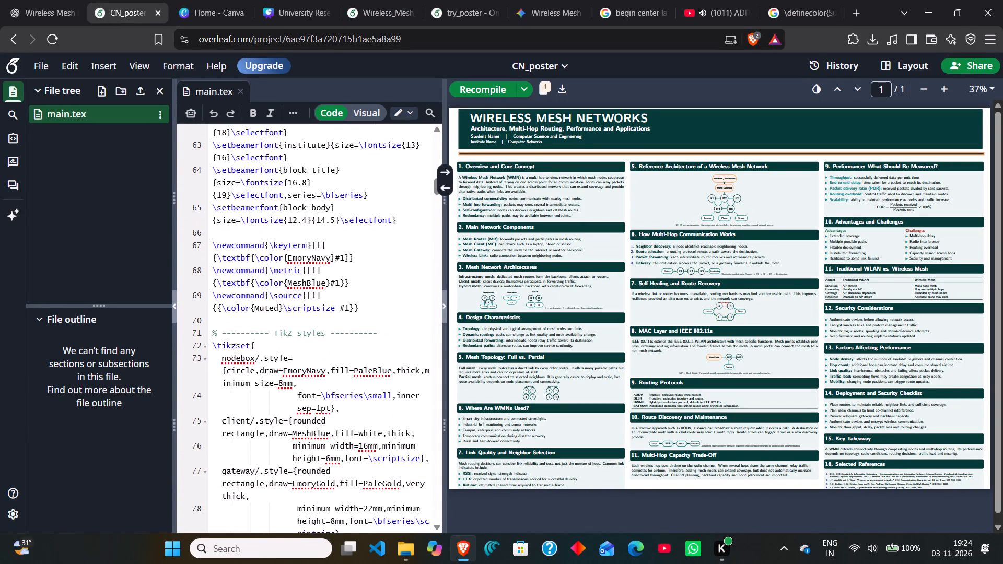
scroll(324, 292, "down", 3)
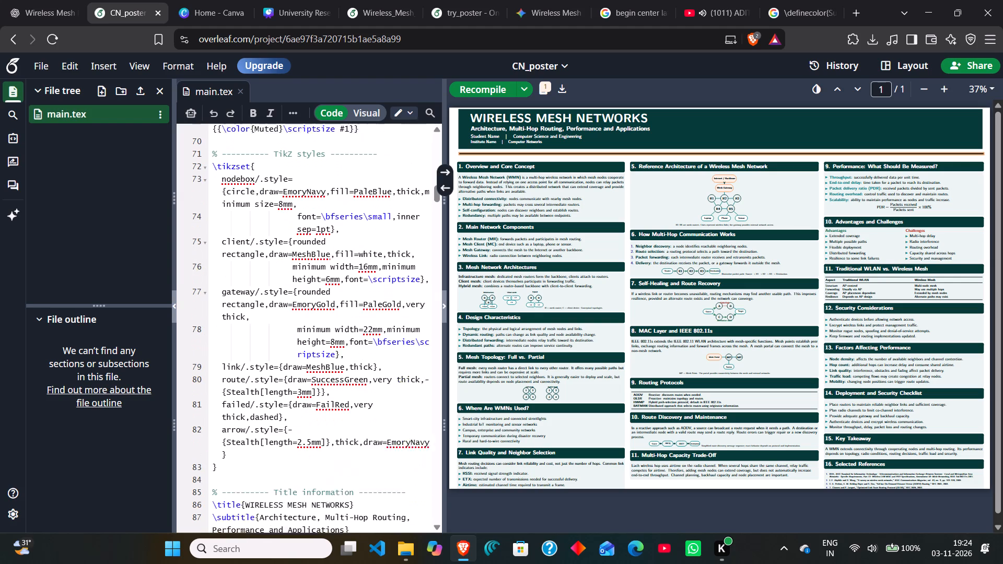
scroll(324, 292, "down", 1)
left_click(360, 277)
left_click(349, 316)
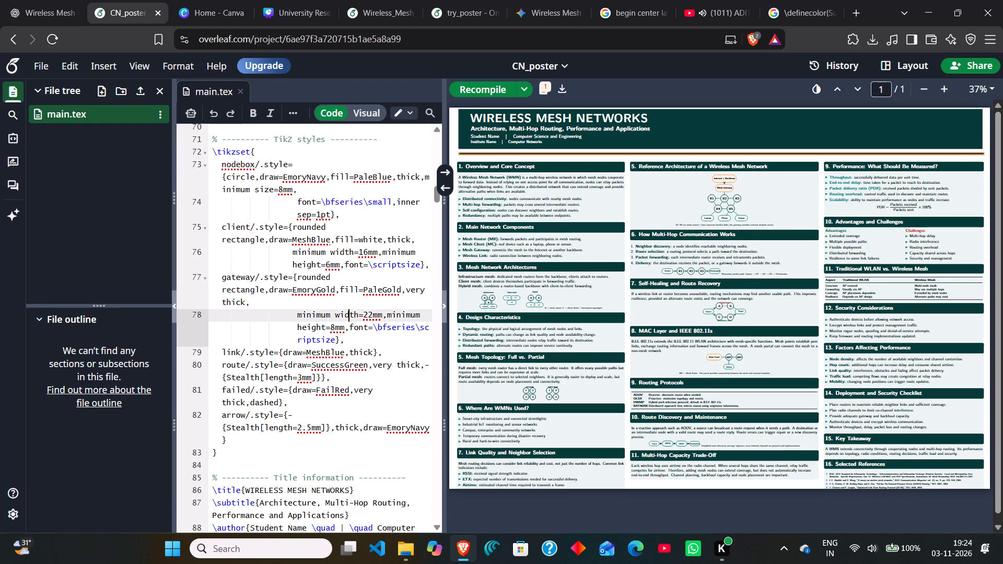
Replace SuccessGreen with CyanColor as the draw colour of the route TikZ style in main.tex and recompile the poster.
left_click(339, 411)
left_click(360, 357)
double_click(347, 369)
key("ctrl+v")
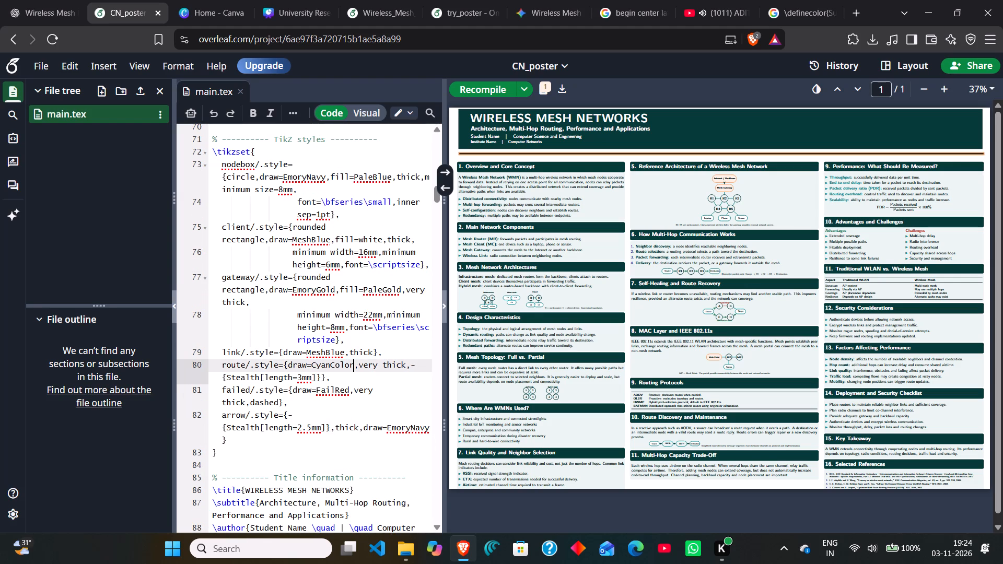
key("ctrl+s")
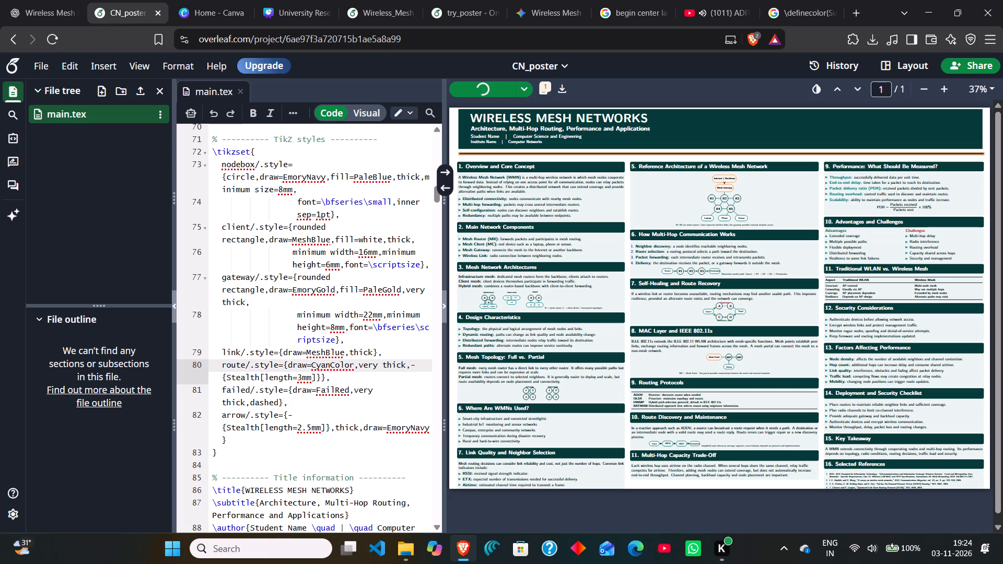
Look through the title information, header and start of the three-column section in main.tex after the colour change.
scroll(347, 369, "down", 1)
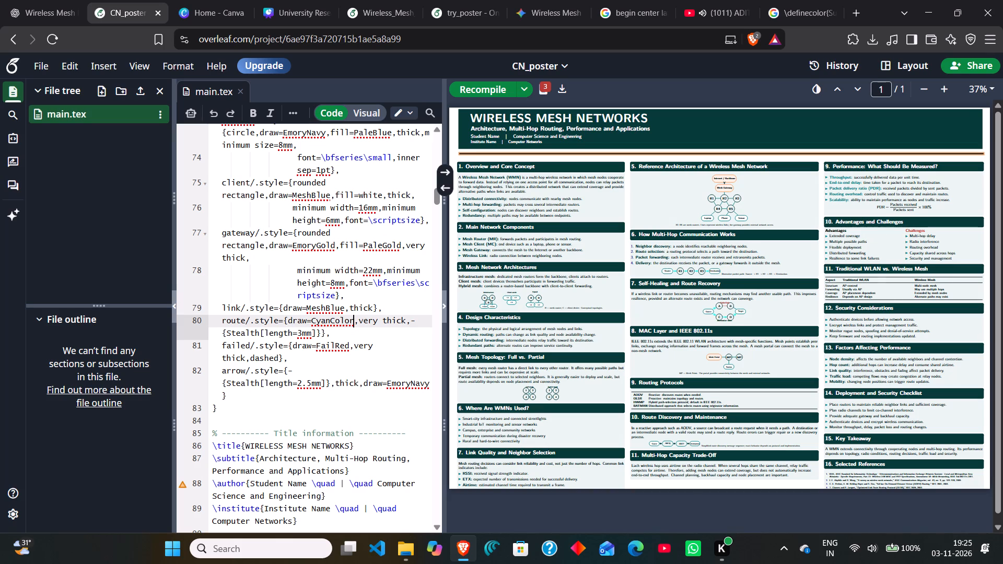
scroll(347, 369, "down", 4)
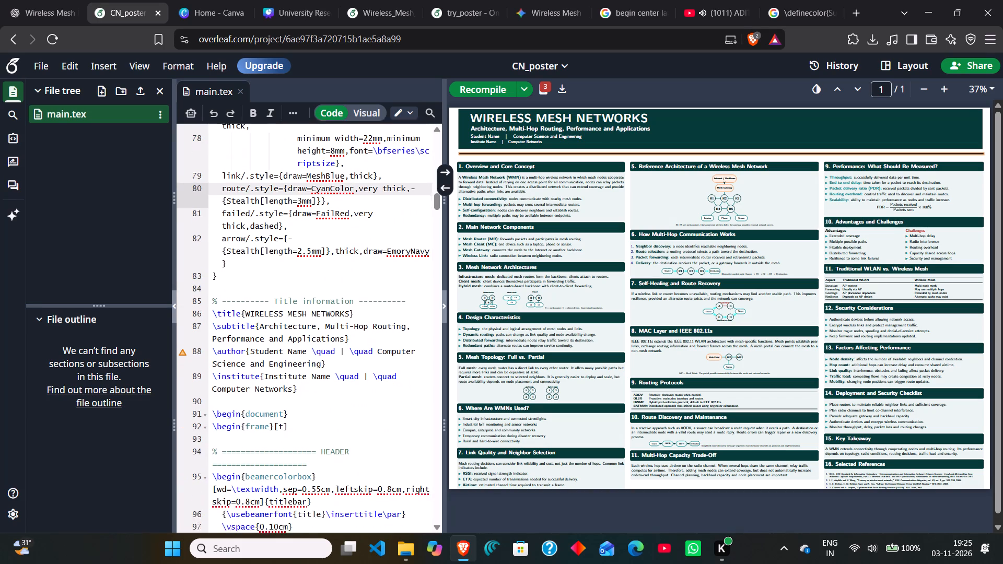
scroll(339, 351, "down", 1)
scroll(339, 351, "left", 1)
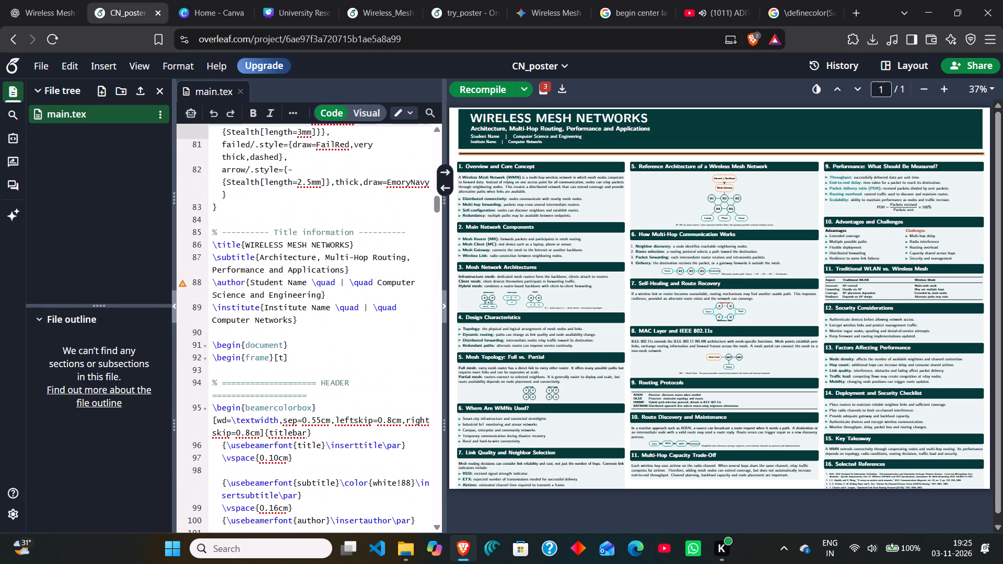
scroll(339, 351, "down", 3)
scroll(339, 351, "up", 1)
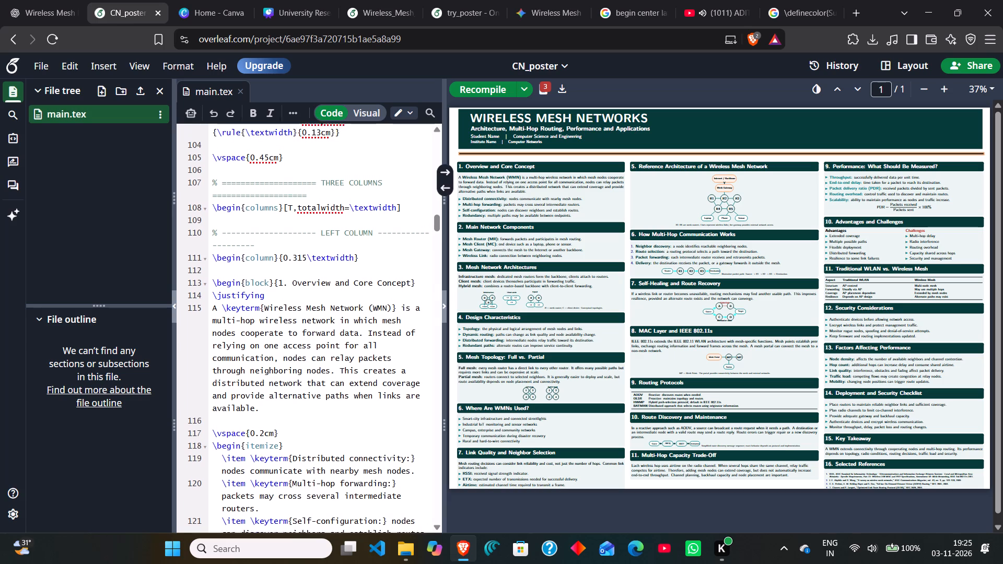
scroll(339, 351, "up", 3)
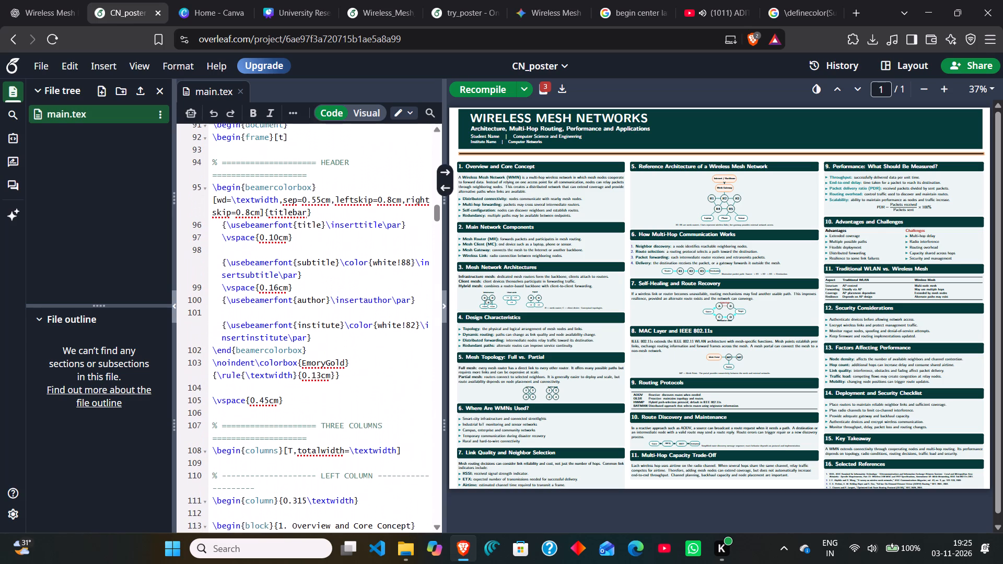
scroll(339, 351, "up", 2)
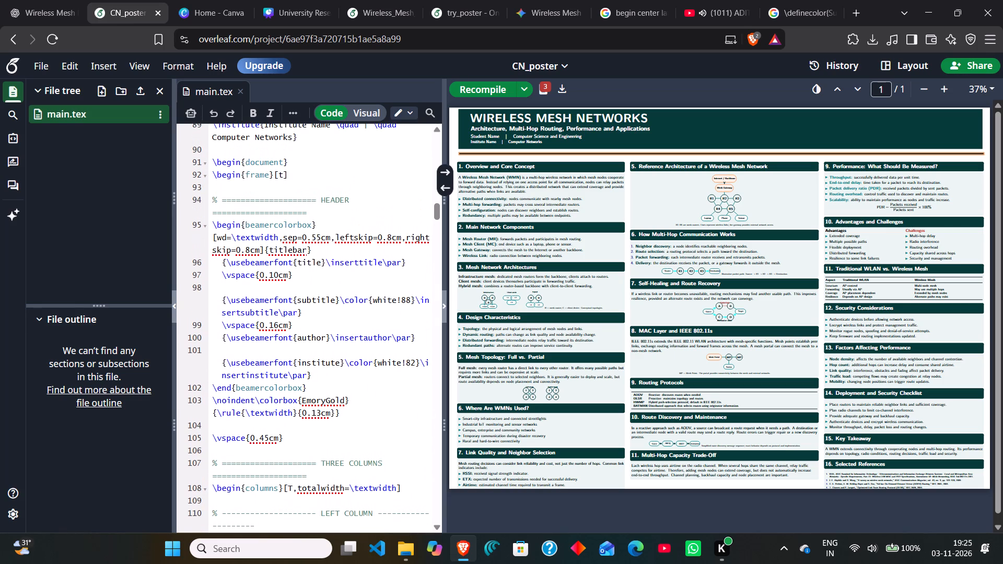
scroll(339, 351, "up", 1)
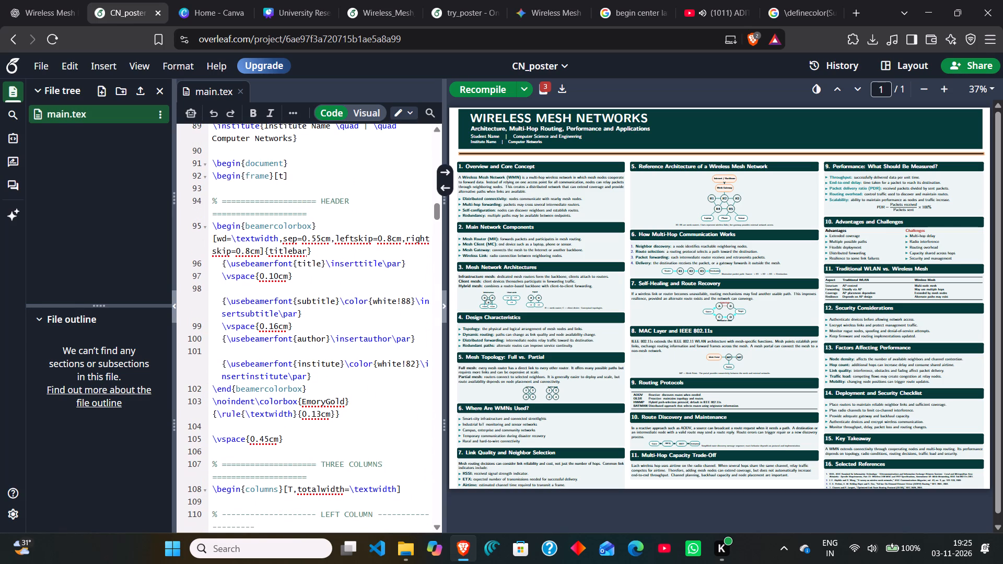
Review the TikZ styles, poster typography, block templates and Beamer styling in main.tex back to the colour palette definitions.
scroll(264, 246, "up", 3)
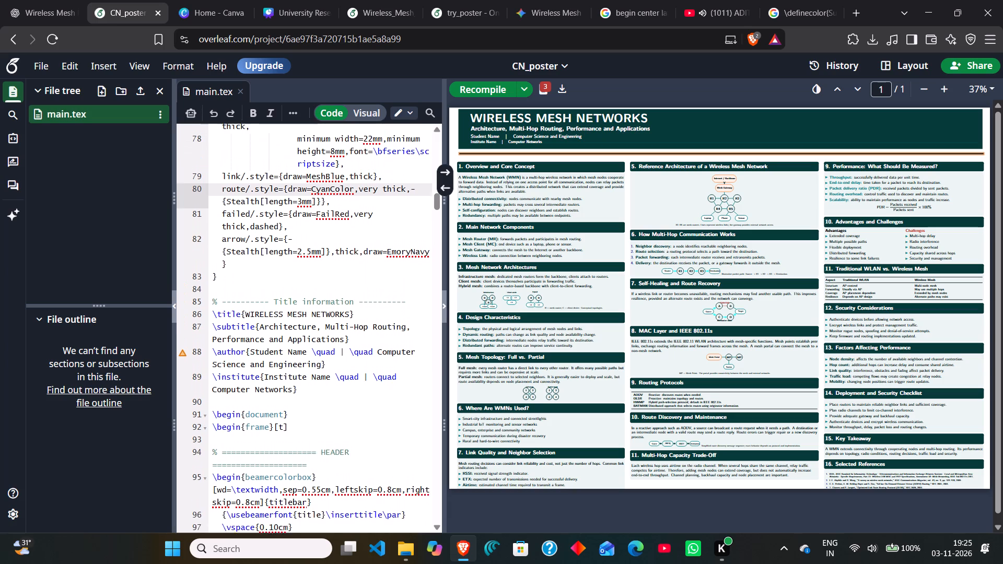
scroll(264, 246, "up", 2)
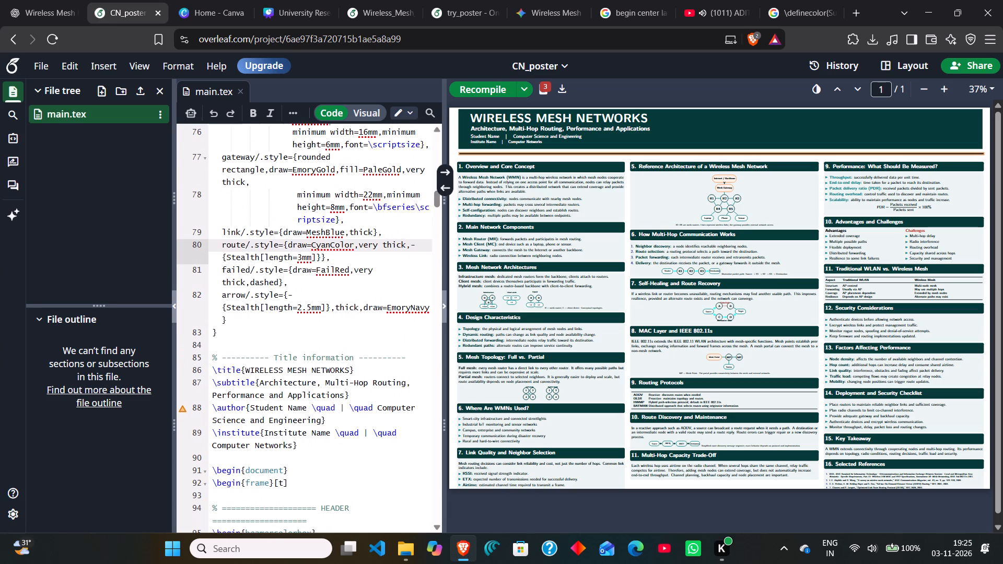
scroll(264, 246, "up", 3)
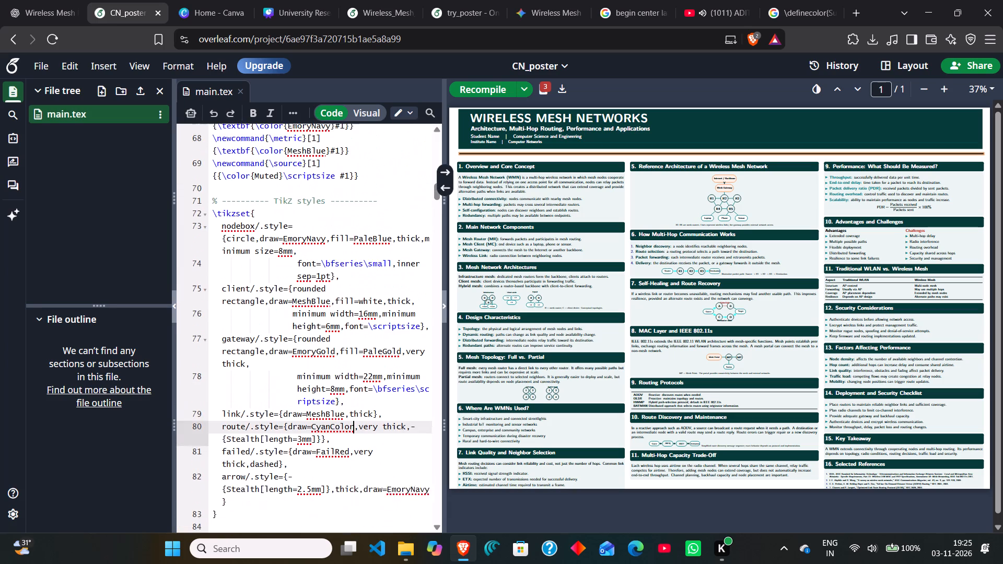
scroll(264, 246, "up", 4)
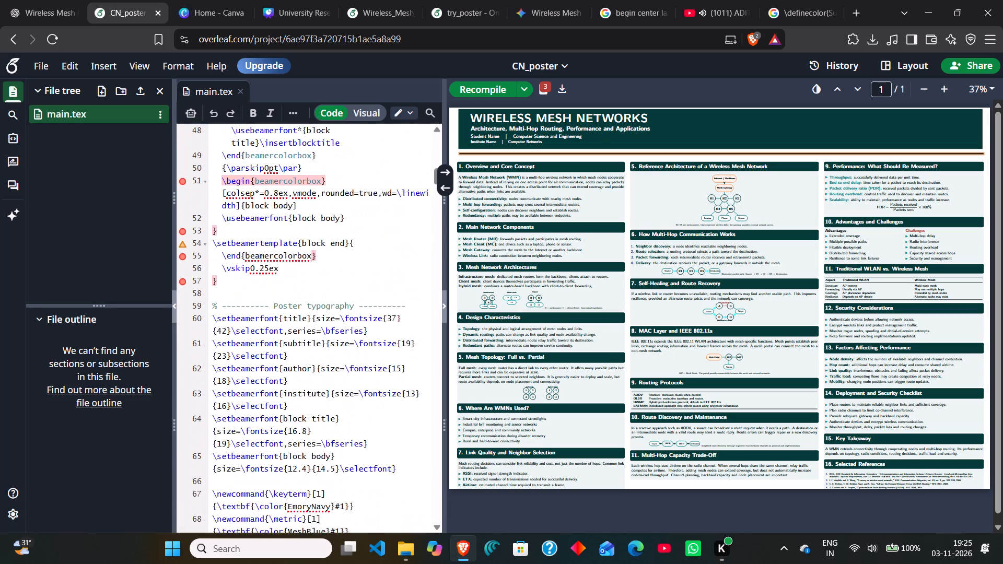
scroll(264, 246, "up", 1)
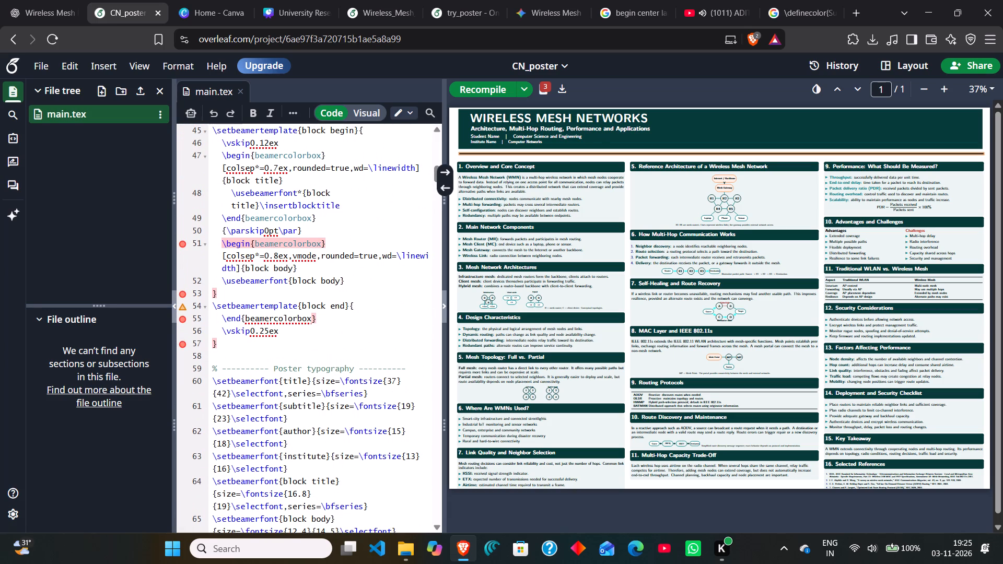
scroll(284, 321, "up", 5)
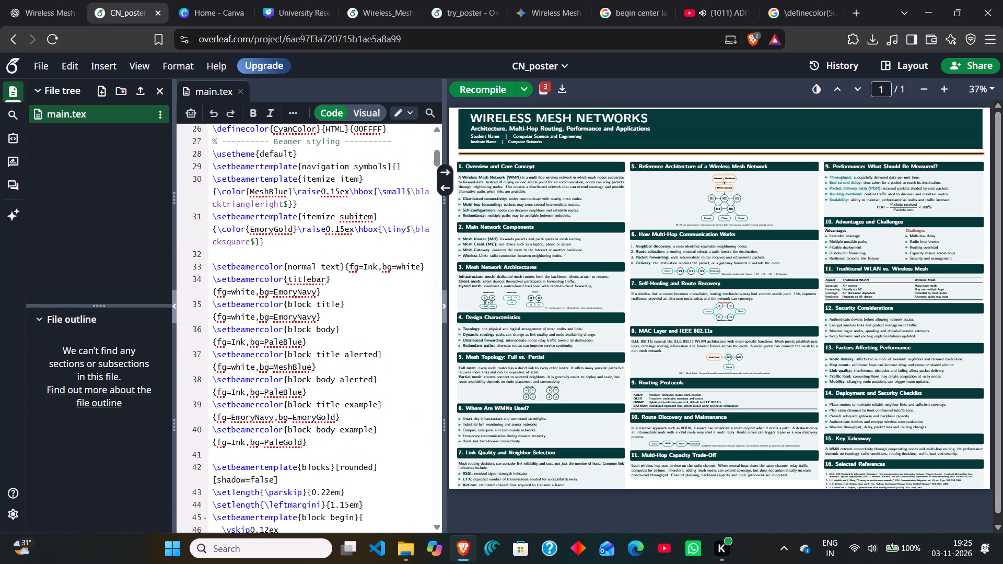
scroll(284, 321, "up", 3)
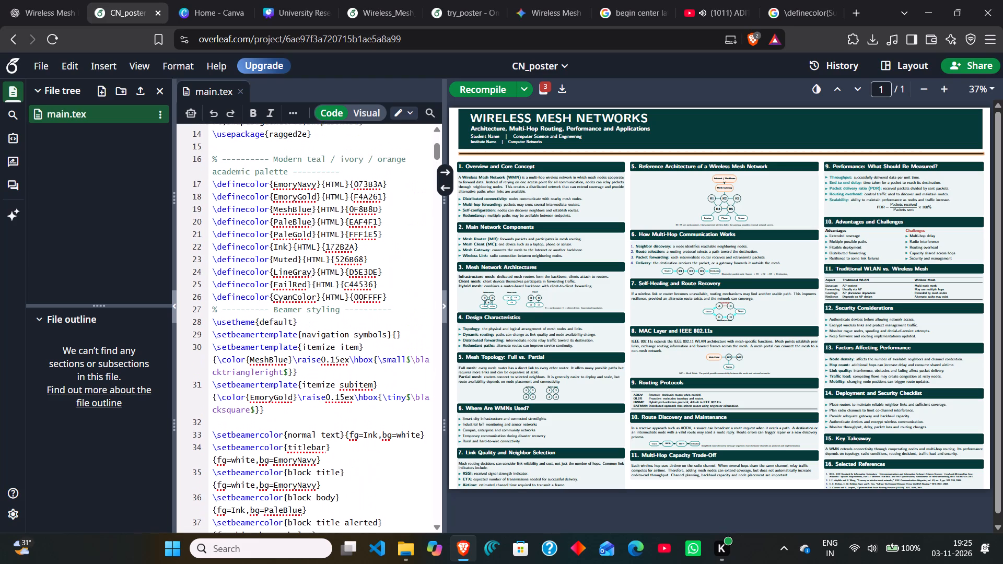
Switch to the Wireless_Mesh_Network_Baposter_Overleaf_Project, dismiss its layout options and view the compiled poster across its columns.
left_click(388, 0)
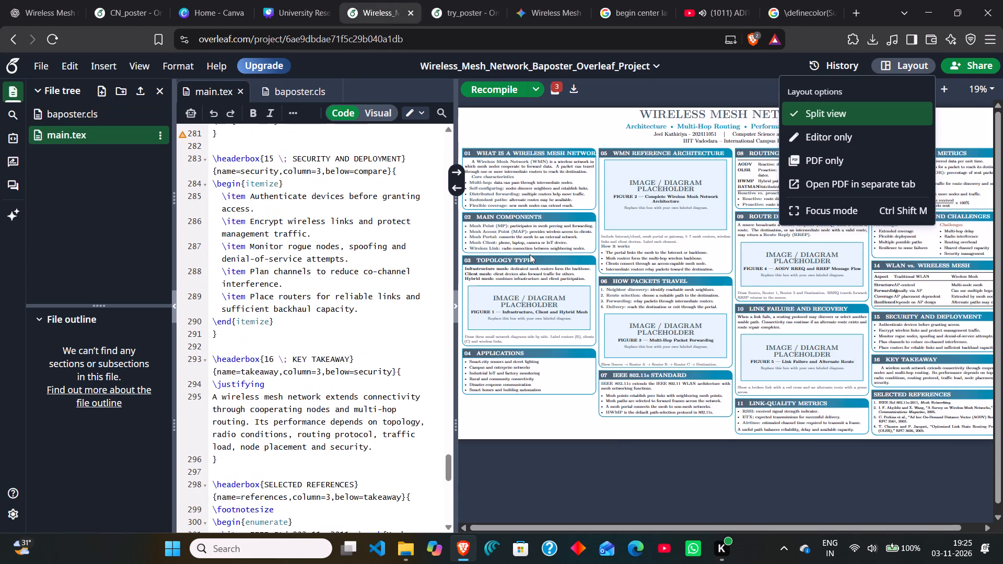
left_click(561, 426)
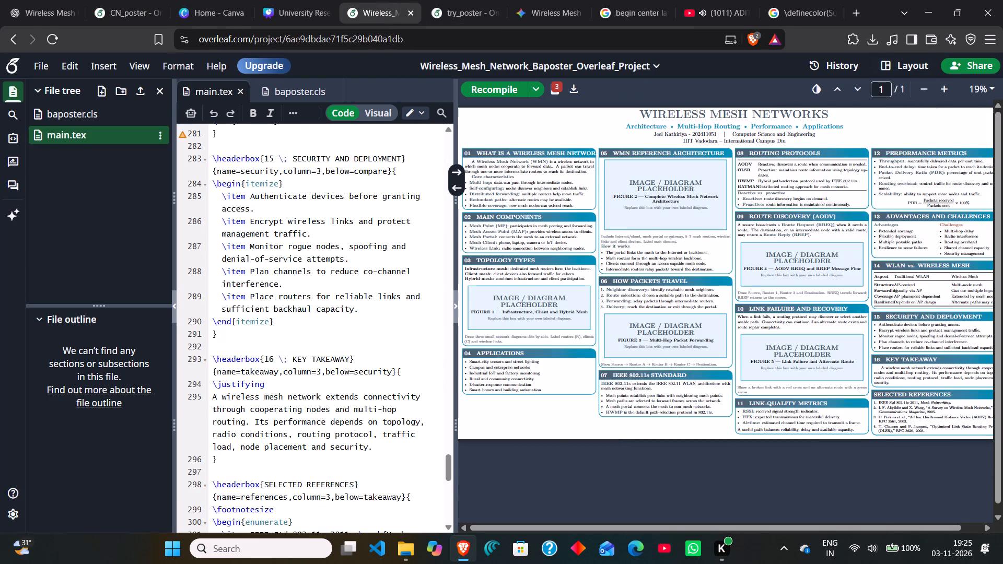
scroll(656, 382, "left", 2)
scroll(656, 382, "right", 2)
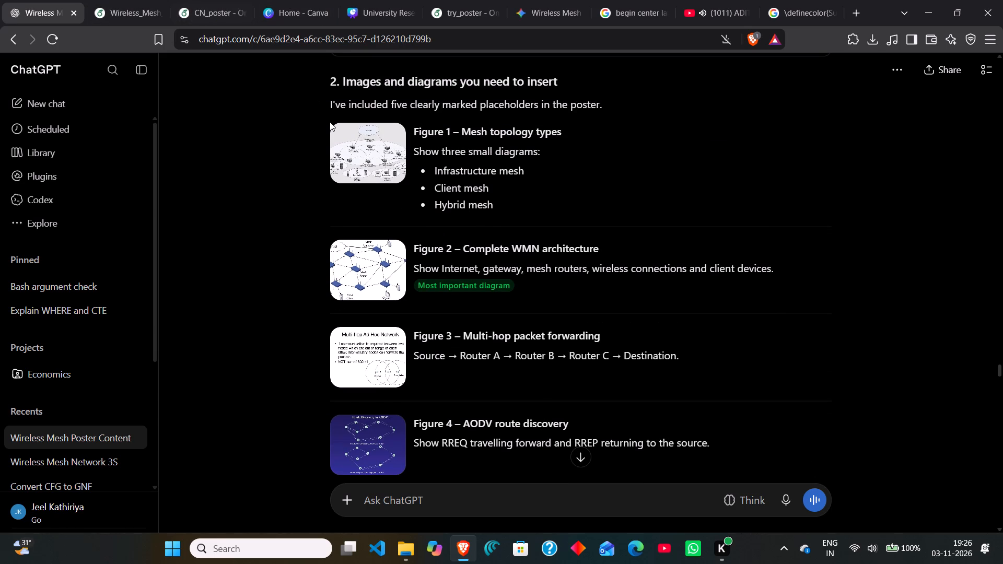
Copy the Figure 1 caption text "Infrastructure, Client and Hybrid Mesh" from the poster preview in Overleaf.
left_click(133, 0)
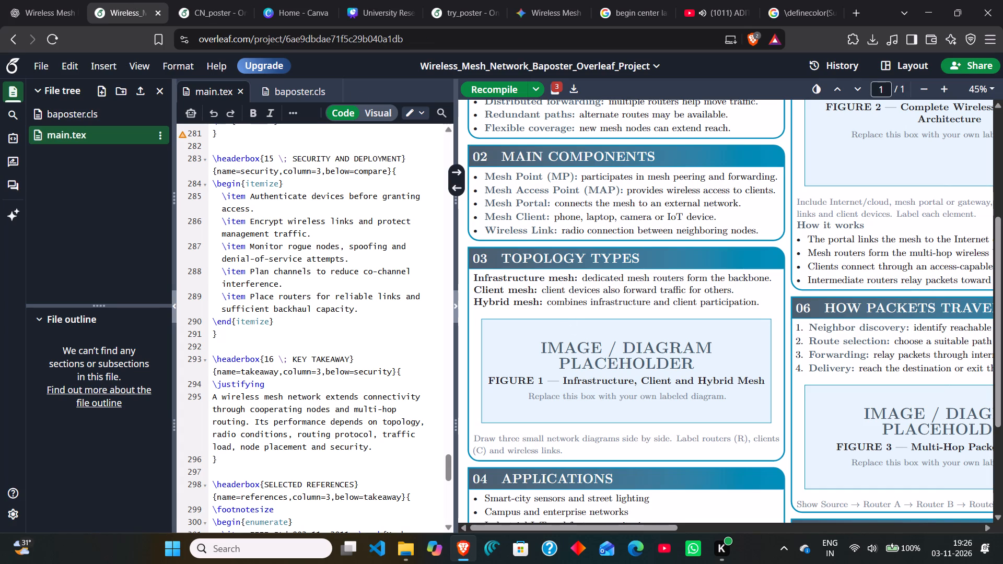
left_click(558, 379)
left_click_drag(558, 379, 736, 375)
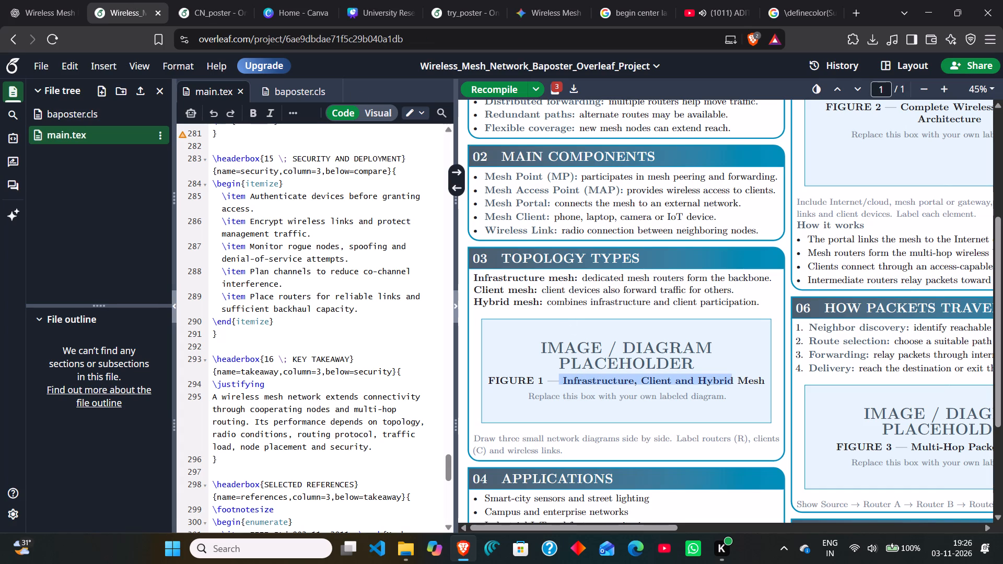
left_click_drag(736, 375, 762, 379)
key("ctrl+c")
Close the browser tabs holding the \definecolor and begin center Google searches.
left_click_drag(811, 2, 829, 11)
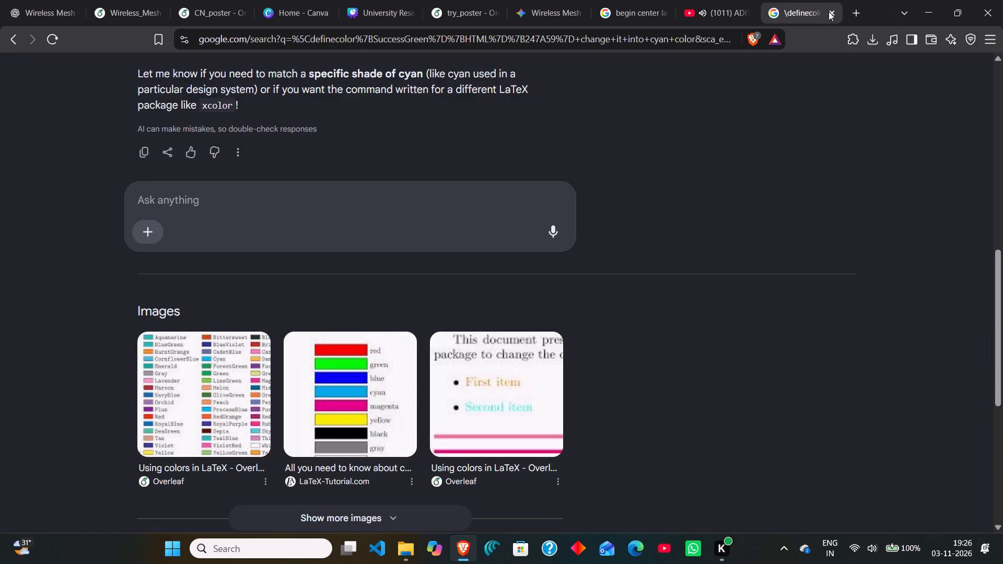
left_click_drag(829, 11, 834, 12)
left_click(834, 12)
left_click(829, 13)
left_click(736, 10)
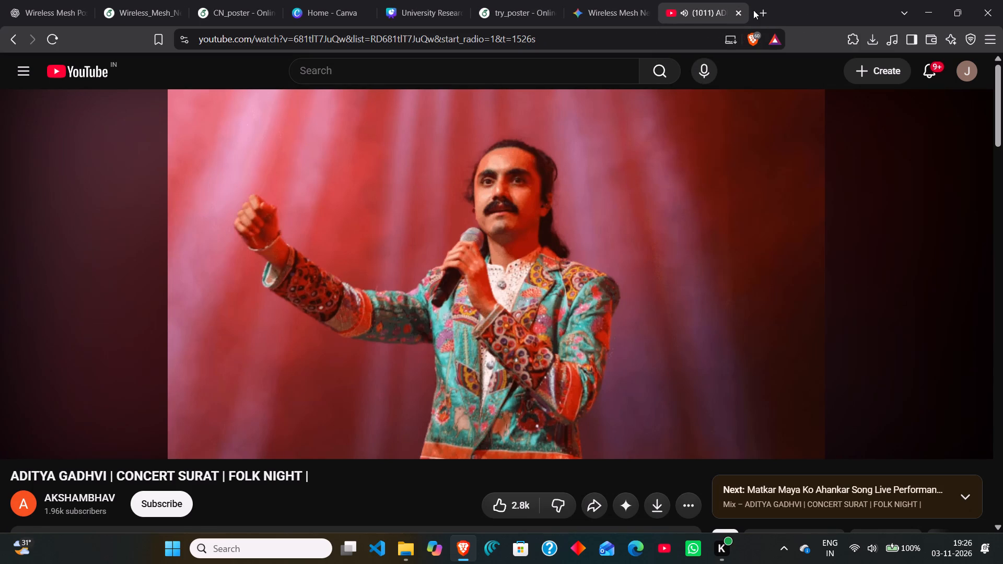
Search Google in a new tab for the copied caption "Infrastructure, Client and Hybrid Mesh".
left_click(761, 9)
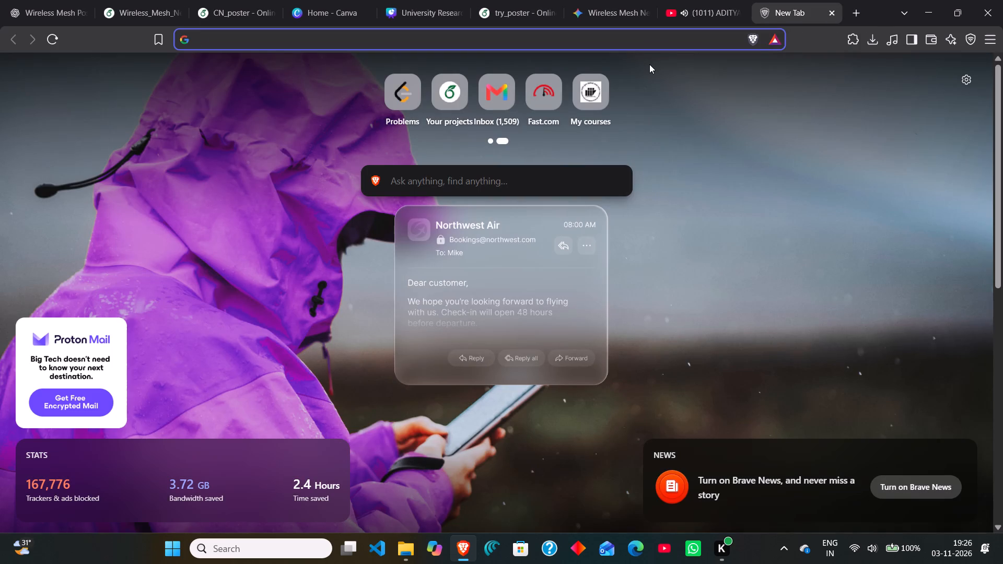
key("ctrl+v")
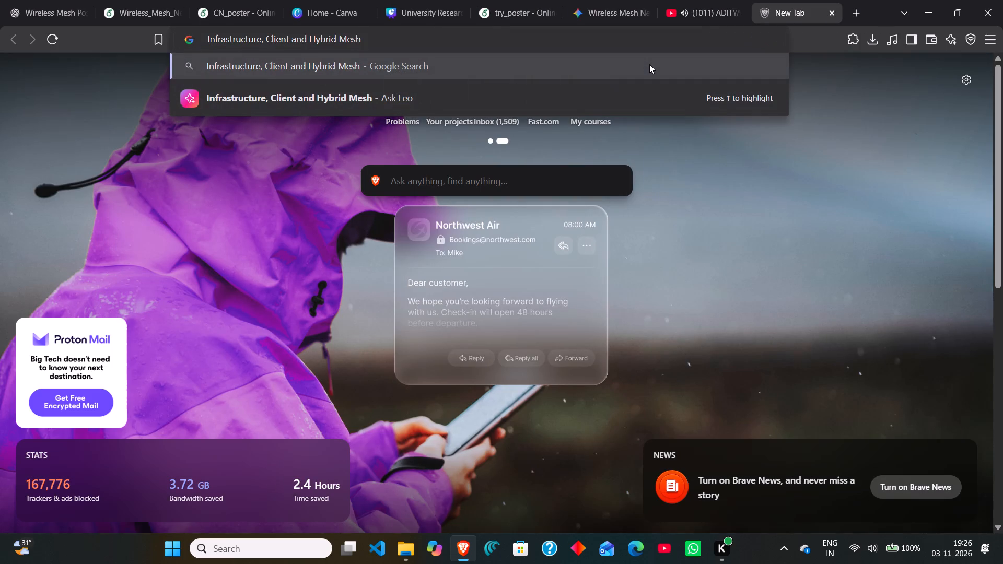
key("Return")
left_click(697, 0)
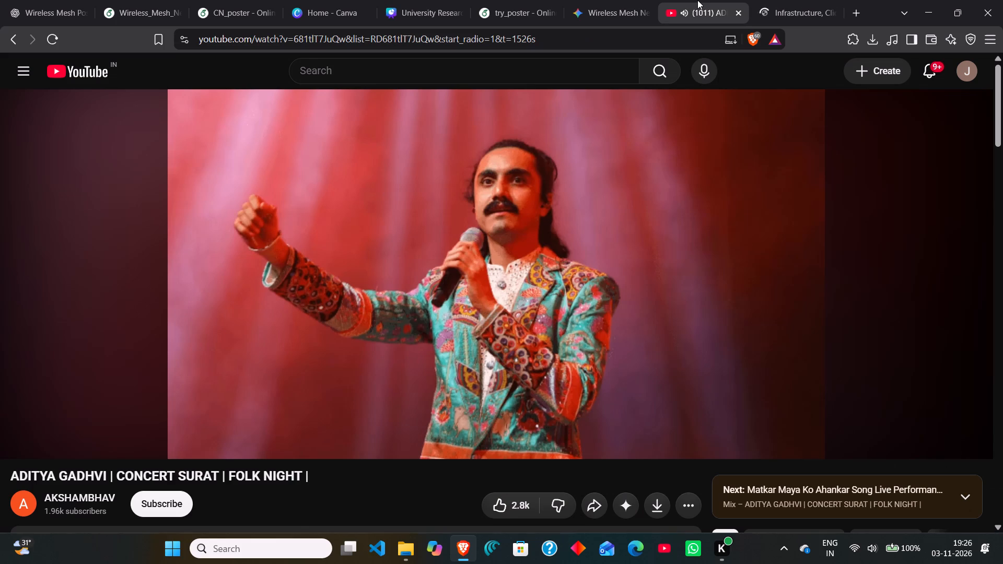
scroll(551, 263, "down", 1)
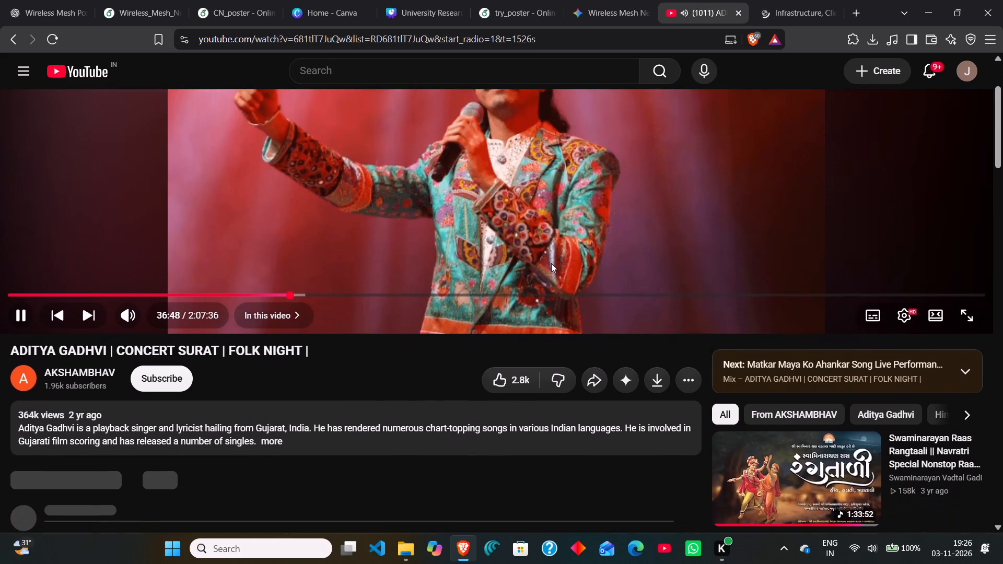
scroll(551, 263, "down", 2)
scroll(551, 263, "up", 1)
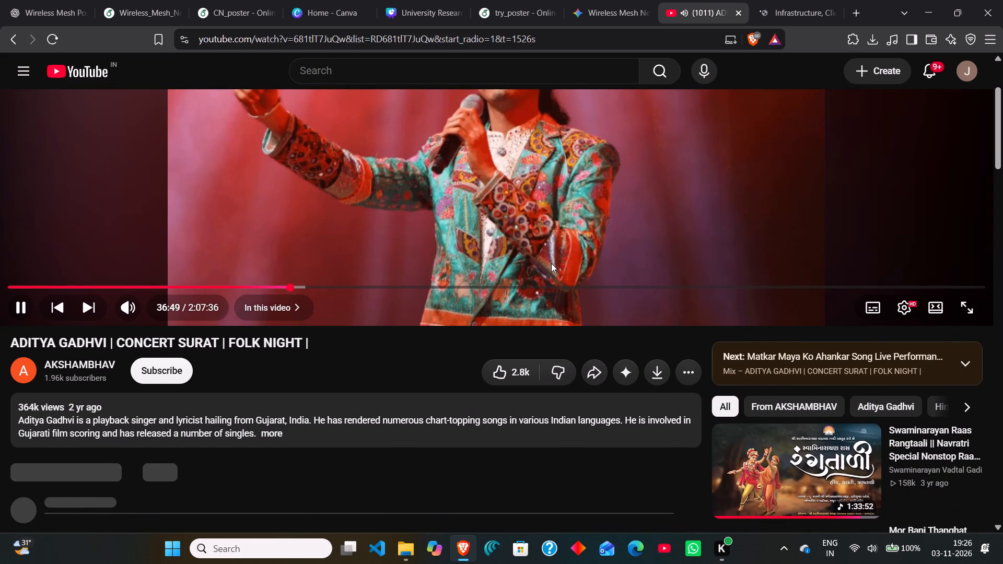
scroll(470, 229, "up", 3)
Browse the image results for Infrastructure, Client and Hybrid Mesh diagrams, previewing the ResearchGate hybrid mesh architecture picture.
left_click(780, 1)
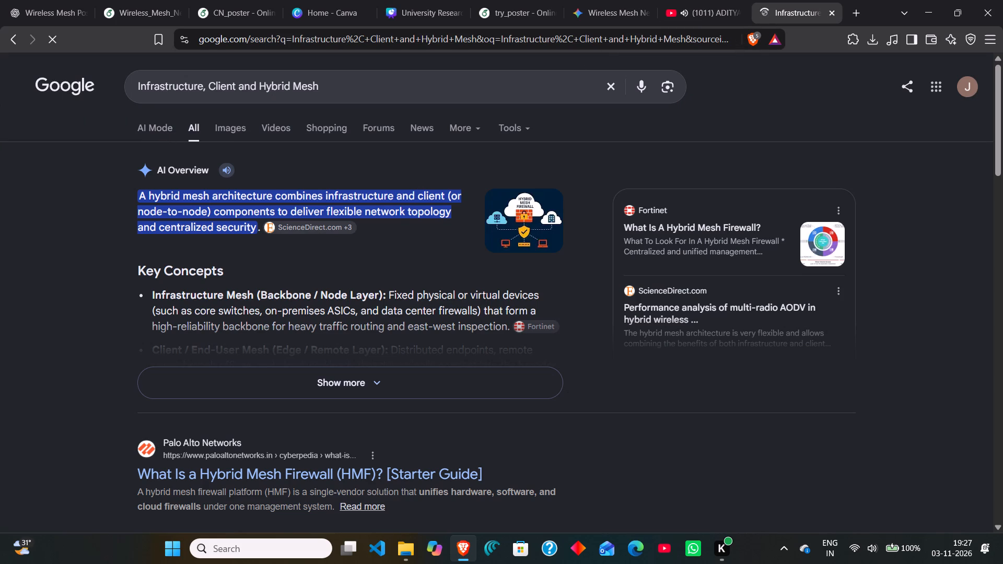
left_click(241, 124)
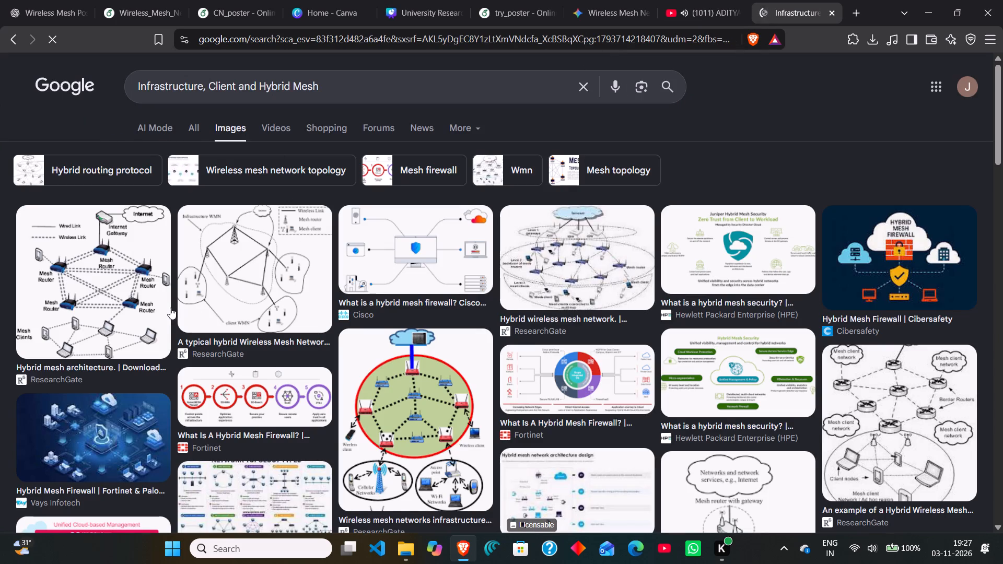
scroll(170, 308, "down", 2)
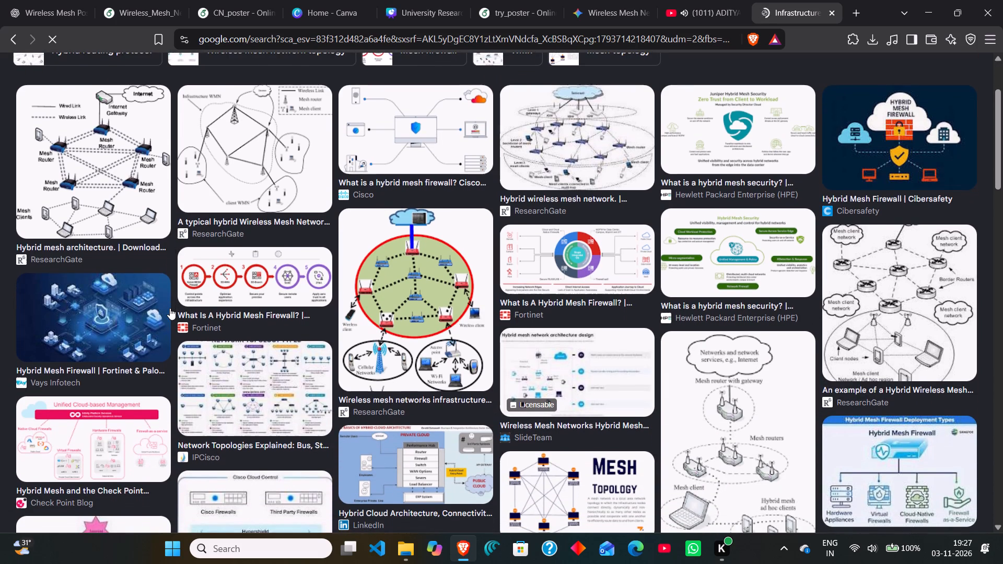
scroll(170, 308, "down", 1)
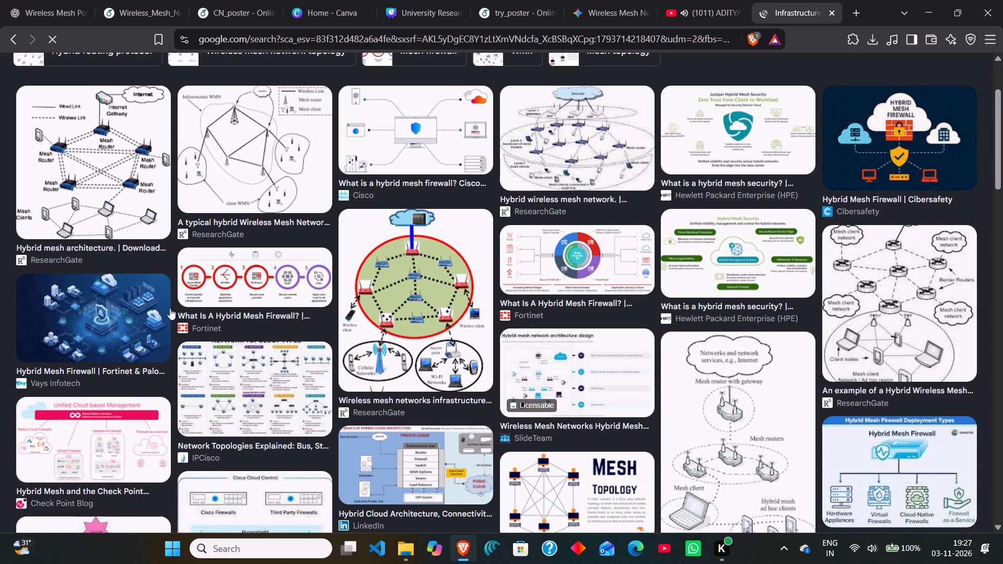
scroll(170, 308, "down", 1)
left_click(123, 175)
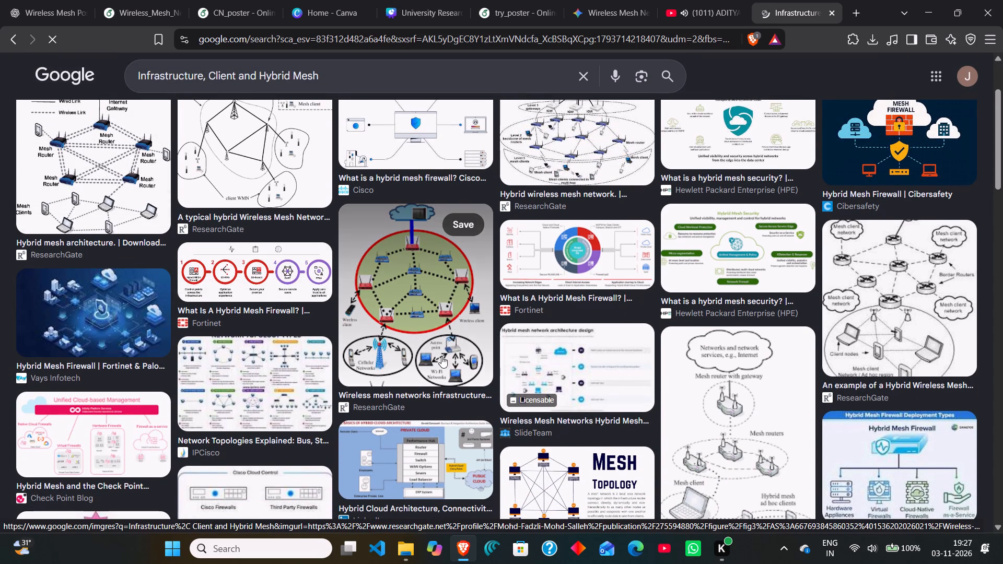
scroll(500, 361, "down", 3)
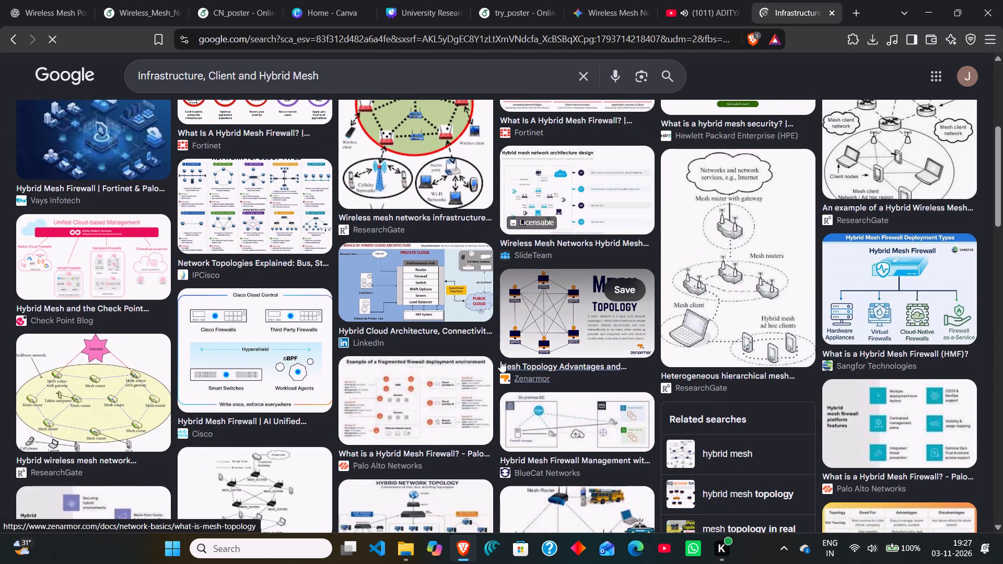
scroll(500, 361, "down", 3)
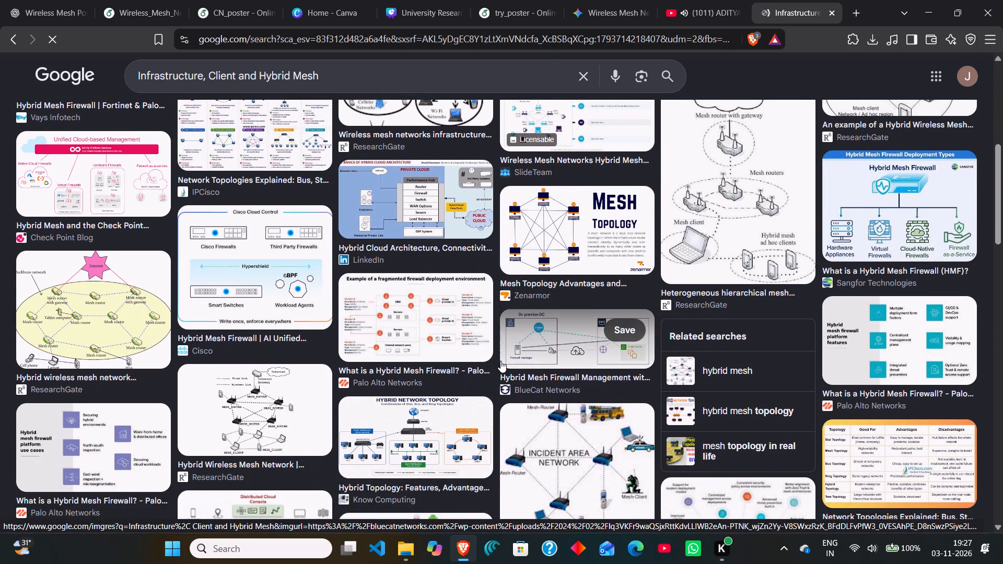
scroll(475, 450, "down", 1)
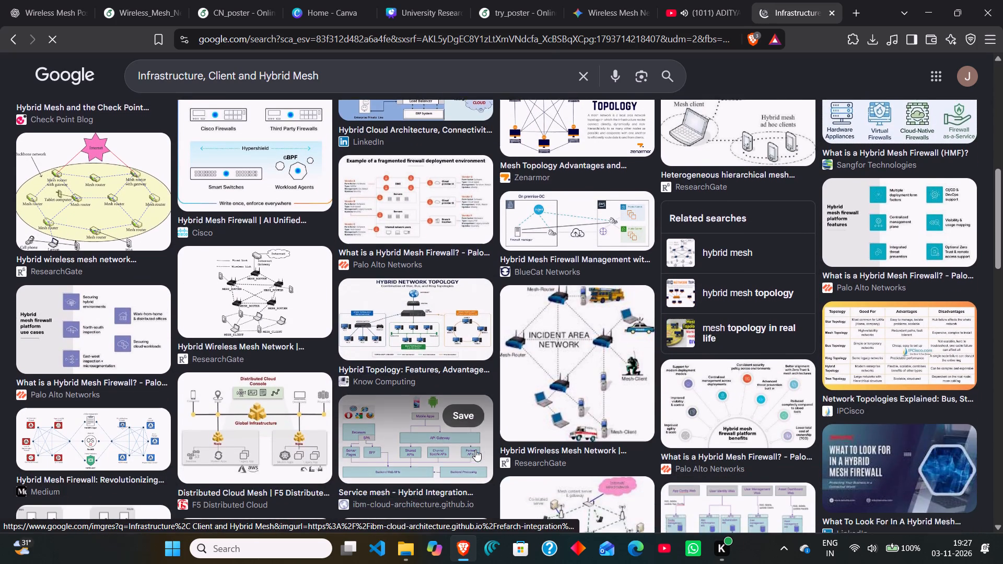
scroll(475, 450, "down", 3)
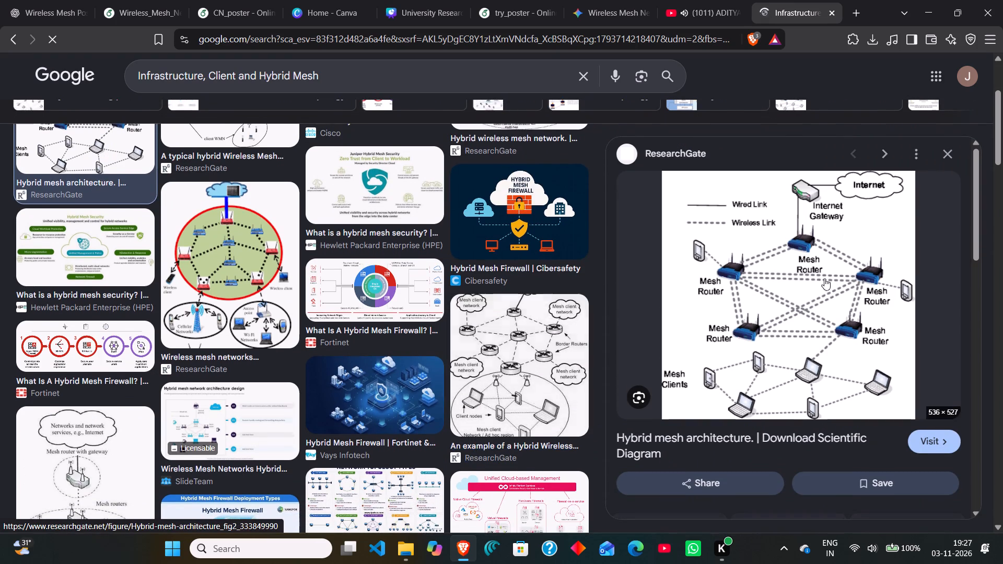
left_click(944, 157)
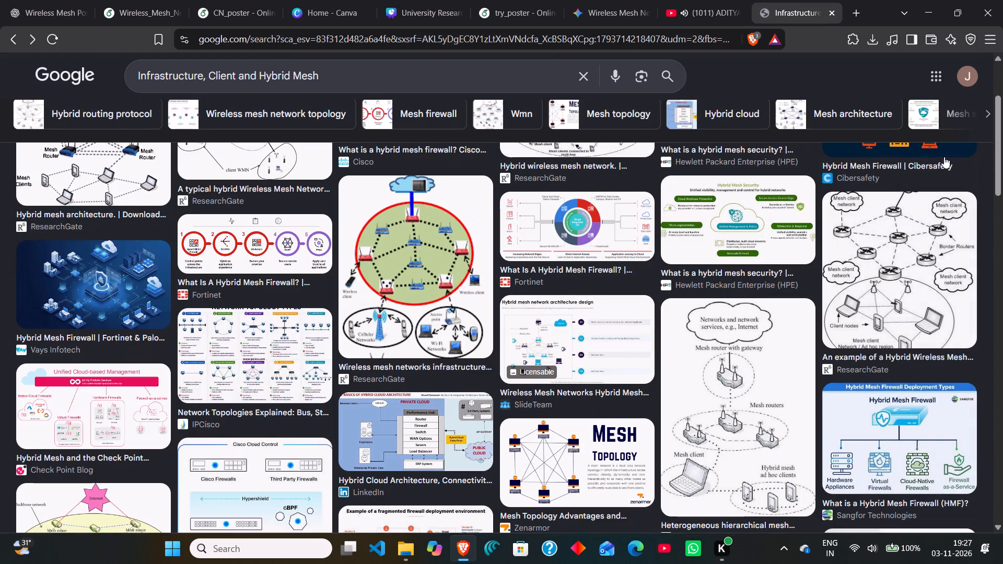
Return to the Figure 1 placeholder under Topology Types in the Overleaf poster preview.
left_click(131, 0)
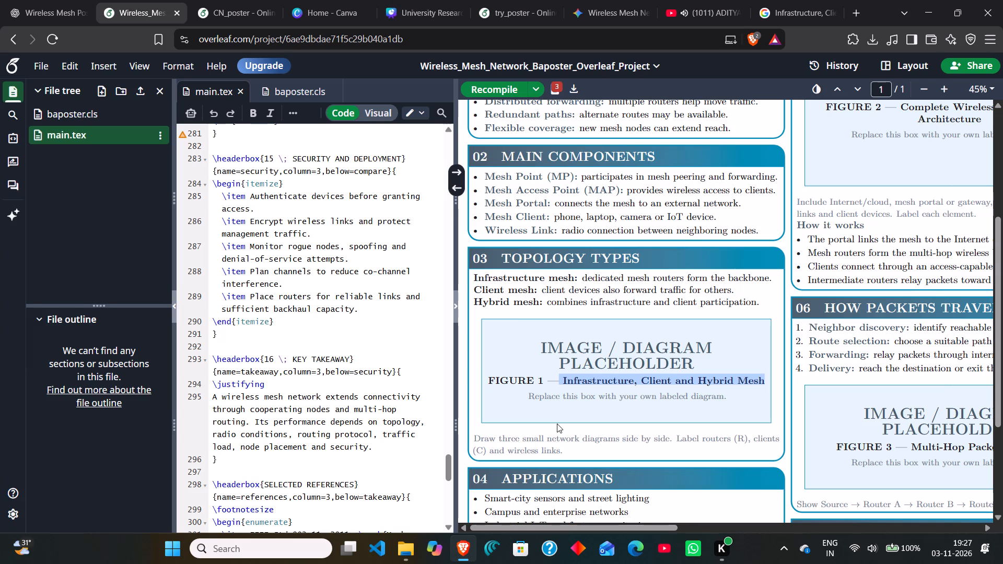
left_click(533, 380)
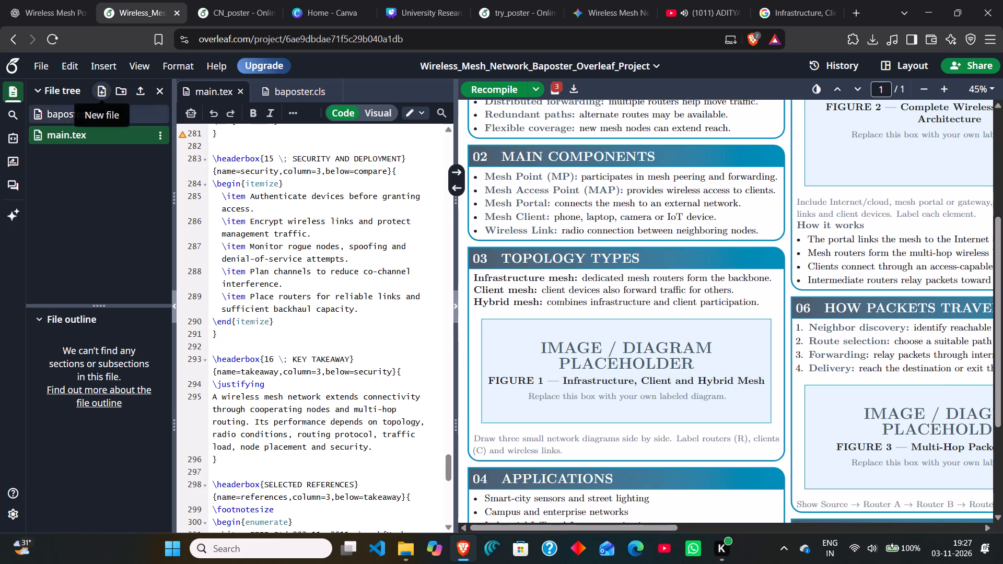
Copy the Figure 2 caption "Complete Wireless Mesh Network Architecture" from the WMN Reference Architecture box in the poster preview.
scroll(611, 352, "left", 3)
scroll(611, 352, "up", 1)
scroll(611, 352, "left", 1)
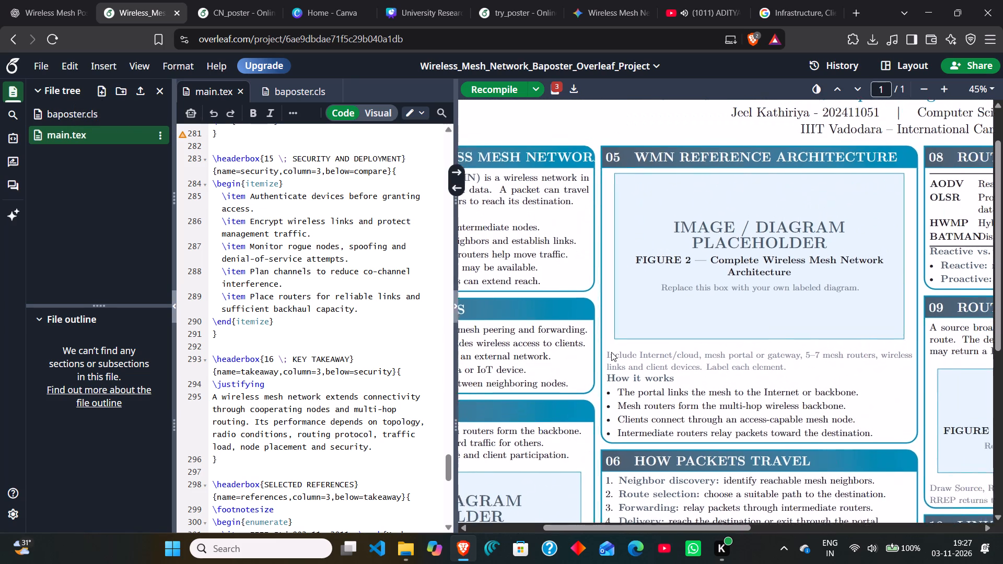
scroll(611, 352, "left", 3)
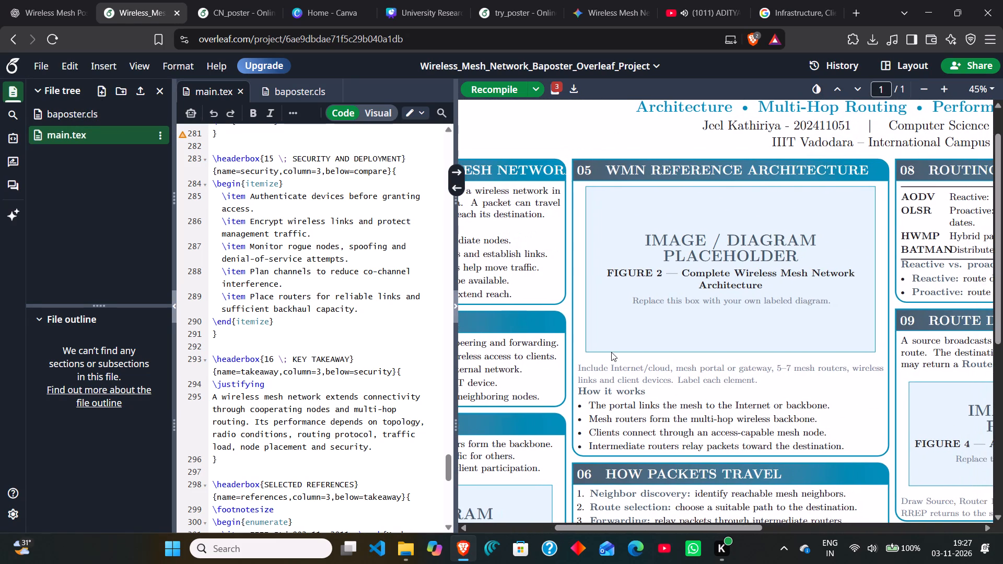
scroll(611, 352, "left", 1)
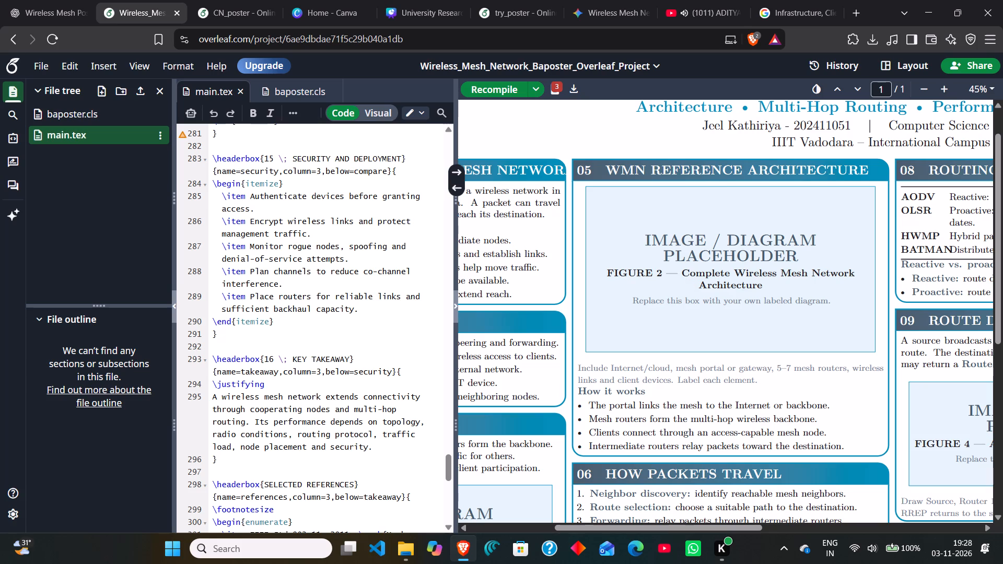
left_click_drag(681, 272, 773, 290)
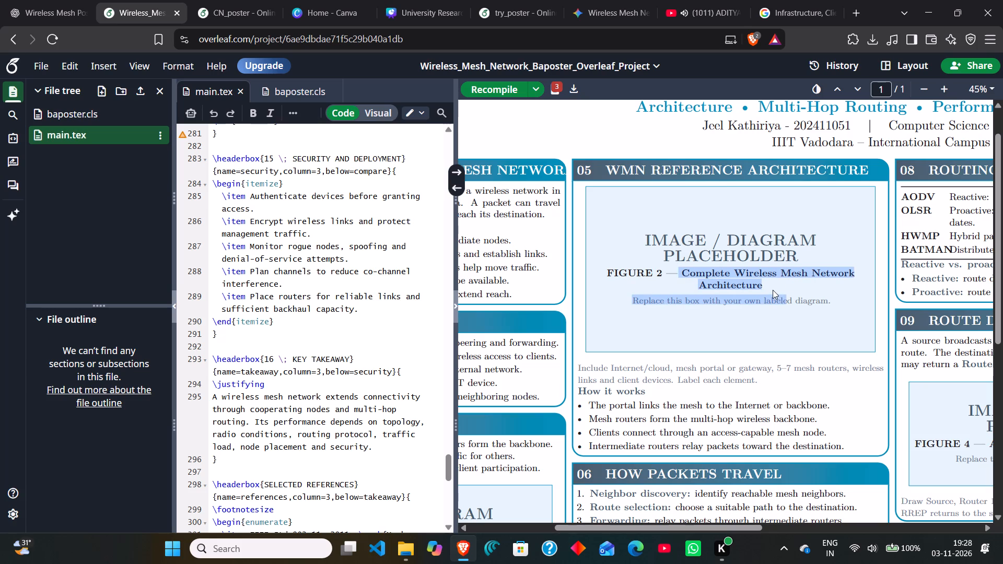
left_click_drag(773, 290, 762, 286)
key("ctrl+c")
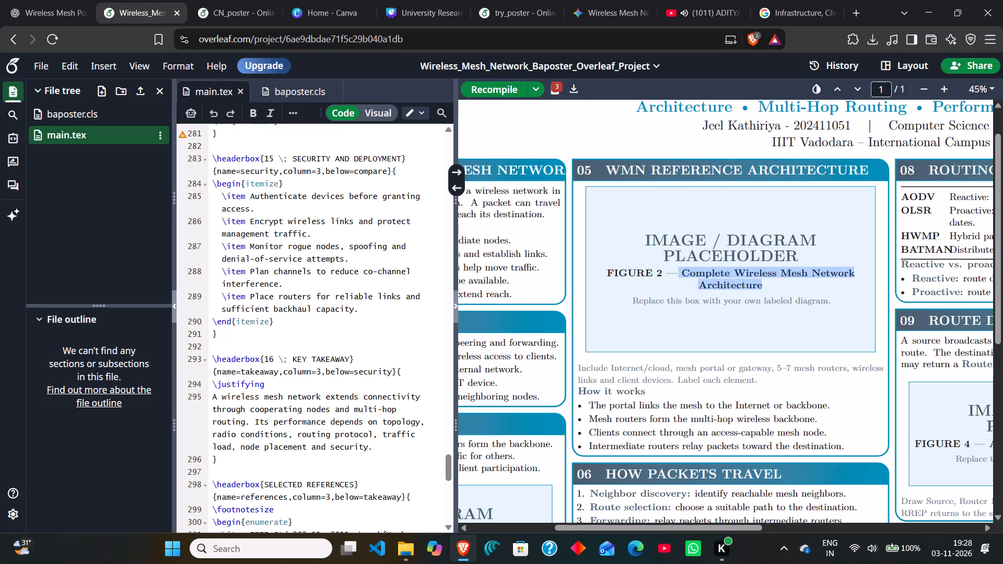
Search Google Images for the copied caption "Complete Wireless Mesh Network Architecture" in place of the previous query.
left_click(803, 0)
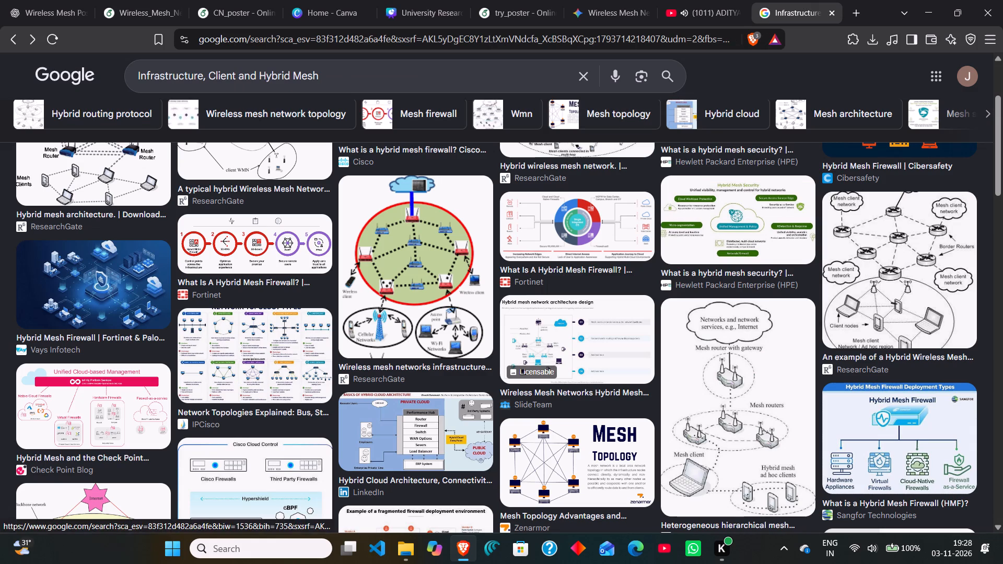
left_click(530, 78)
key("BackSpace")
key("BackSpace")
key("BackSpace")
key("BackSpace")
key("BackSpace")
key("BackSpace")
key("BackSpace")
key("BackSpace")
key("BackSpace")
key("BackSpace")
key("BackSpace")
key("BackSpace")
key("BackSpace")
key("BackSpace")
key("BackSpace")
key("BackSpace")
key("BackSpace")
key("BackSpace")
key("BackSpace")
key("BackSpace")
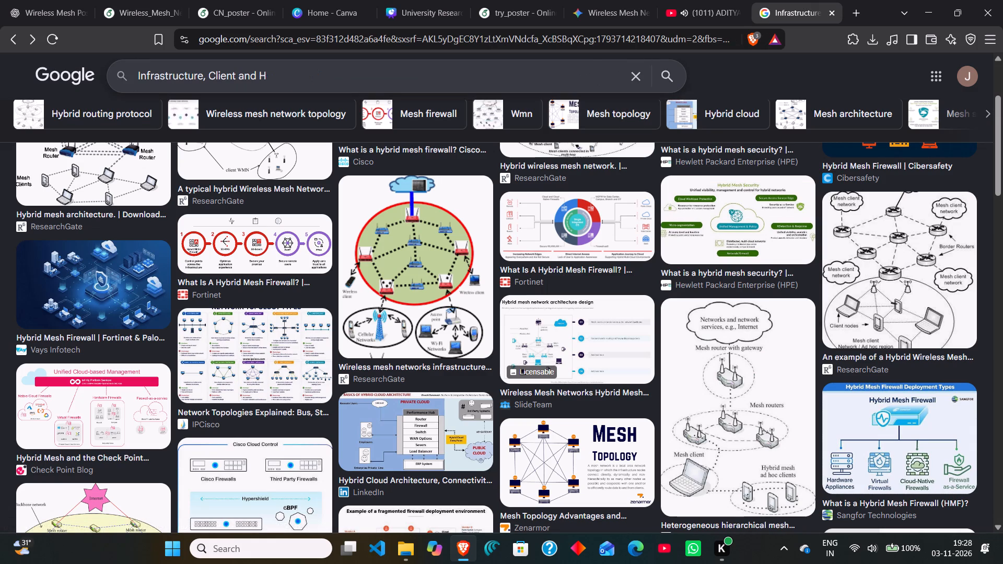
key("ctrl+v")
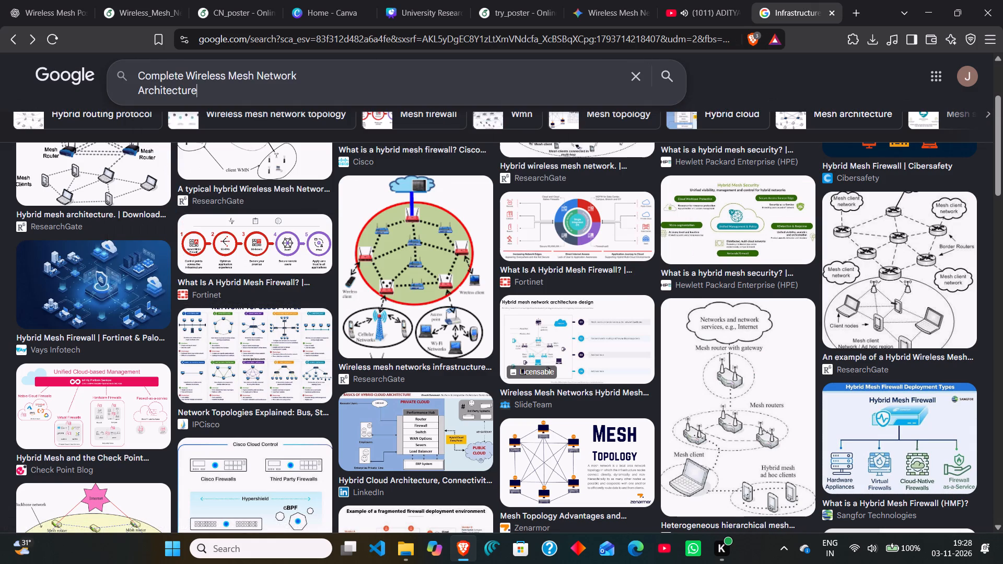
key("Return")
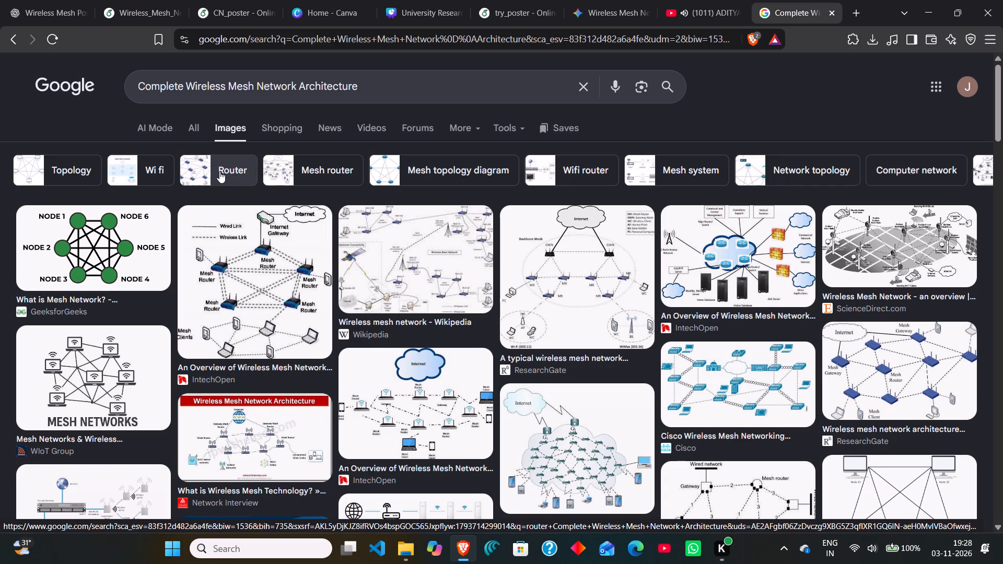
Narrow the image results to Router and look through the wireless mesh network architecture diagrams.
left_click(219, 171)
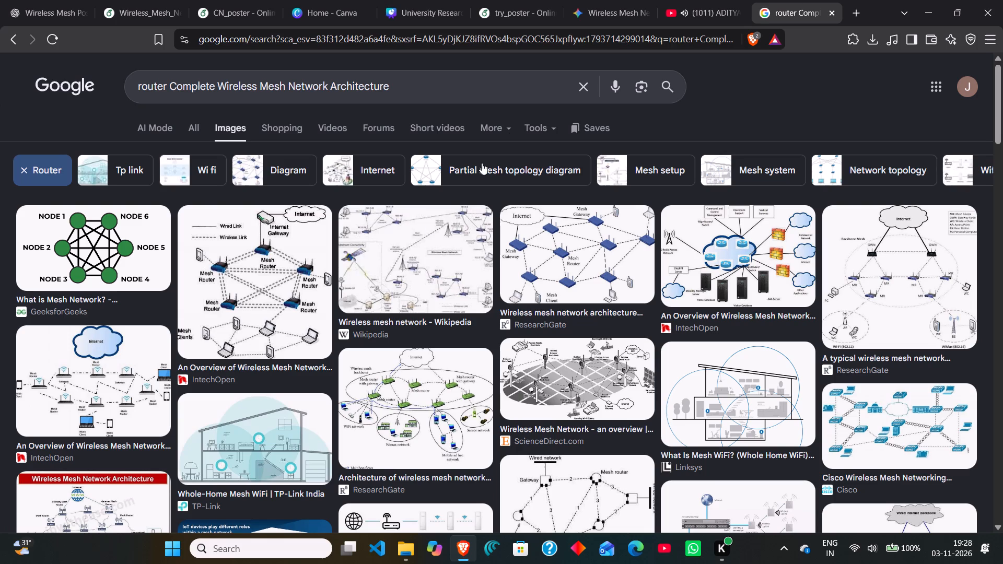
scroll(305, 395, "down", 1)
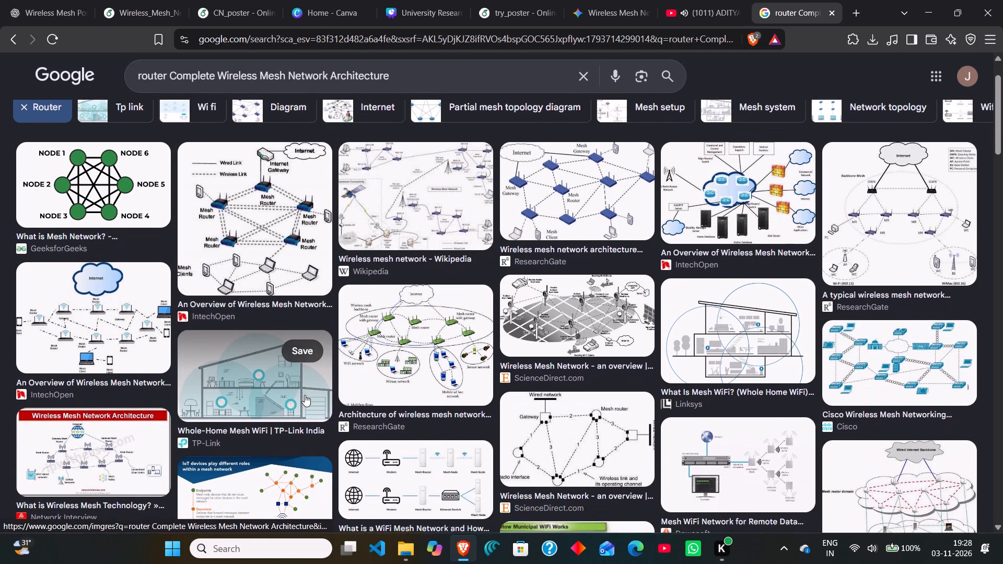
scroll(305, 395, "down", 2)
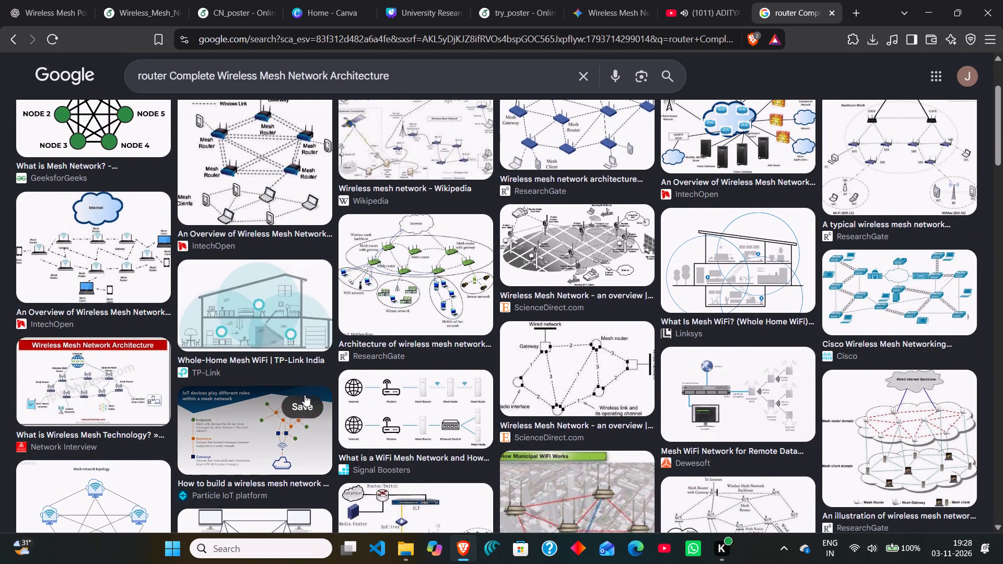
scroll(305, 395, "down", 3)
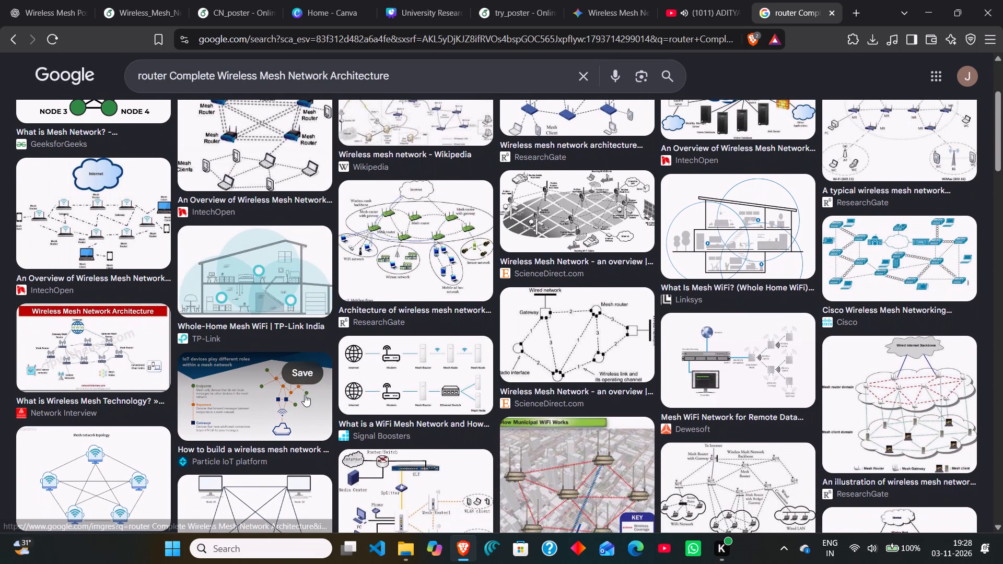
scroll(305, 395, "down", 2)
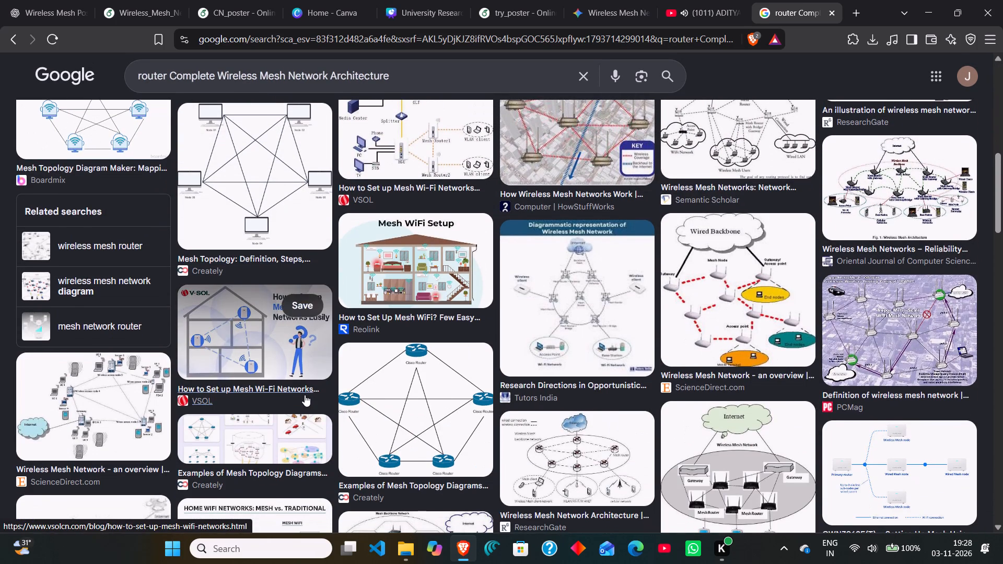
scroll(305, 395, "down", 5)
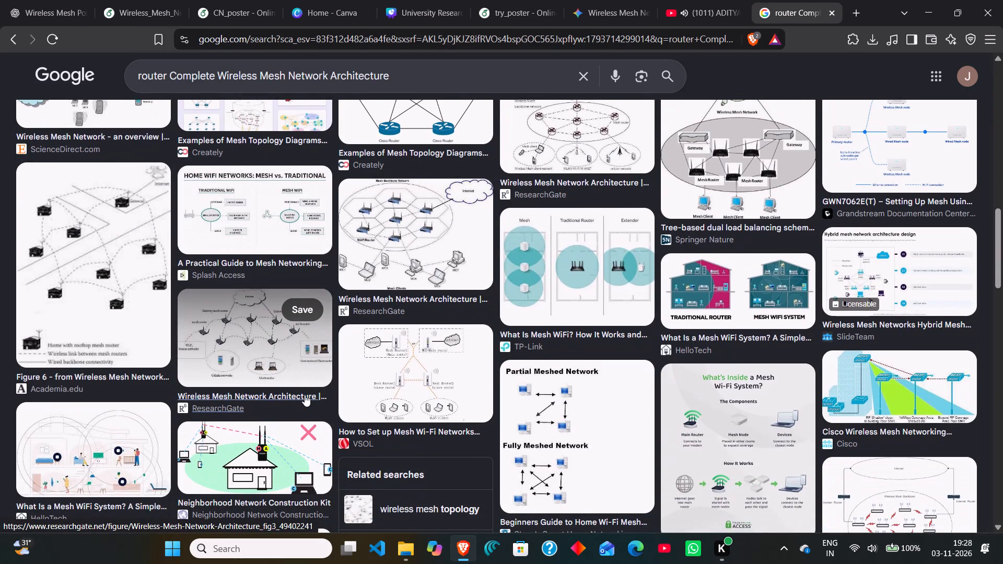
scroll(305, 395, "down", 6)
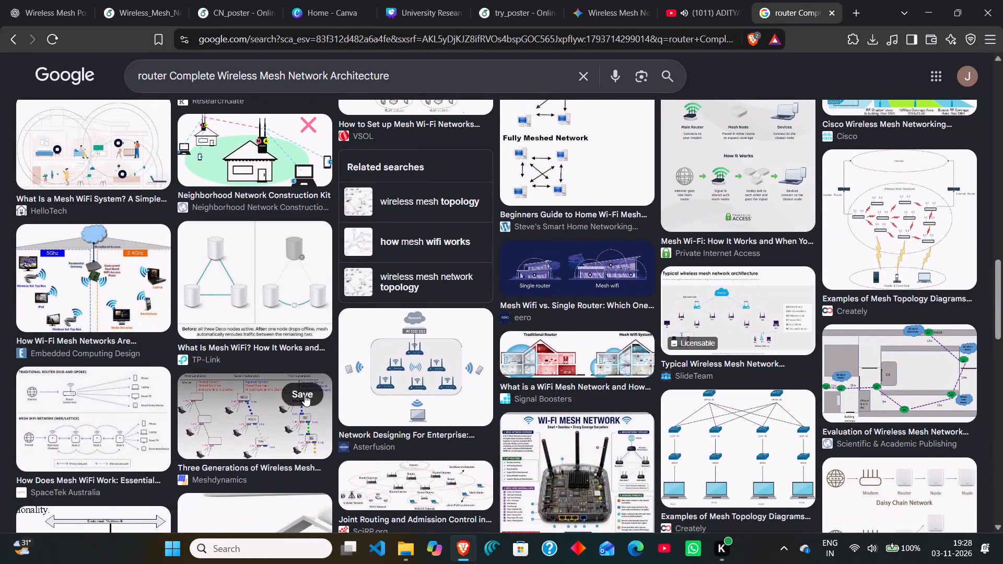
scroll(305, 395, "down", 10)
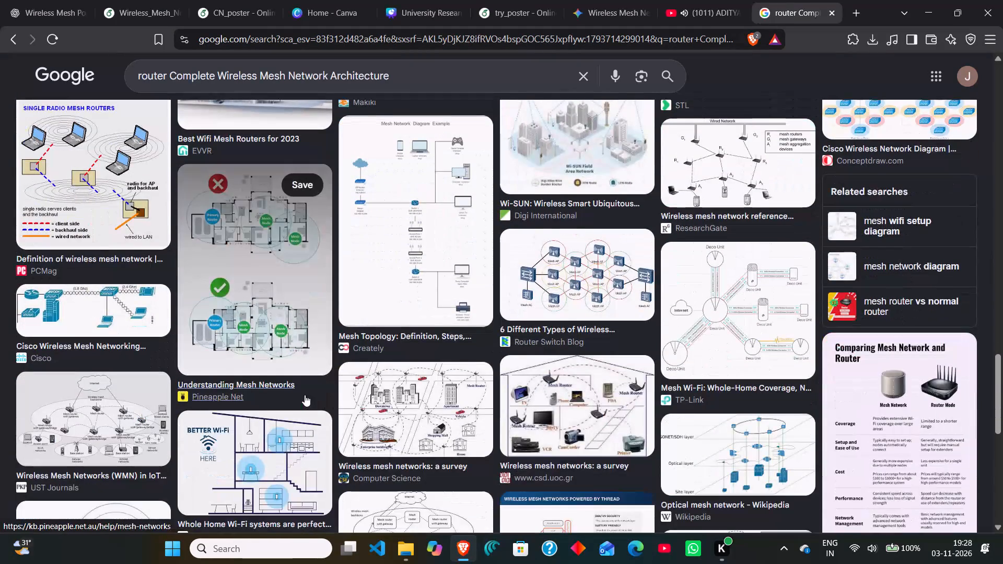
scroll(305, 395, "down", 3)
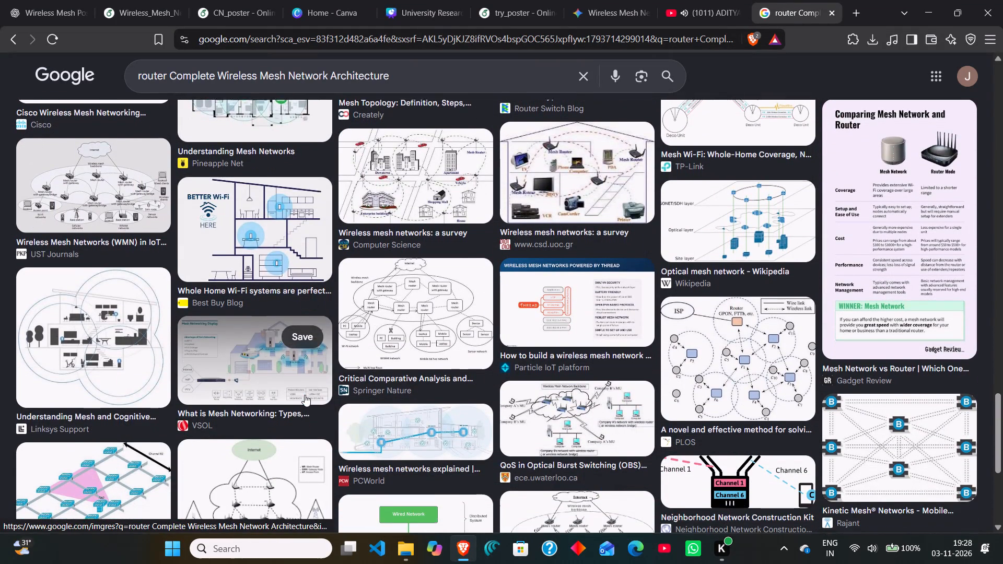
scroll(305, 395, "down", 1)
scroll(305, 395, "up", 5)
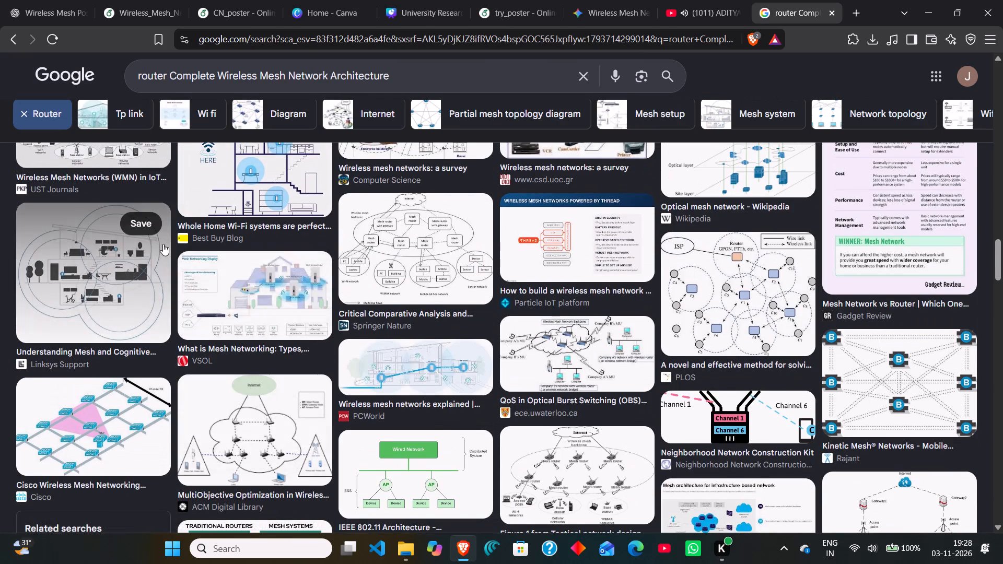
Preview the UST Journals "Wireless Mesh Networks (WMN) in IoT Networks" diagram and open its source PDF.
scroll(163, 244, "up", 2)
left_click(145, 238)
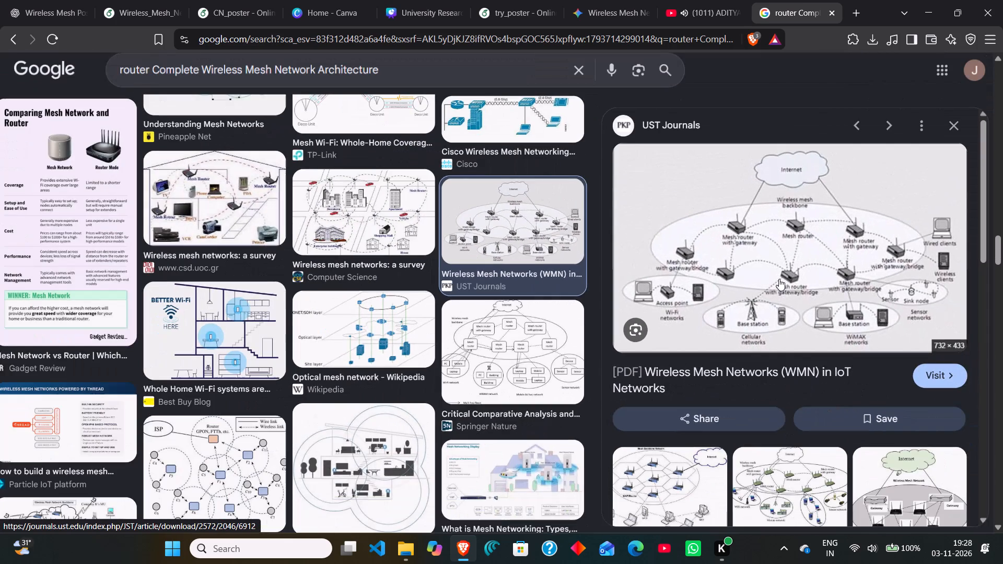
left_click(811, 240)
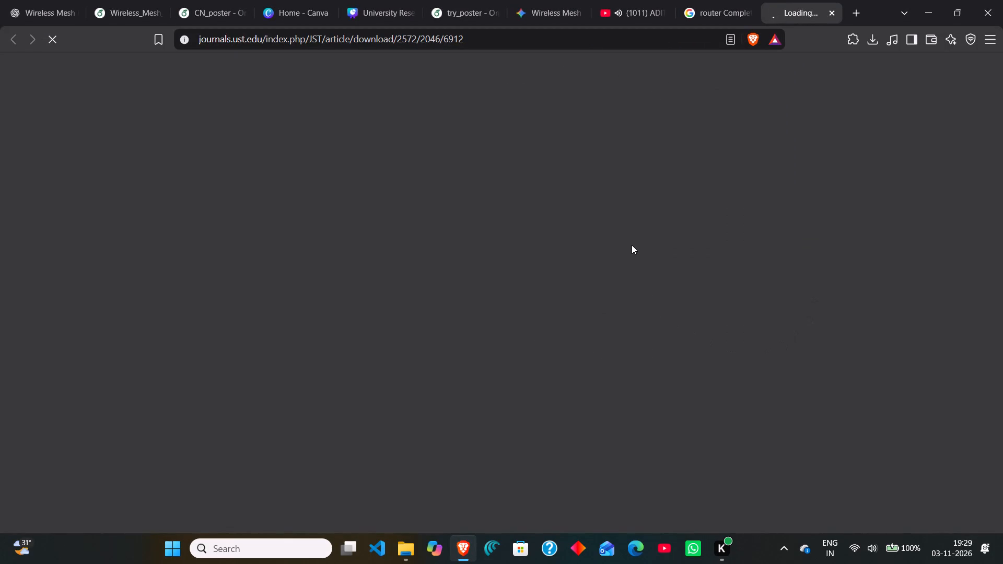
Return to the image results and preview the related IntechOpen diagram from "An Overview of Wireless Mesh Networks".
left_click(706, 17)
scroll(788, 220, "down", 1)
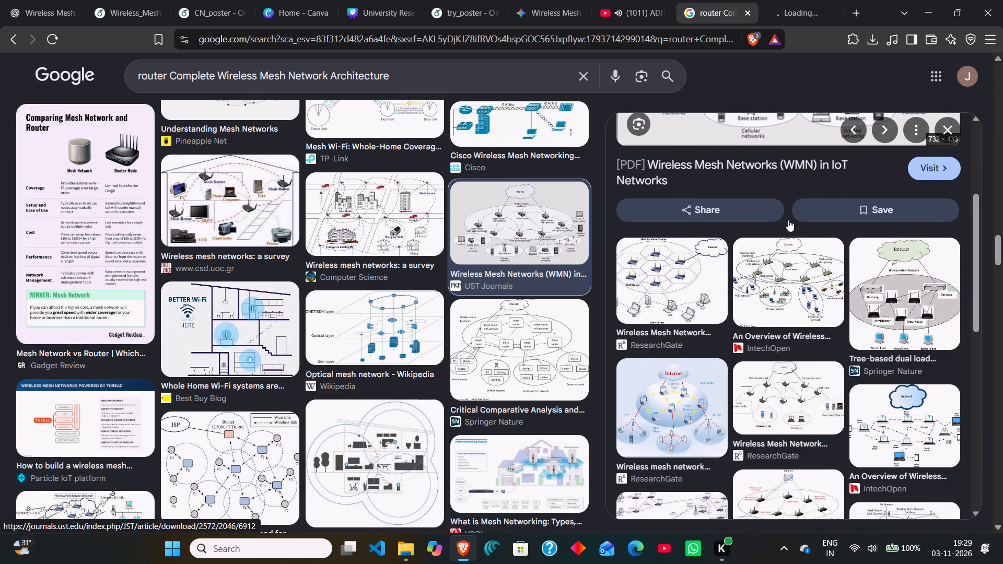
scroll(788, 220, "down", 2)
scroll(761, 340, "up", 3)
scroll(761, 340, "down", 2)
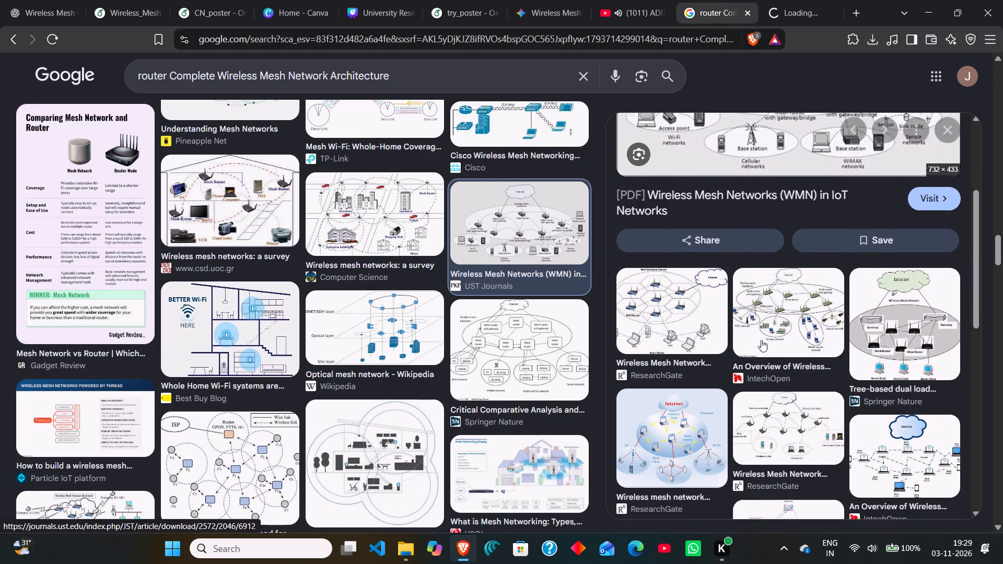
scroll(761, 340, "down", 1)
left_click(795, 261)
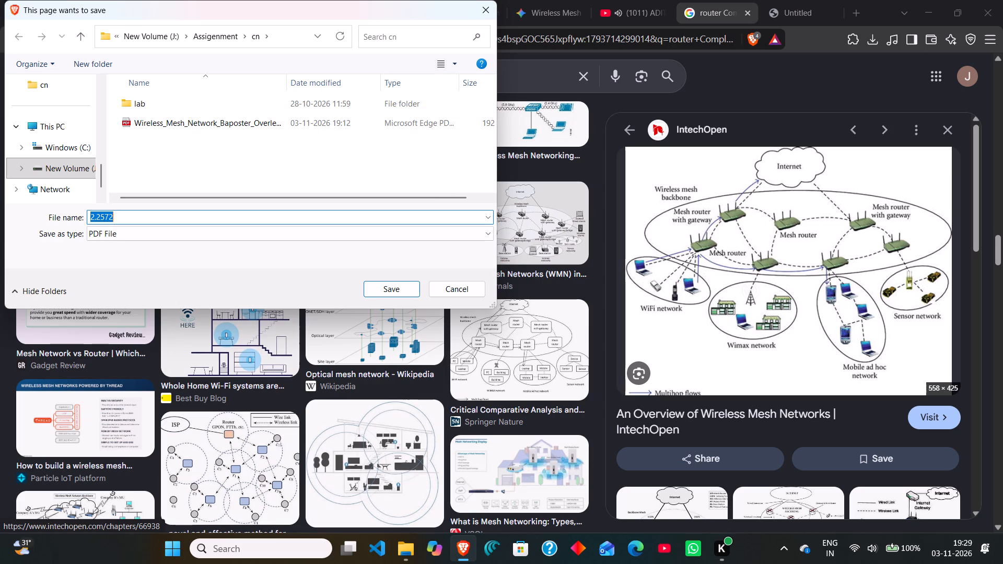
Save the UST Journals PDF as 2.2572 in the cn folder.
left_click(392, 289)
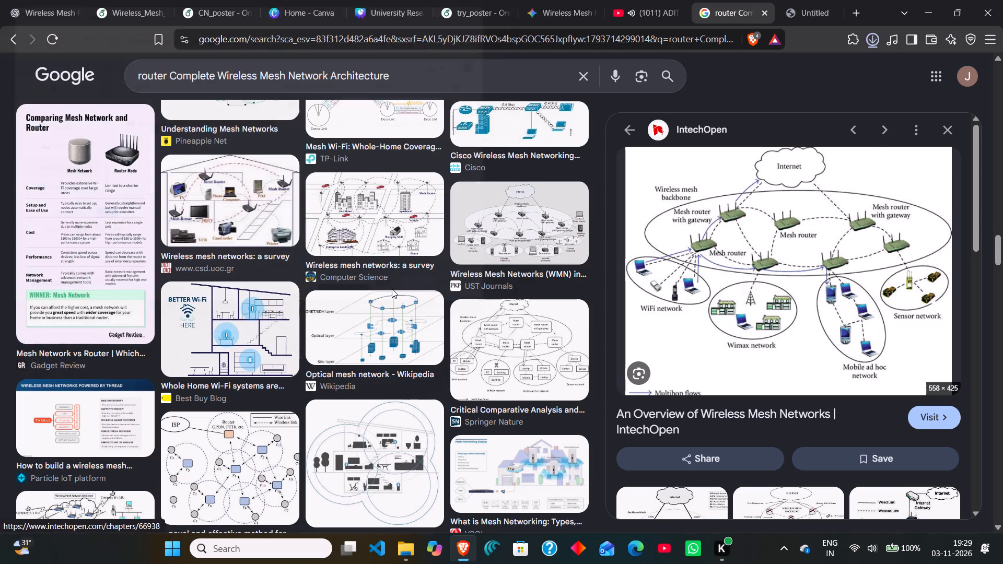
Browse the related images and preview the ResearchGate diagram "A typical wireless mesh network architecture".
scroll(870, 363, "down", 1)
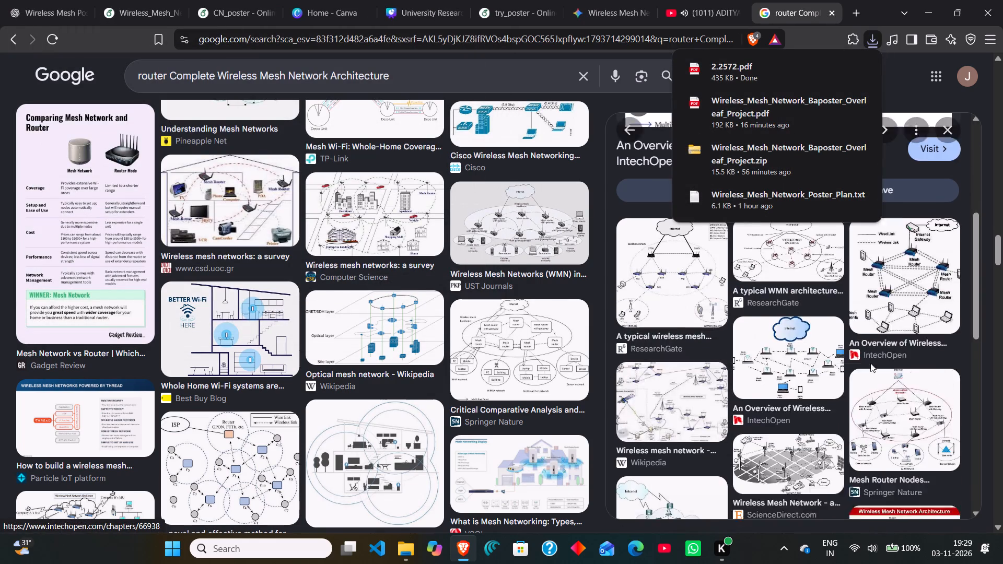
scroll(870, 363, "down", 3)
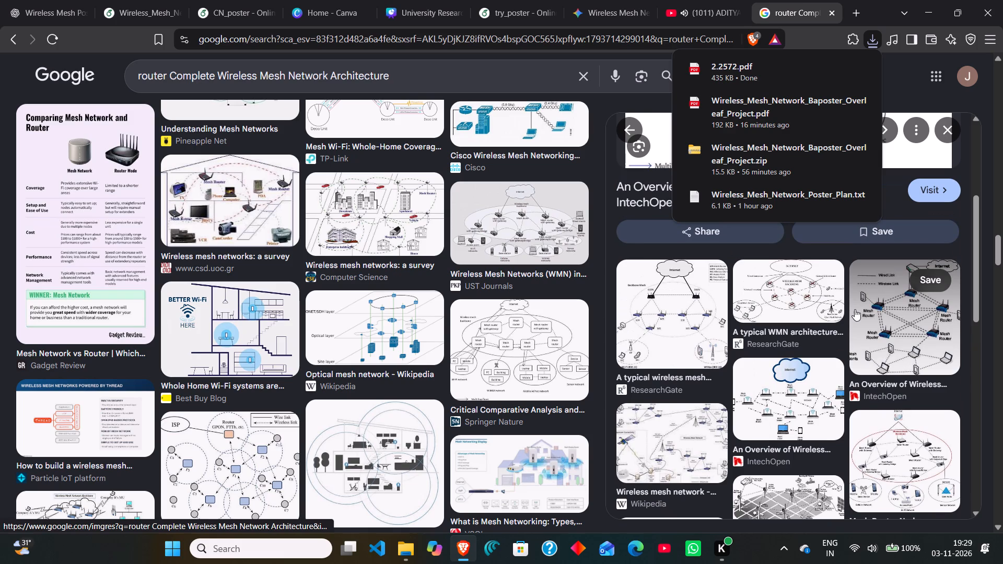
left_click(696, 333)
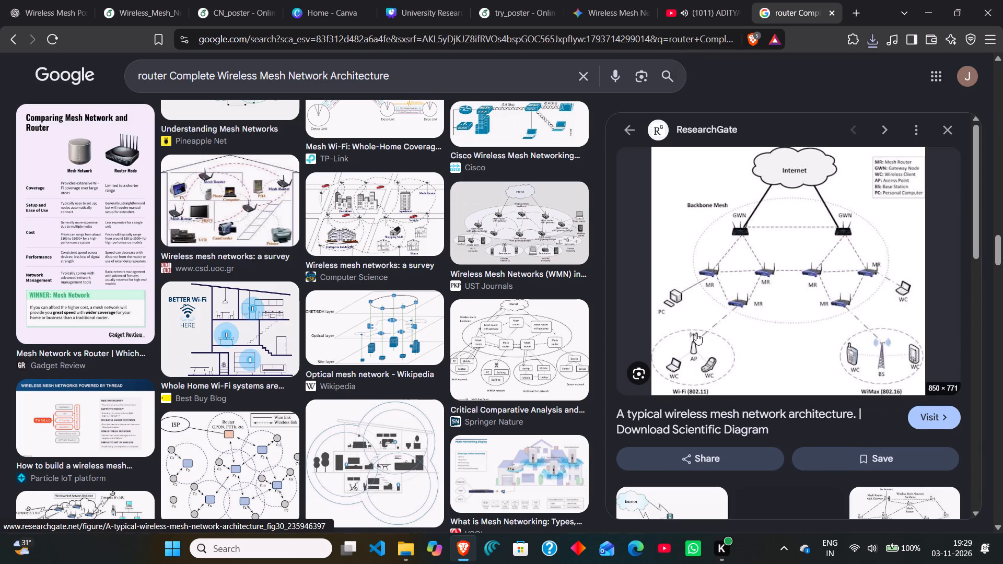
Go back to the related images and preview the Springer Nature "Mesh Router Nodes Placement" diagram.
scroll(696, 333, "right", 6)
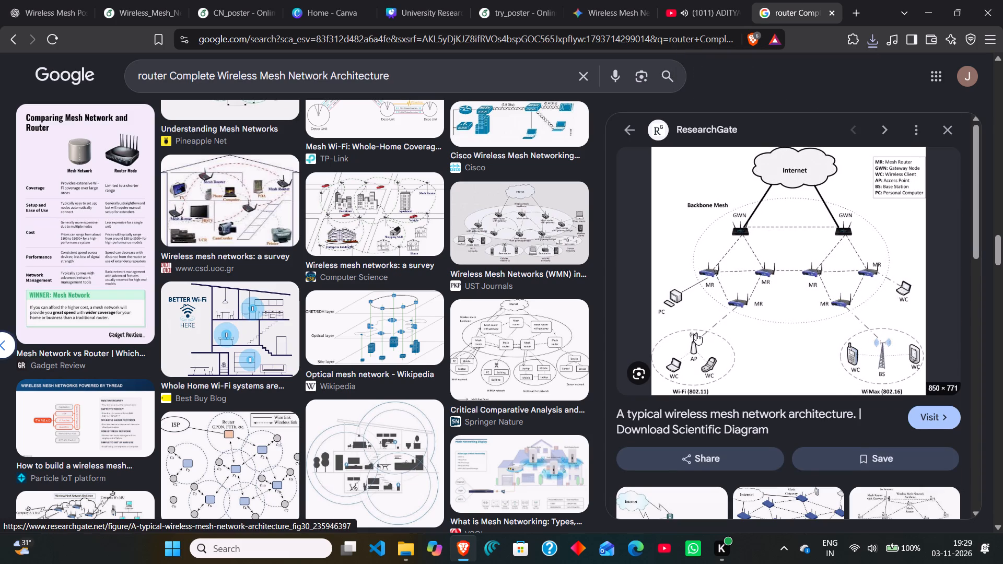
scroll(696, 333, "right", 5)
scroll(696, 333, "down", 1)
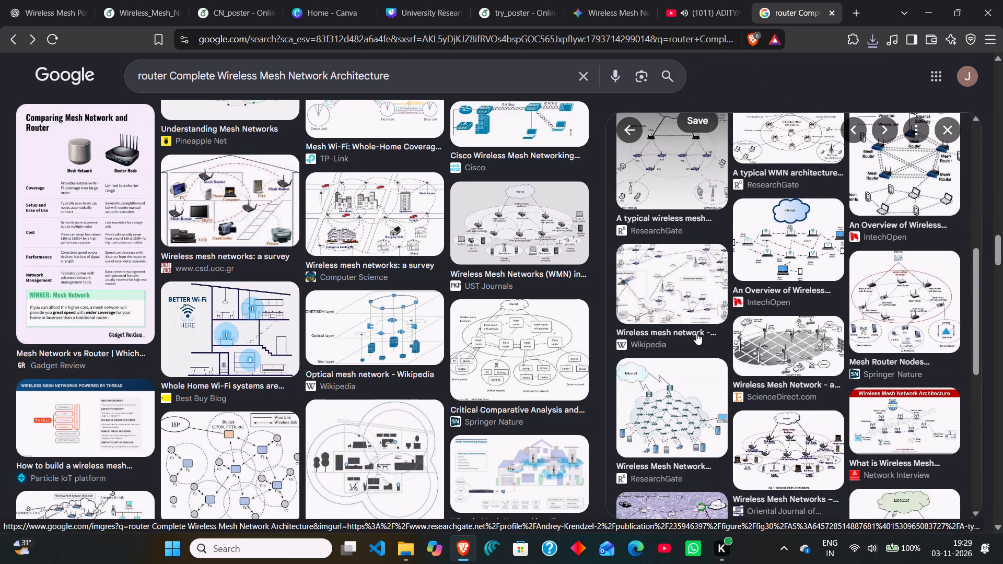
scroll(696, 333, "down", 3)
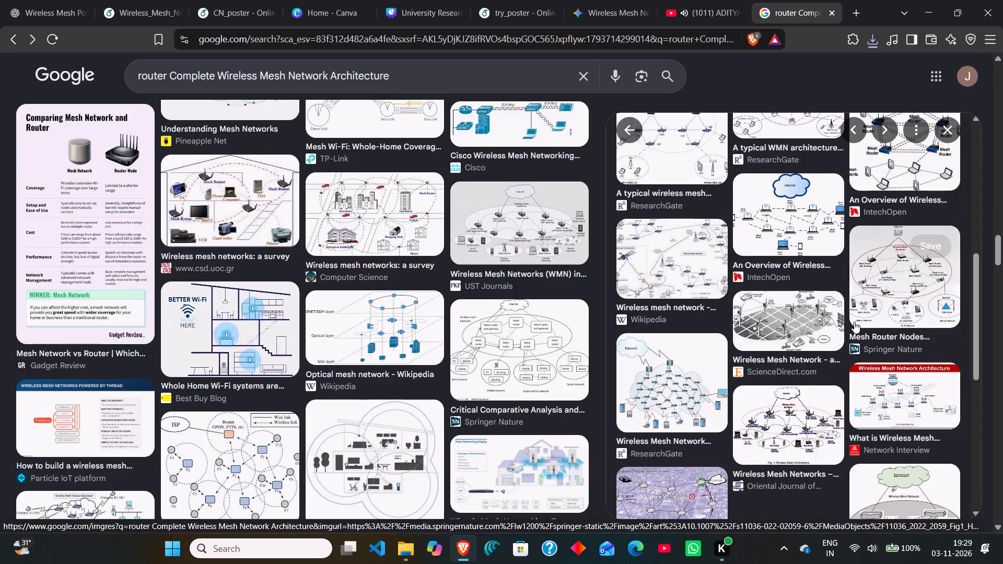
left_click(889, 278)
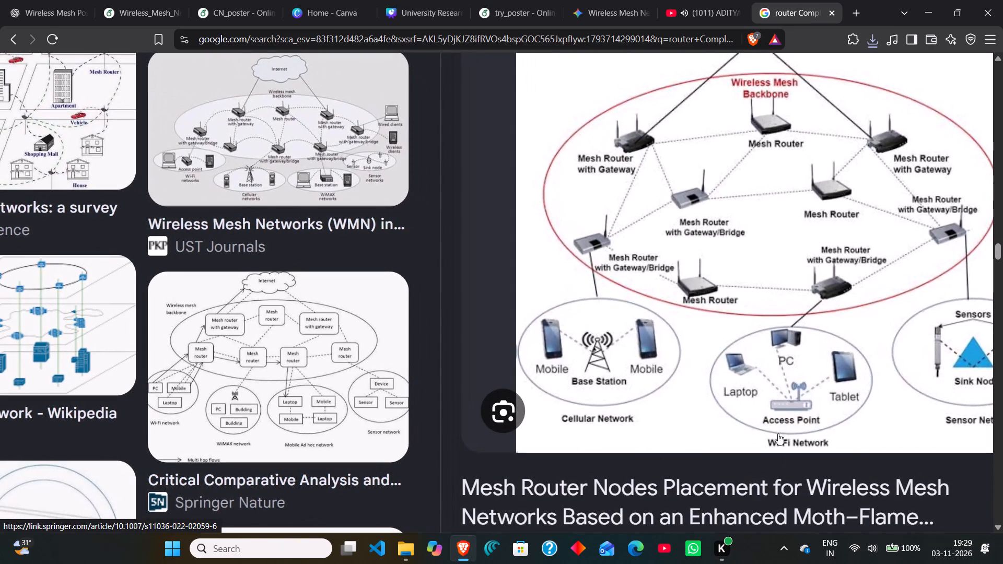
Browse the related mesh network diagrams and open the IntechOpen source page for "An Overview of Wireless Mesh Networks".
scroll(765, 478, "down", 2)
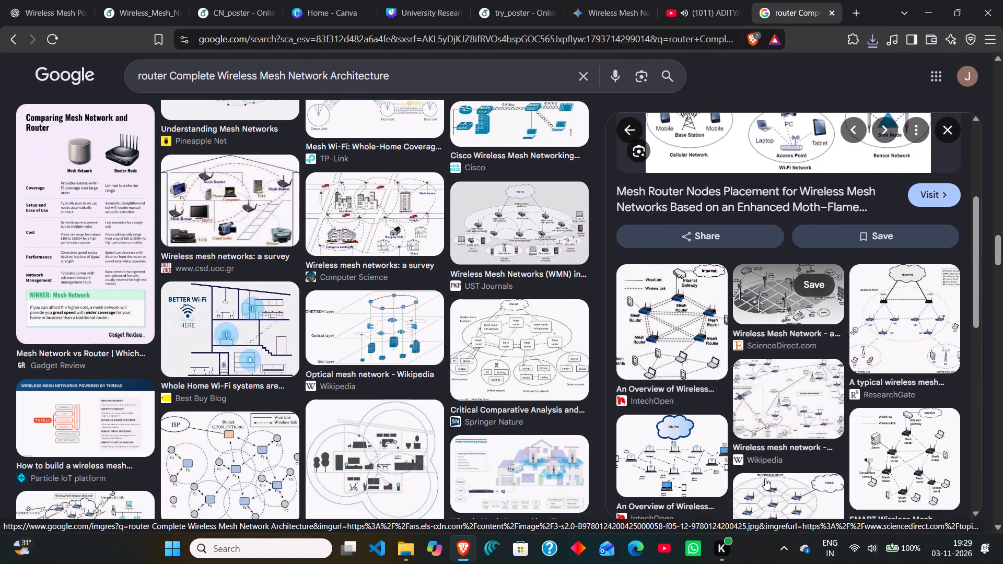
scroll(765, 478, "down", 1)
scroll(765, 478, "right", 7)
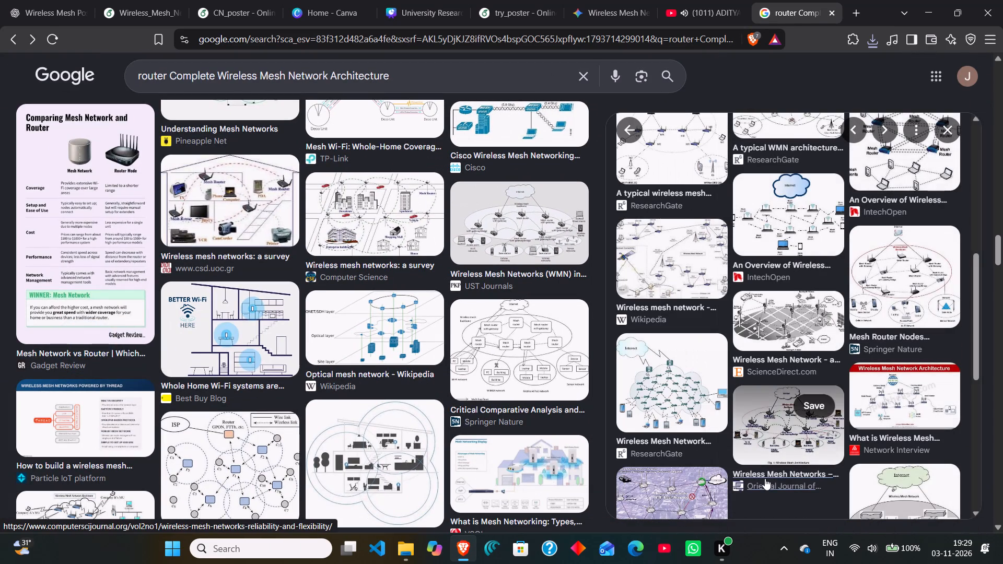
scroll(765, 478, "down", 2)
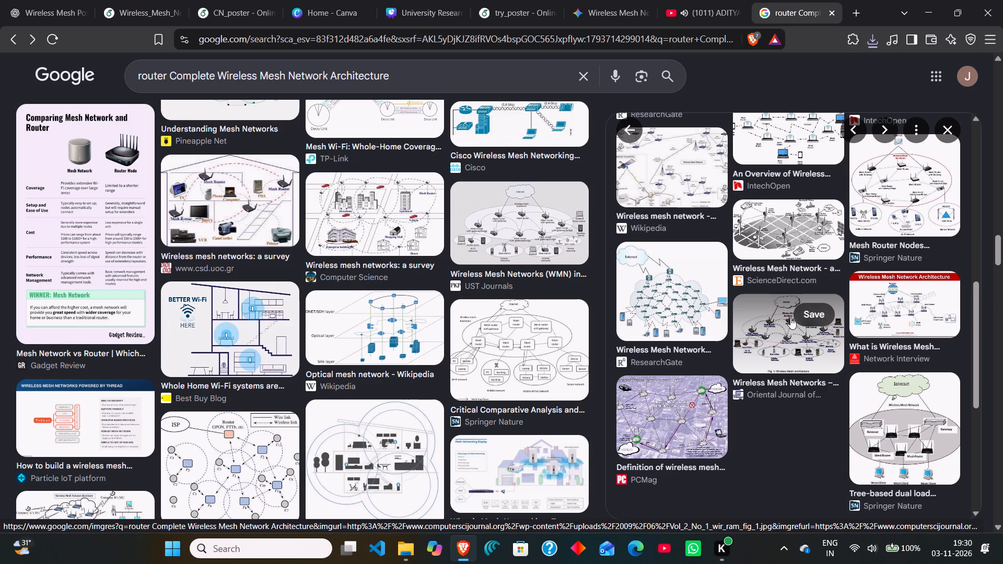
scroll(793, 309, "up", 6)
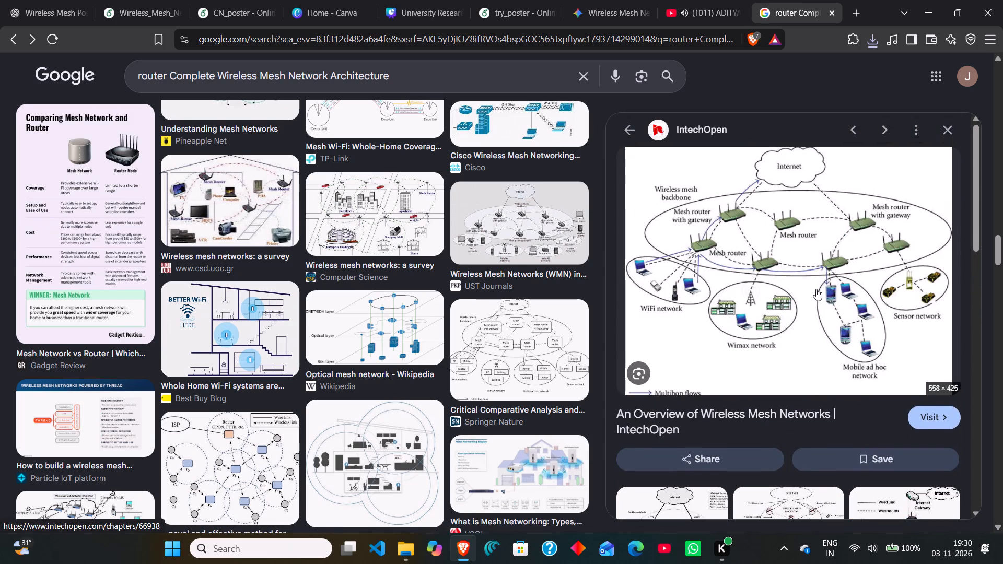
left_click(925, 416)
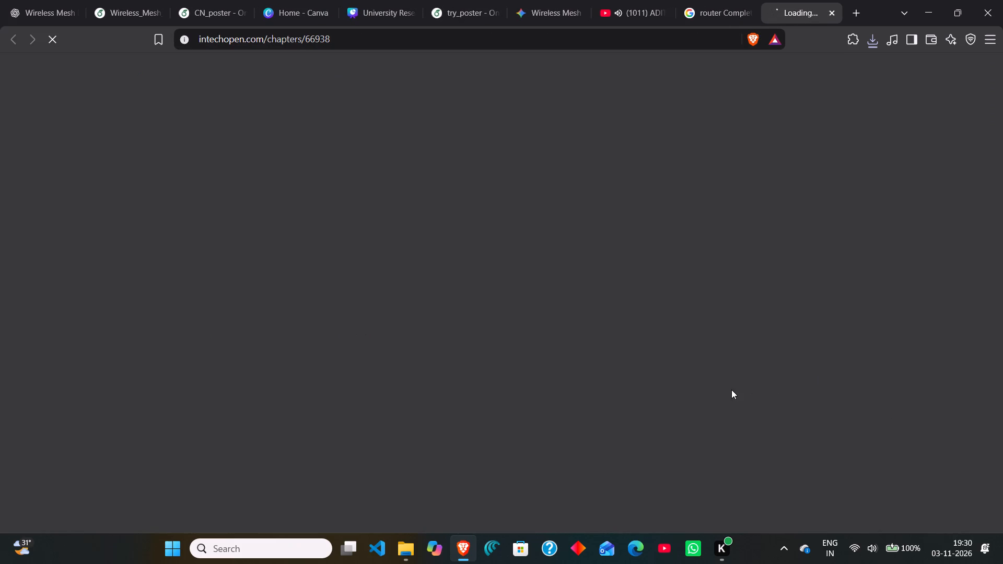
Open the saved 2.2572 PDF from File Explorer and examine the mesh network figures on page 3.
left_click(398, 547)
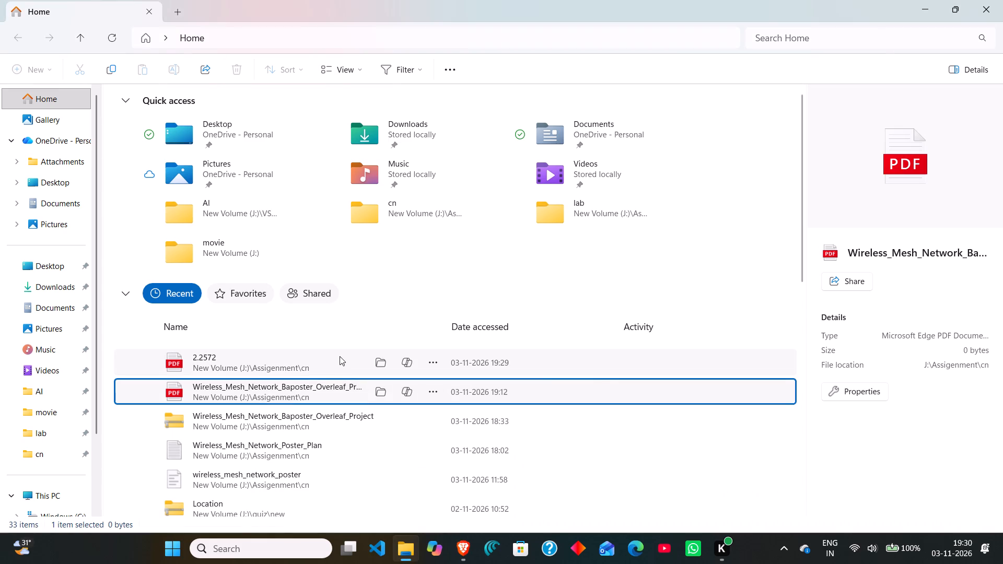
double_click(338, 356)
left_click_drag(527, 363, 563, 190)
scroll(563, 190, "down", 11)
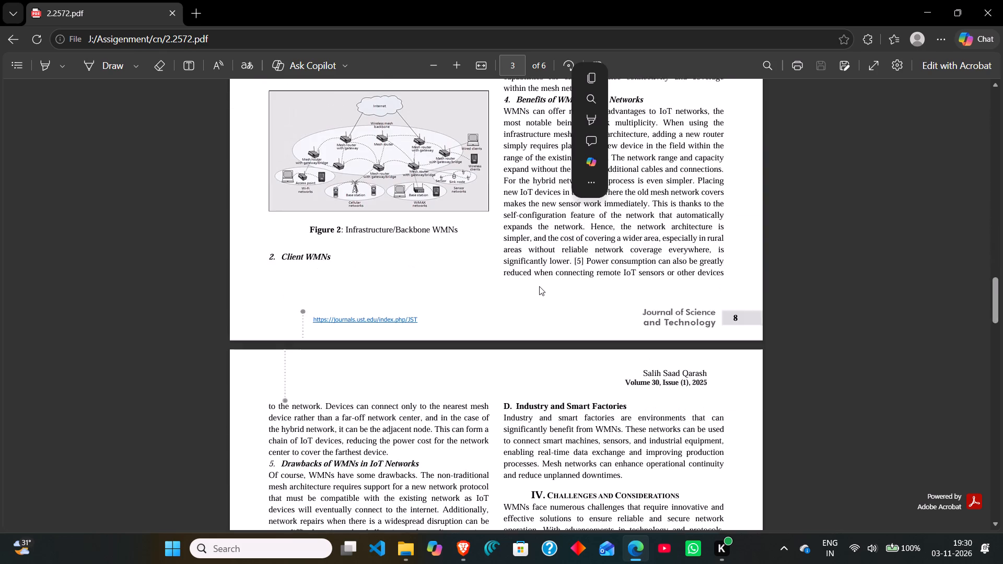
left_click(539, 286)
scroll(539, 286, "up", 4)
scroll(539, 286, "down", 1)
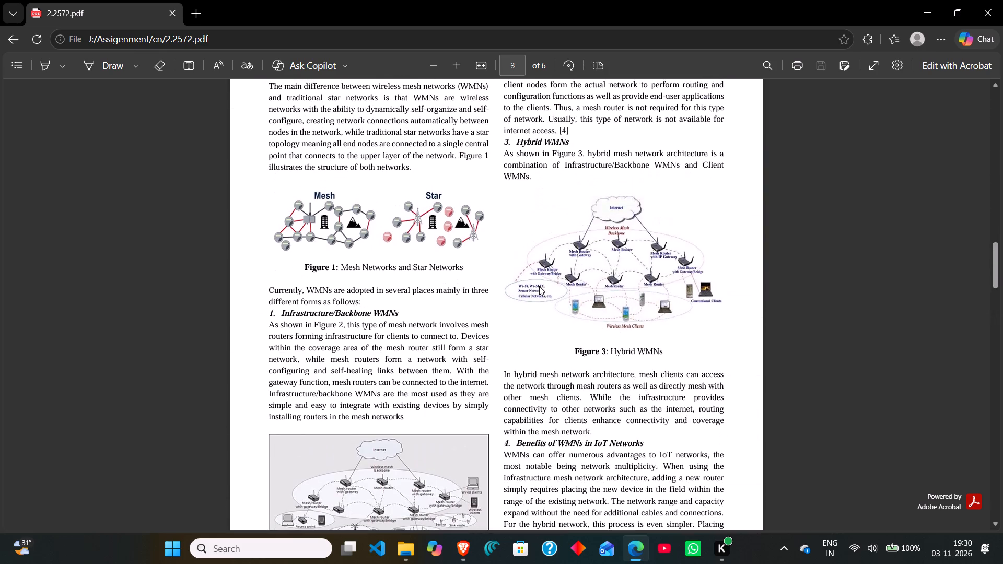
scroll(539, 286, "down", 2)
left_click_drag(539, 286, 560, 274)
scroll(560, 274, "down", 2)
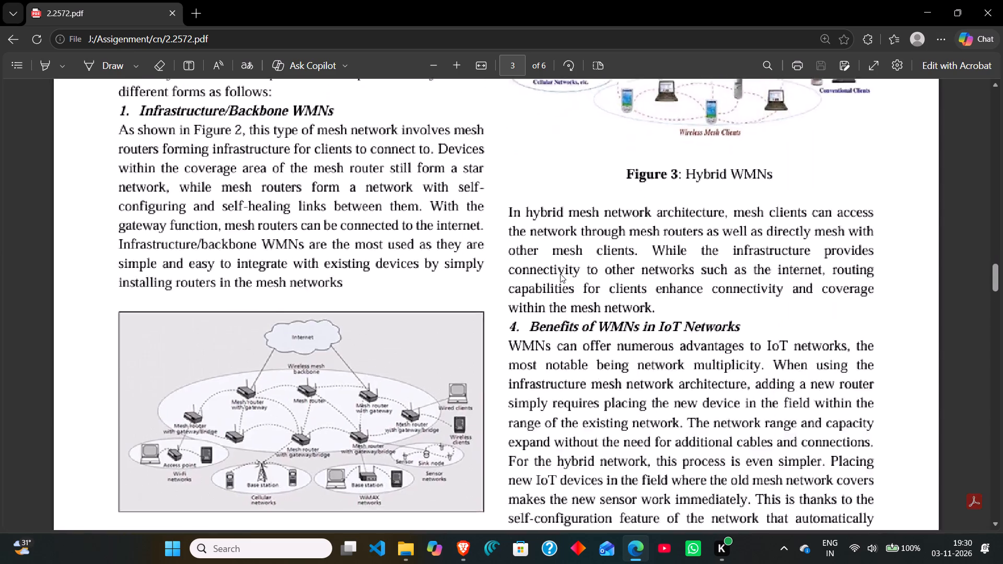
scroll(560, 274, "down", 3)
scroll(560, 274, "right", 1)
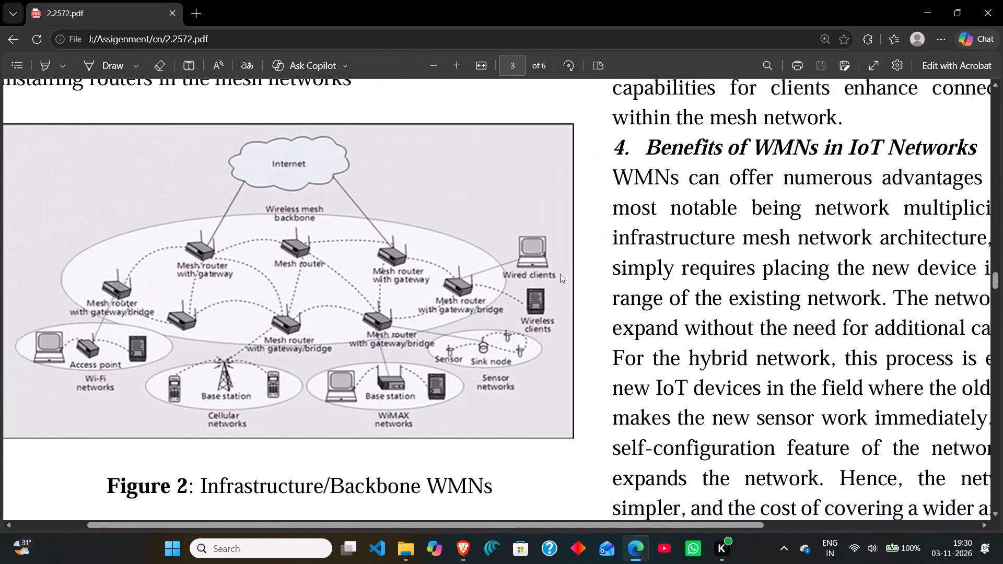
scroll(560, 274, "right", 1)
scroll(560, 274, "up", 5)
scroll(560, 274, "left", 4)
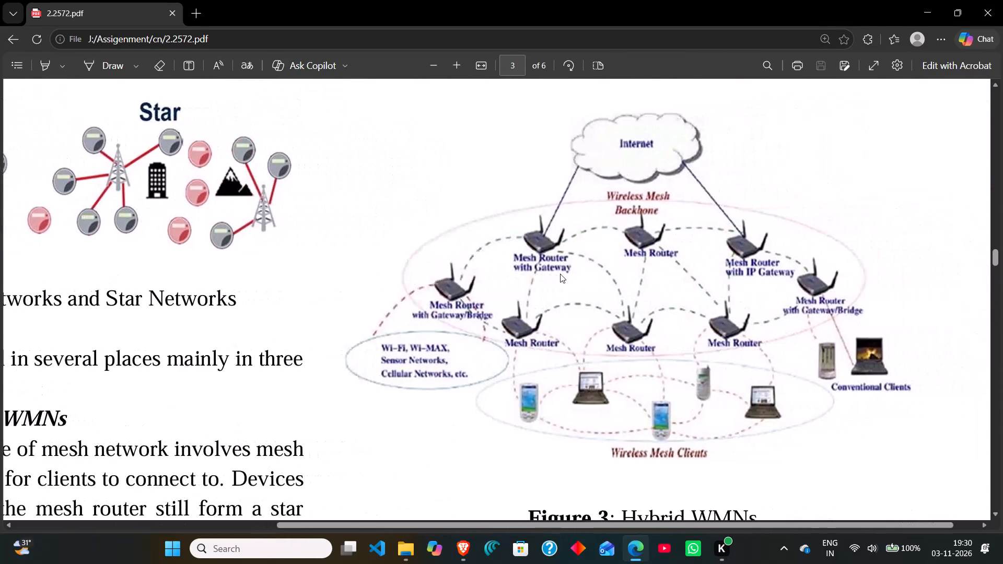
Look through the remaining pages of the 2.2572 PDF up to its references, and close it.
scroll(560, 274, "down", 11)
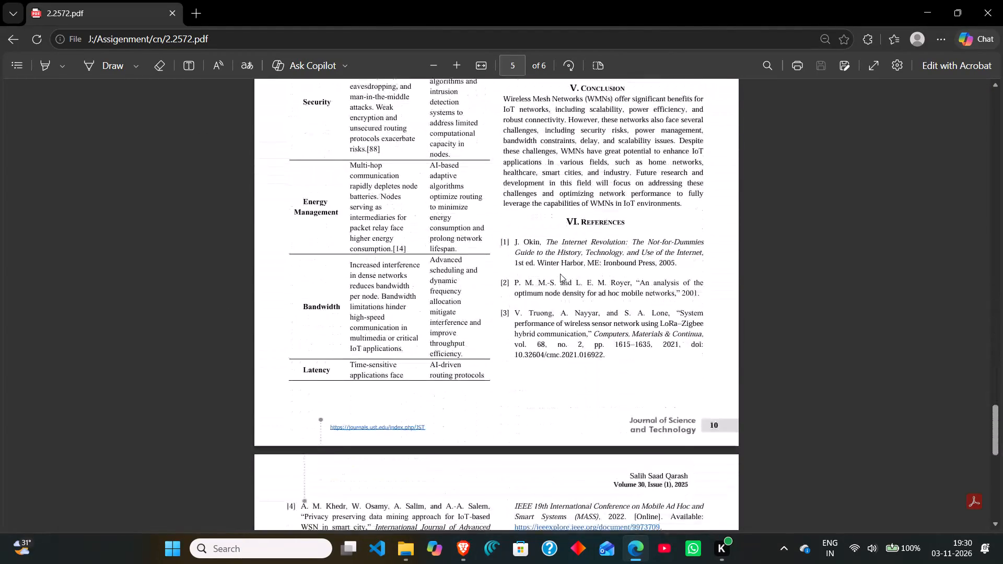
scroll(560, 274, "down", 3)
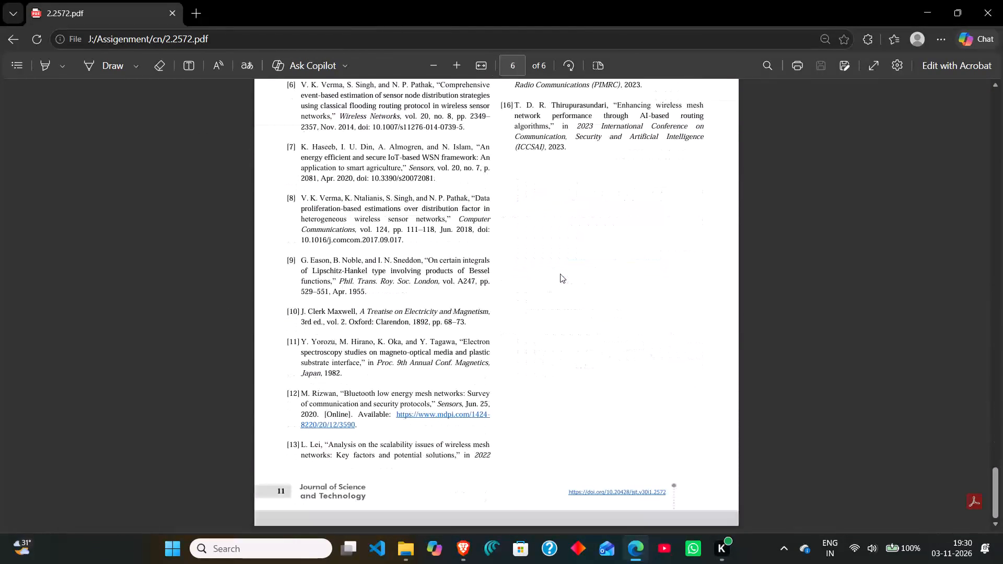
scroll(560, 274, "up", 9)
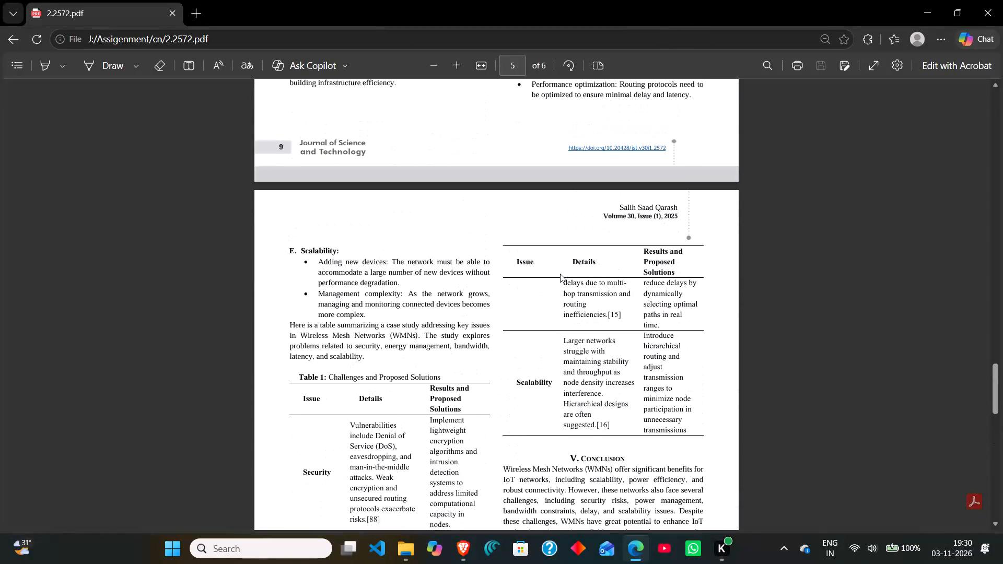
scroll(560, 274, "up", 3)
left_click(1002, 1)
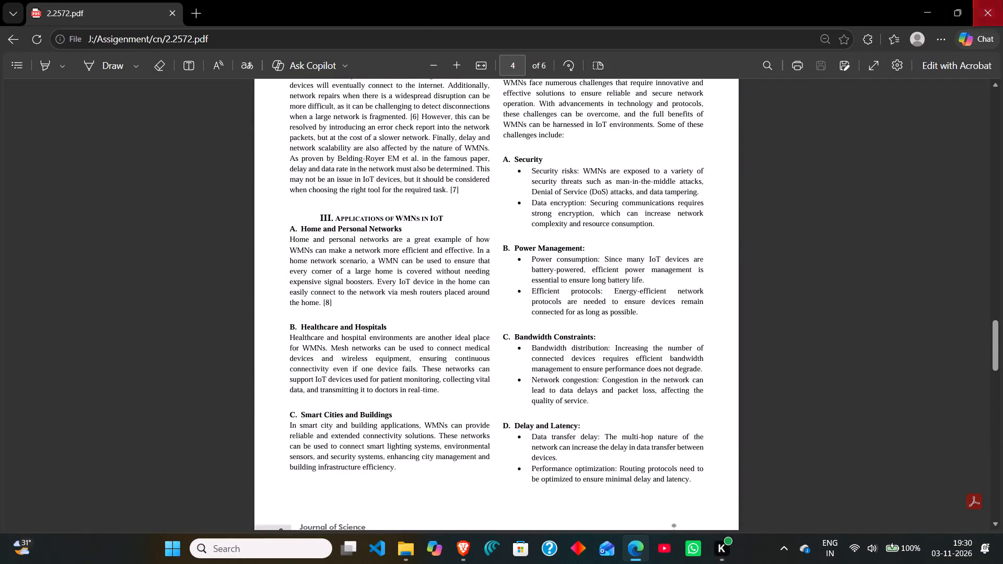
Open the file location of the 2.2572 PDF and delete it from the cn folder.
left_click(434, 364)
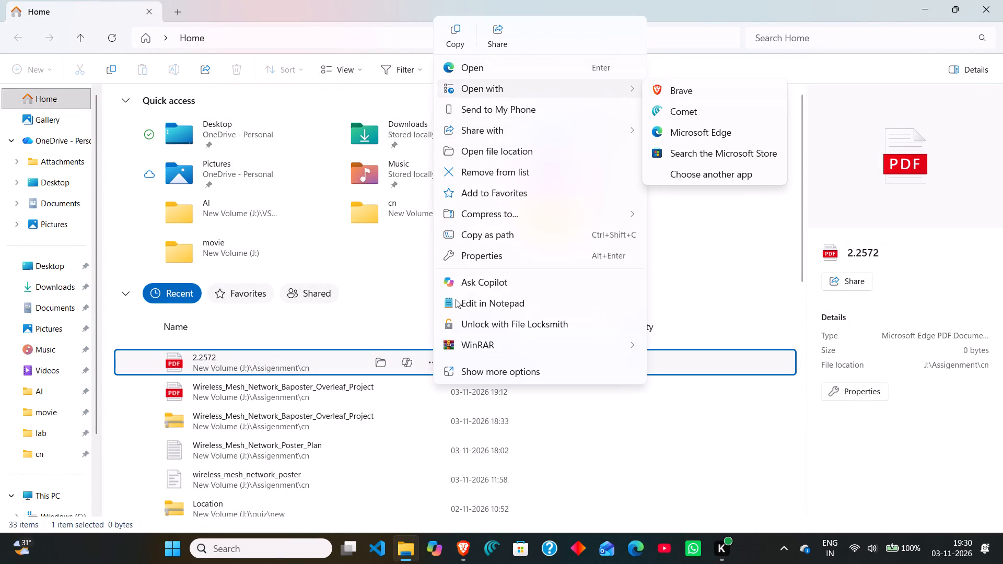
left_click(380, 364)
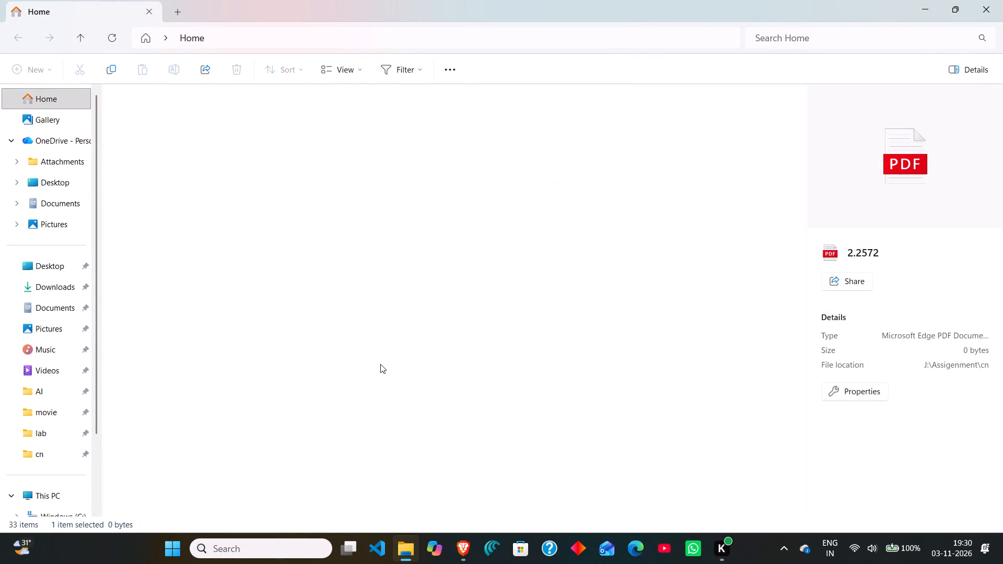
left_click(426, 132)
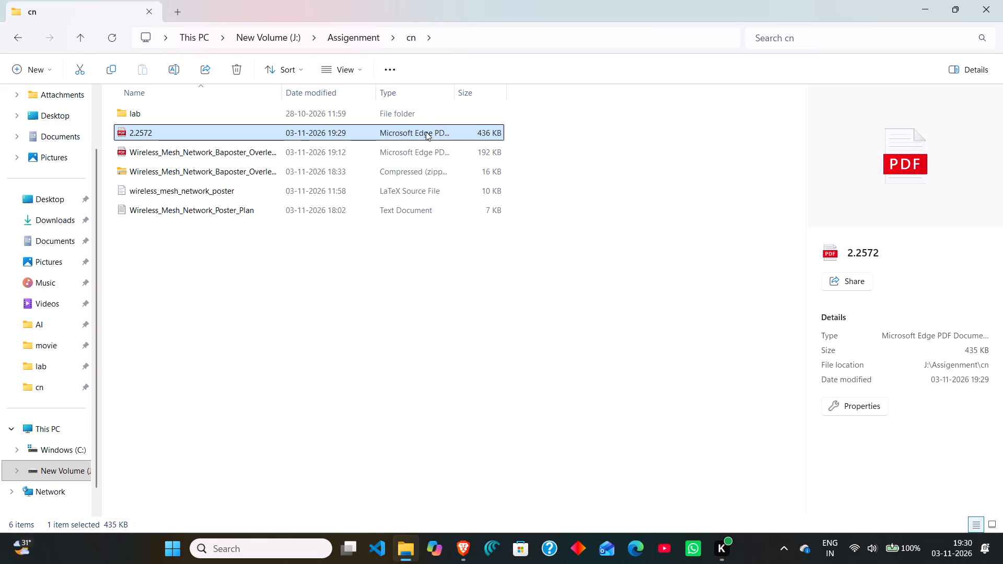
key("Delete")
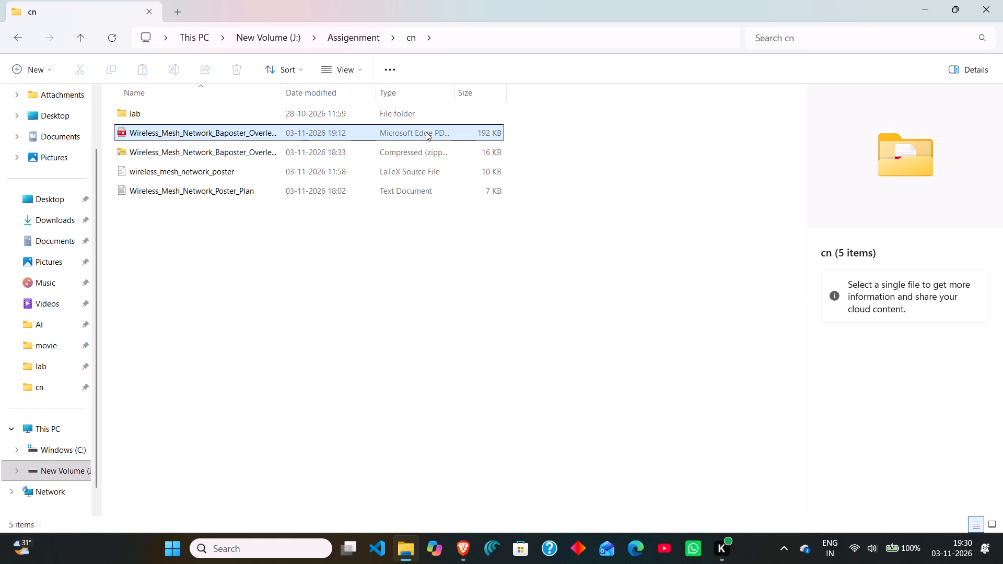
Switch to Brave and examine the IntechOpen chapter's infrastructure, client-based and hybrid mesh architecture diagrams, Figures 1 to 3.
left_click(464, 544)
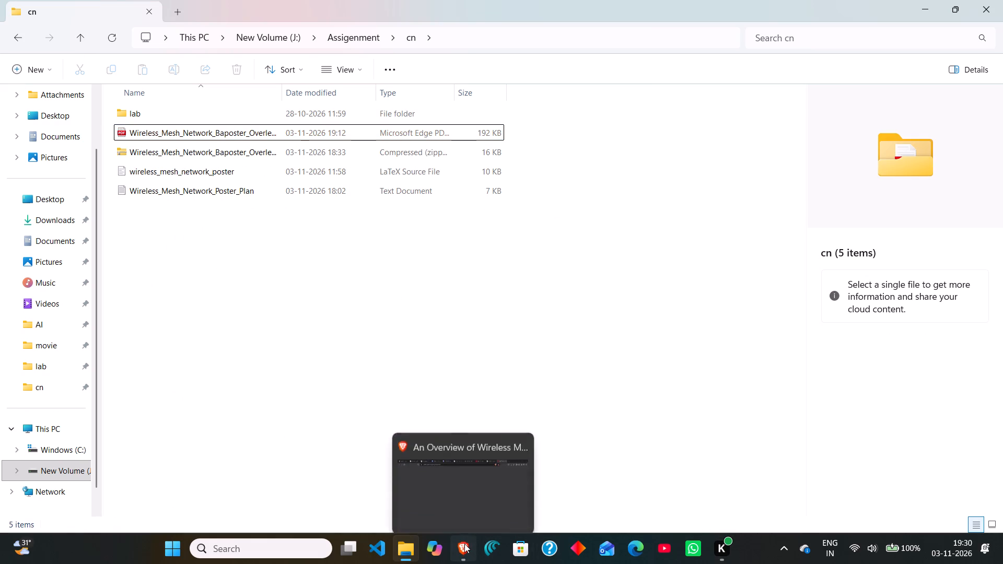
scroll(651, 213, "down", 3)
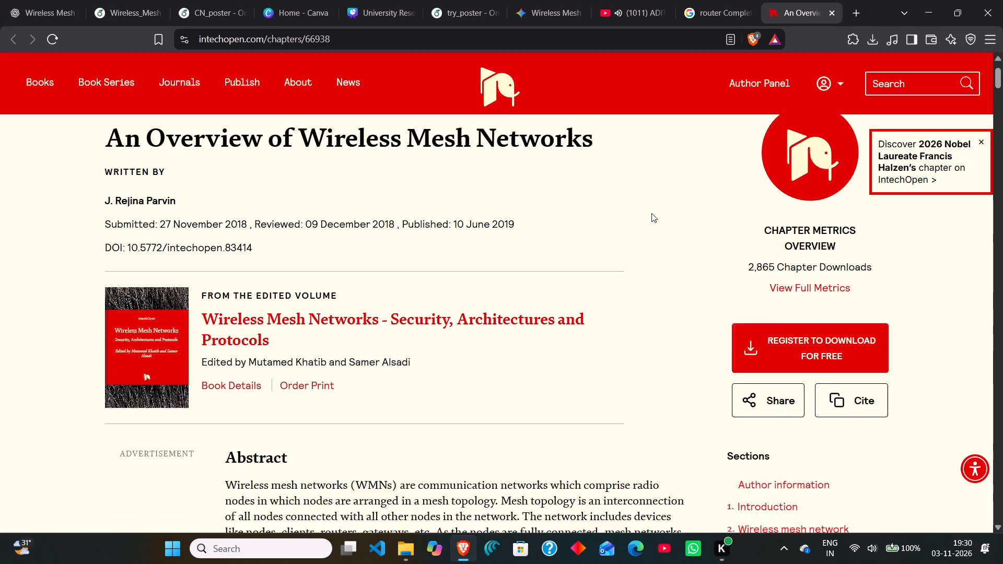
scroll(651, 213, "down", 14)
scroll(651, 213, "up", 10)
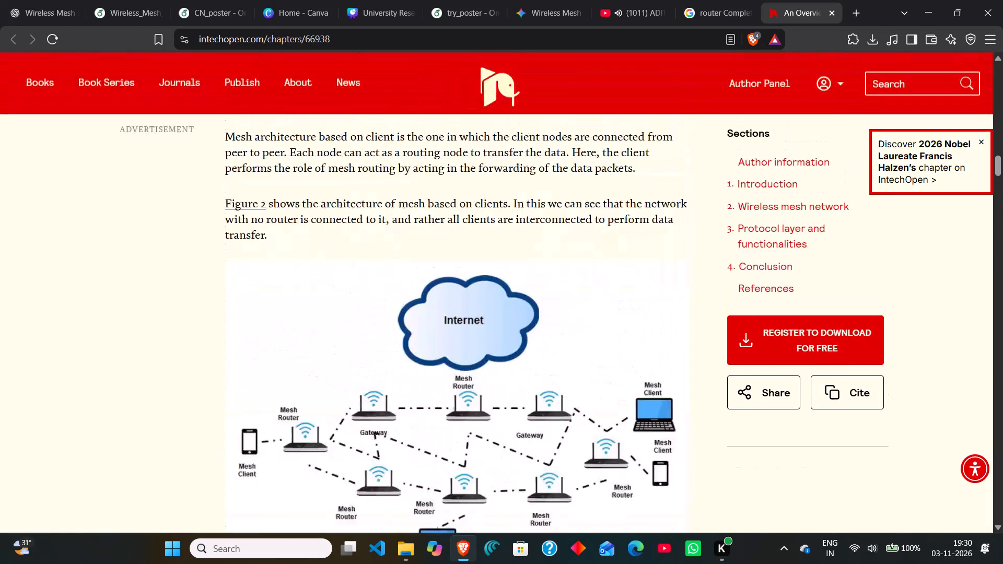
scroll(651, 213, "down", 4)
left_click_drag(612, 237, 639, 234)
scroll(639, 234, "up", 6)
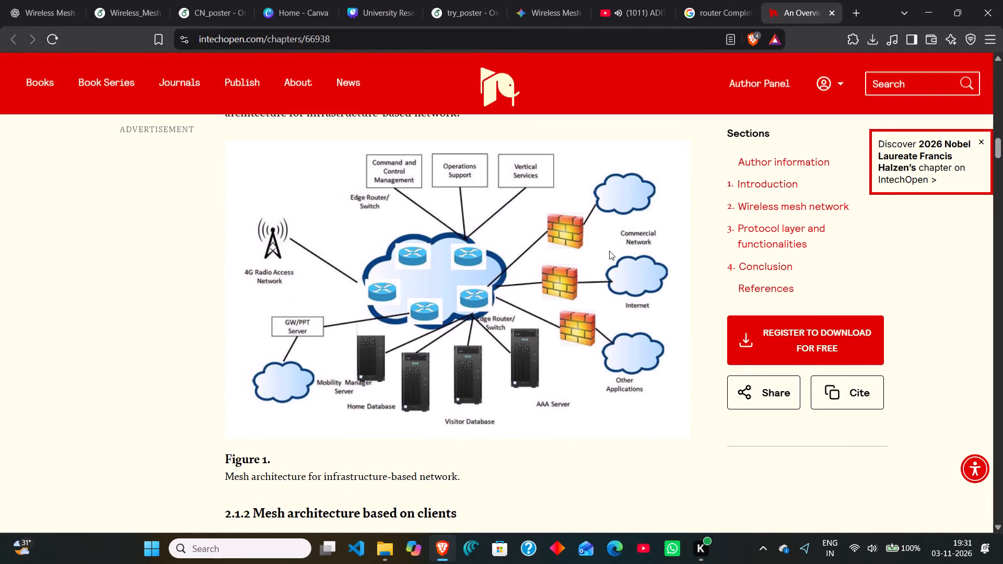
scroll(609, 251, "up", 1)
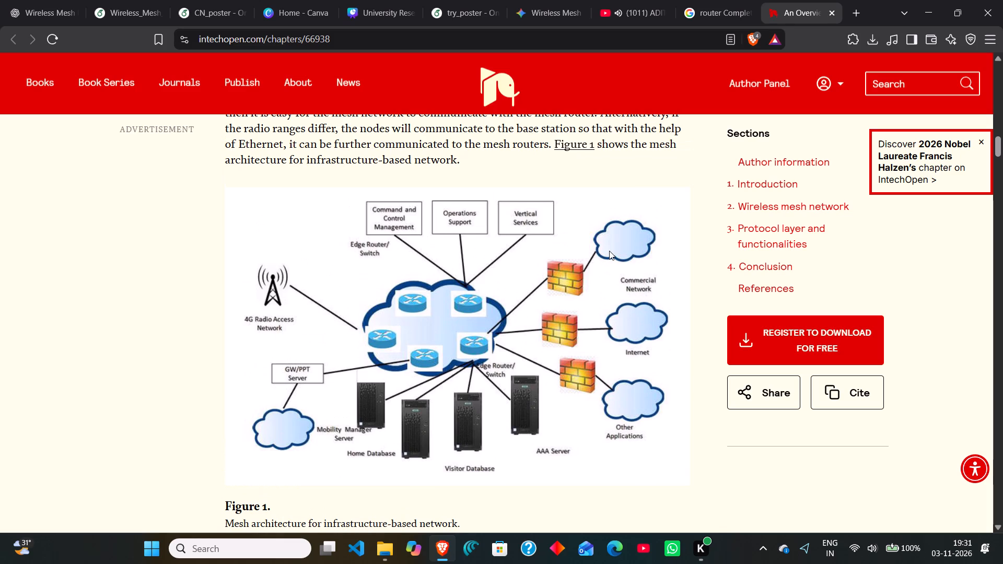
scroll(609, 251, "up", 4)
scroll(609, 251, "down", 7)
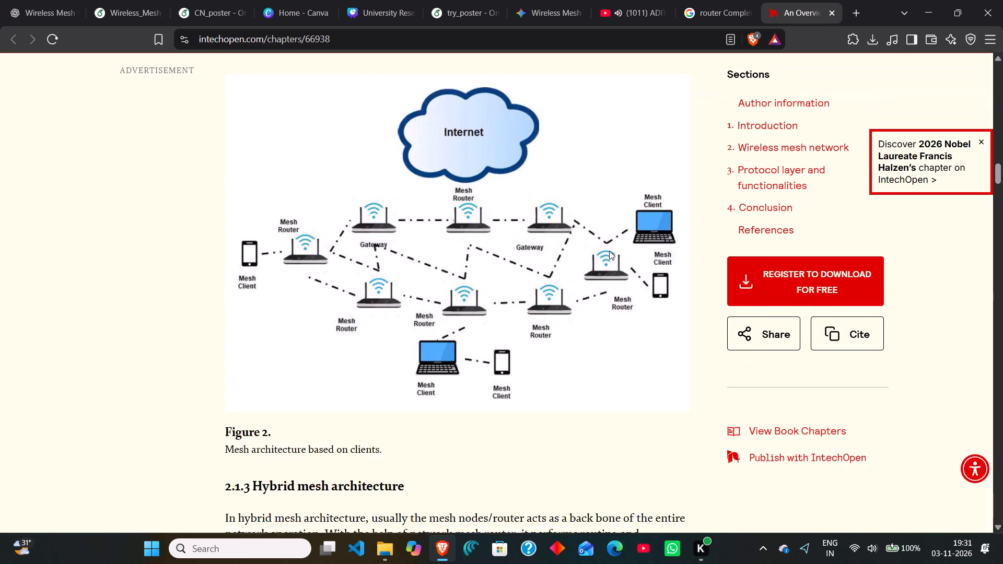
scroll(609, 251, "down", 2)
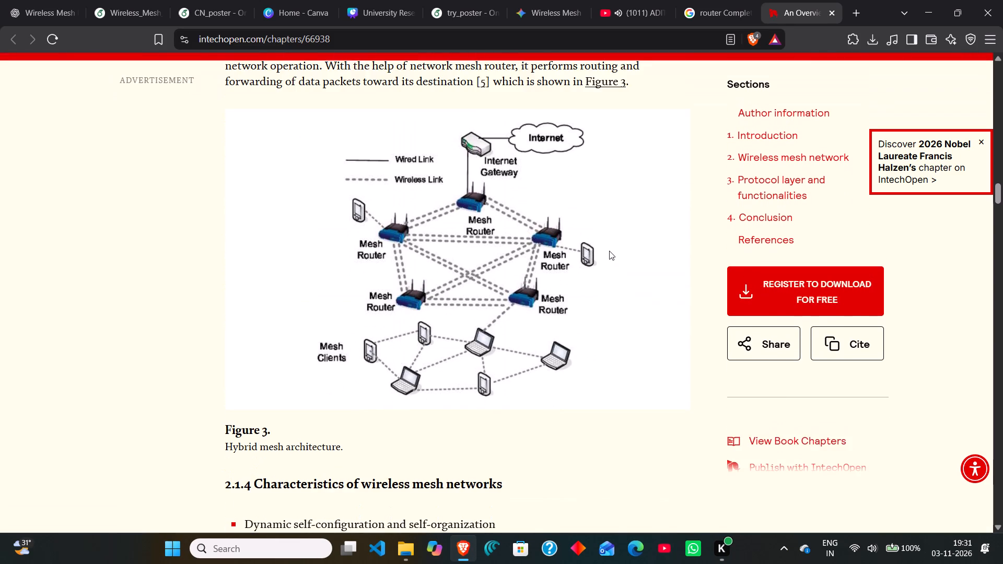
Examine the IntechOpen chapter's applications, operation and advantages sections, including its Figure 4 wireless mesh network architecture diagram.
scroll(609, 251, "down", 10)
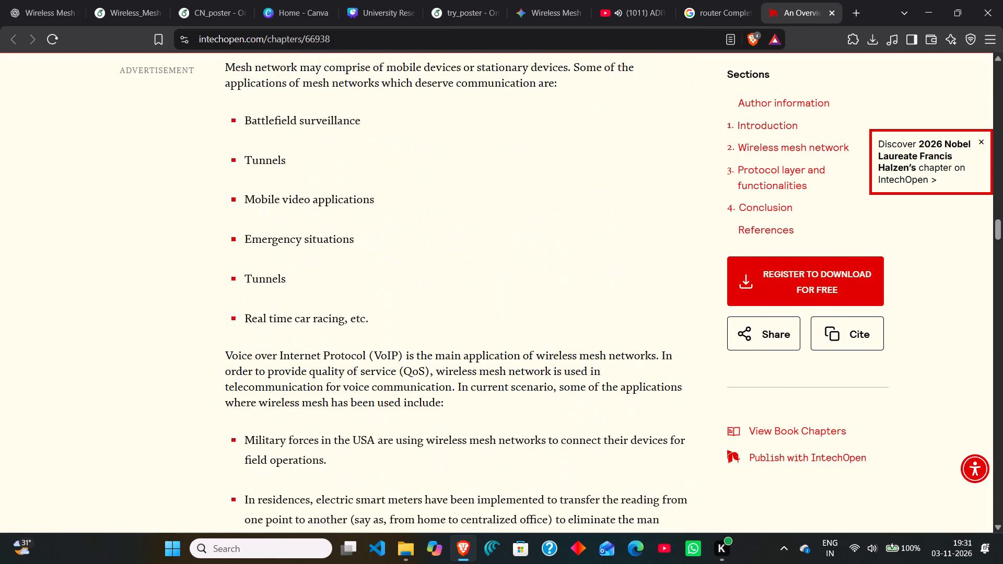
scroll(609, 251, "down", 6)
scroll(609, 251, "up", 1)
scroll(609, 251, "down", 3)
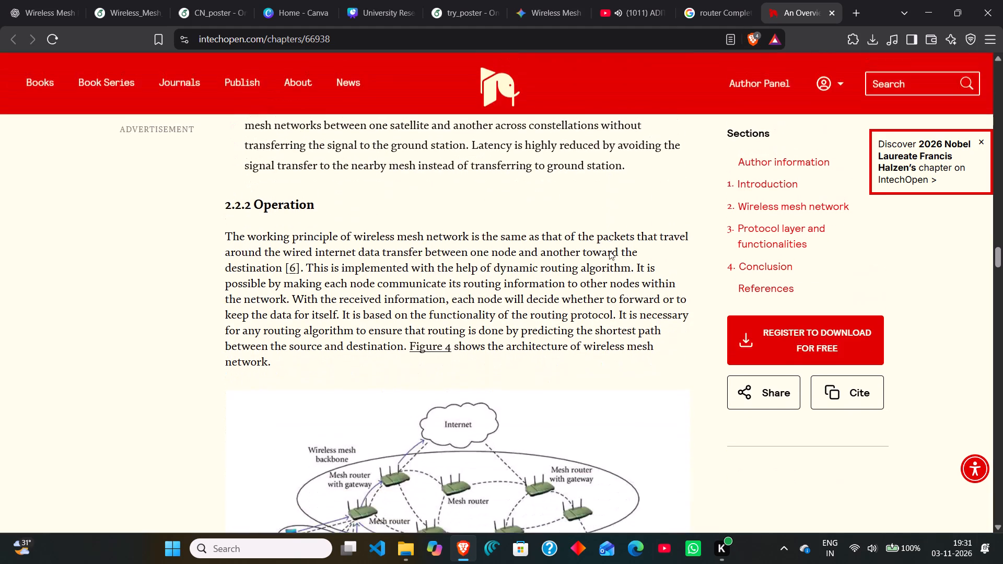
scroll(609, 251, "down", 2)
left_click_drag(580, 297, 591, 295)
left_click(591, 295)
scroll(591, 295, "down", 3)
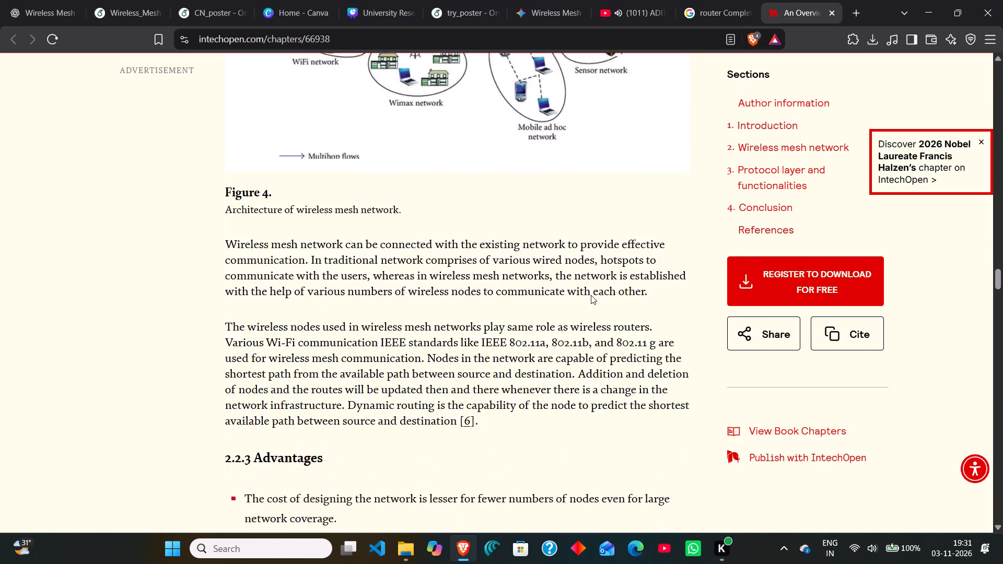
scroll(591, 295, "down", 9)
scroll(591, 295, "up", 5)
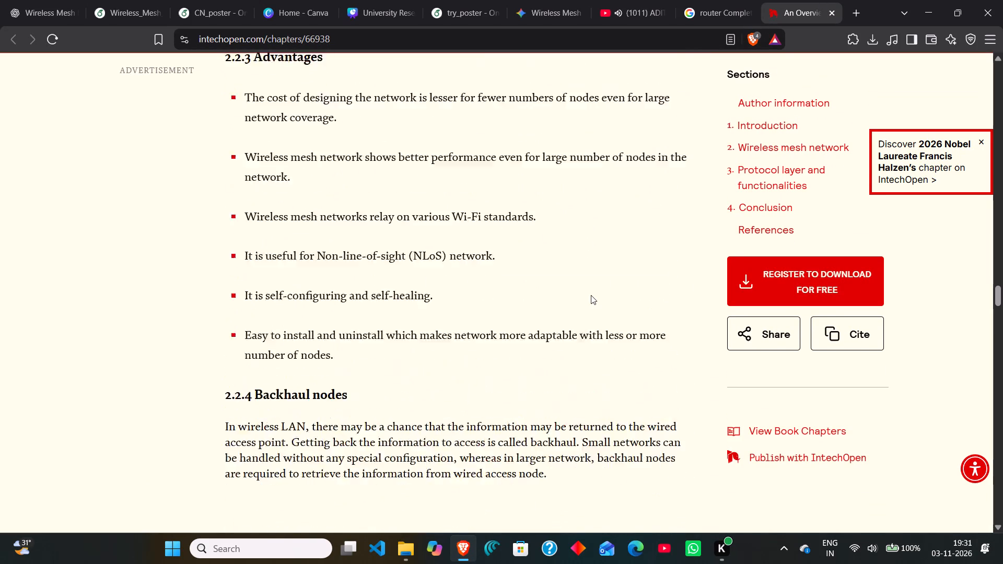
scroll(591, 295, "up", 5)
Add the IntechOpen chapter's Figure 4 architecture diagram to the files of the Wireless_Mesh_Network_Baposter_Overleaf_Project.
left_click_drag(535, 309, 588, 301)
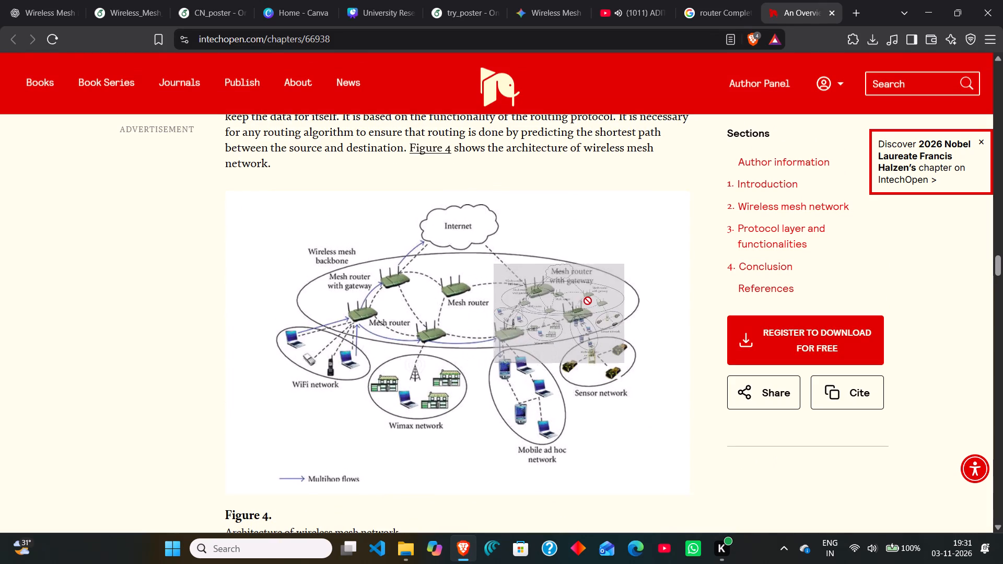
left_click_drag(588, 301, 589, 301)
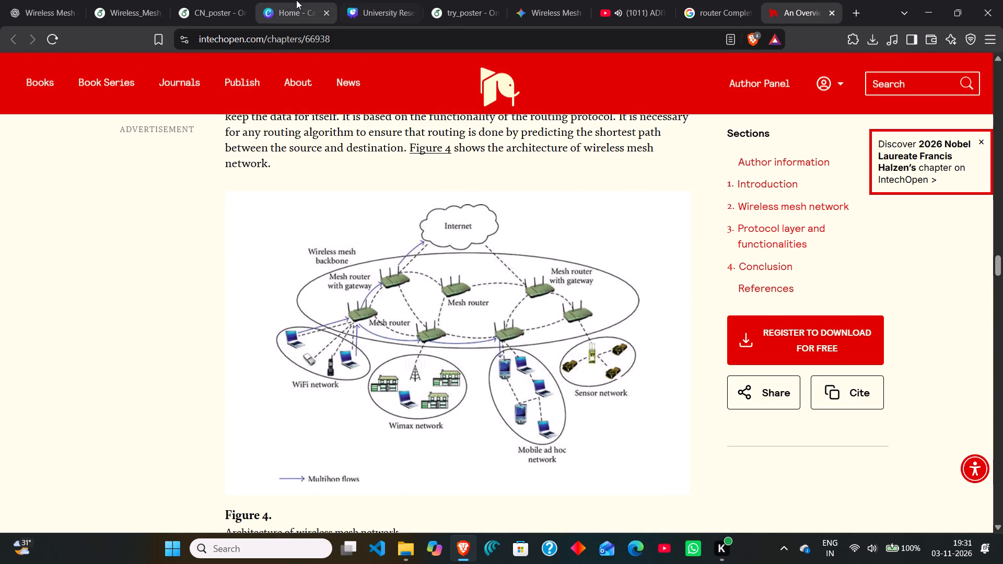
left_click(177, 0)
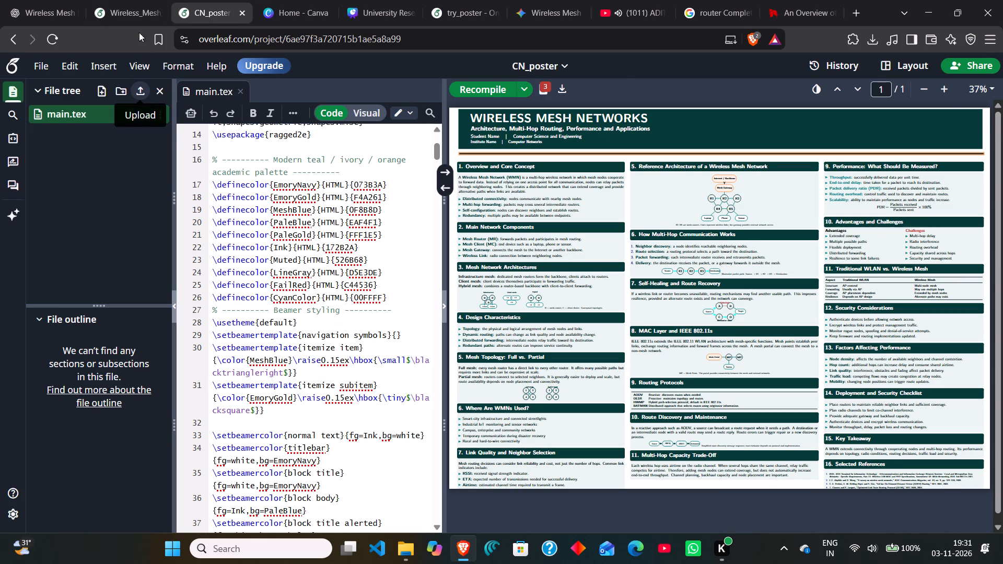
left_click(134, 0)
left_click(142, 88)
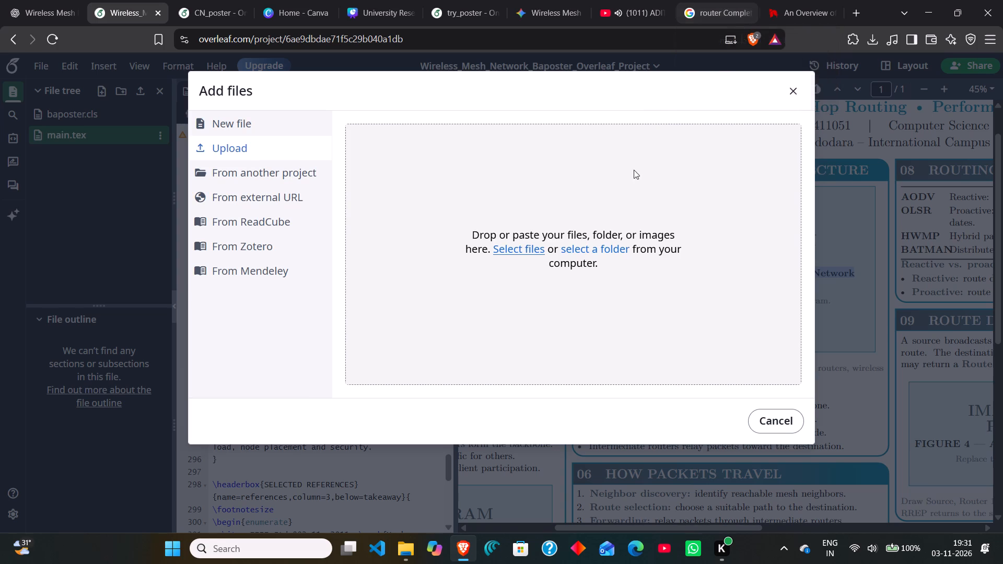
left_click(713, 0)
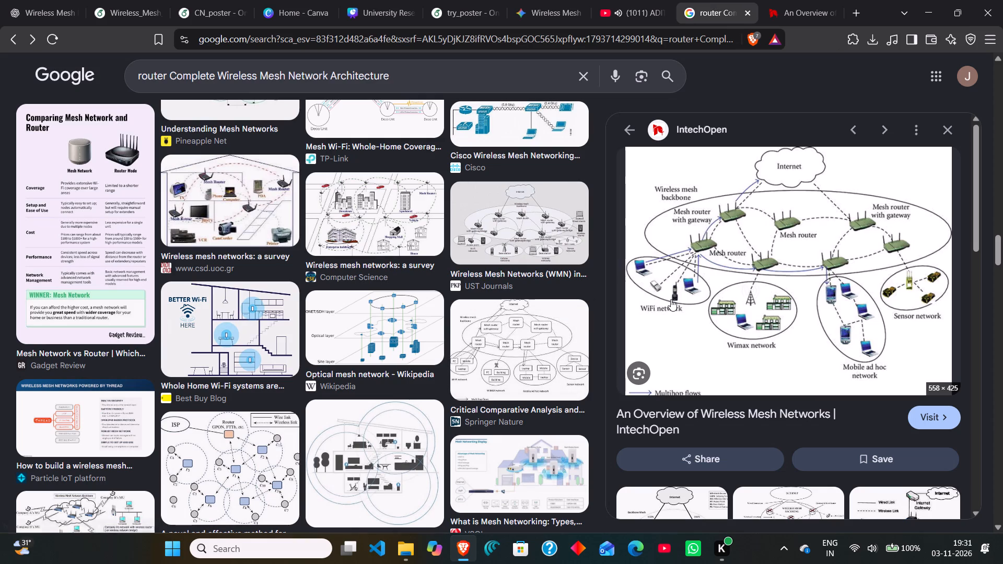
left_click(786, 0)
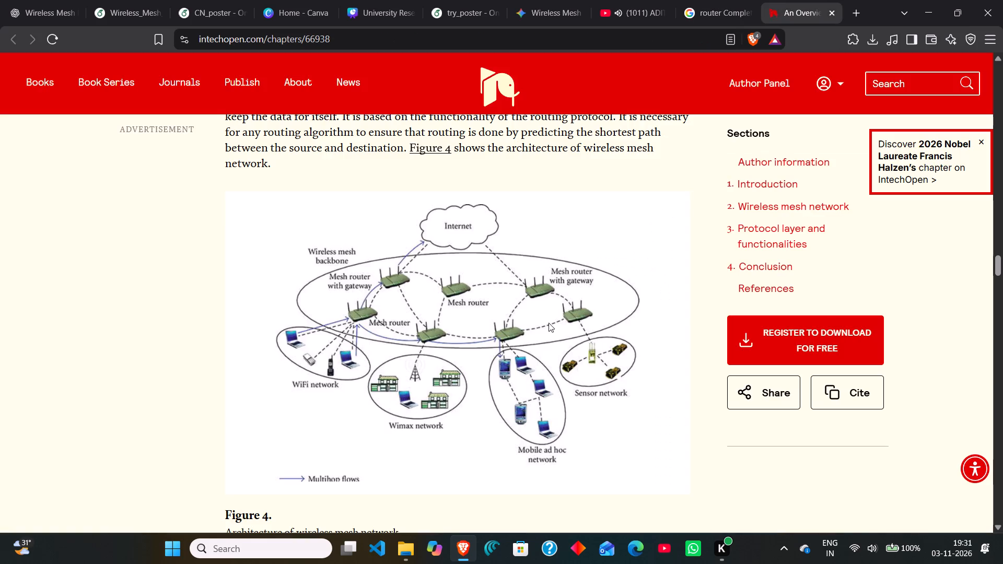
left_click_drag(549, 323, 368, 137)
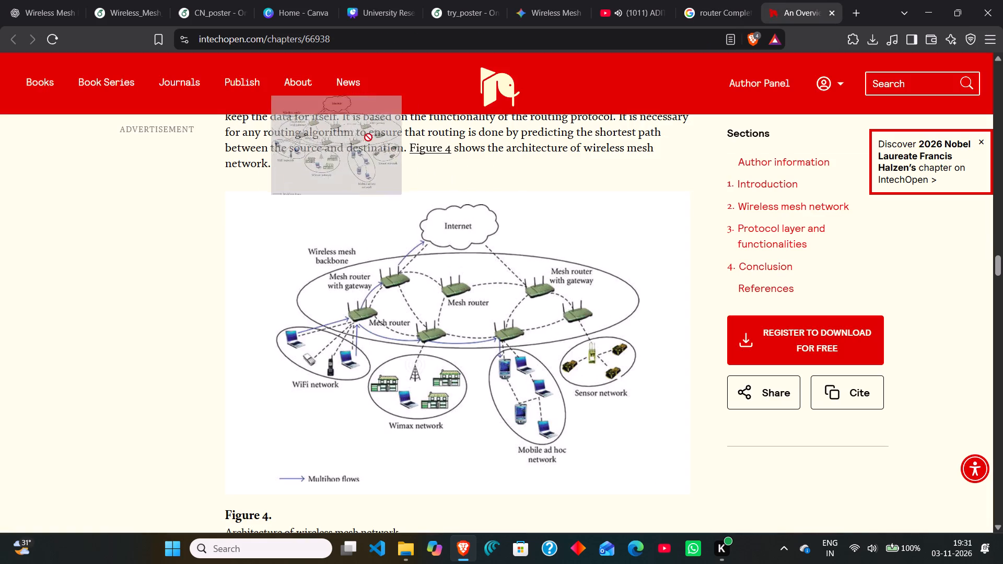
left_click_drag(368, 137, 417, 390)
left_click_drag(417, 390, 110, 0)
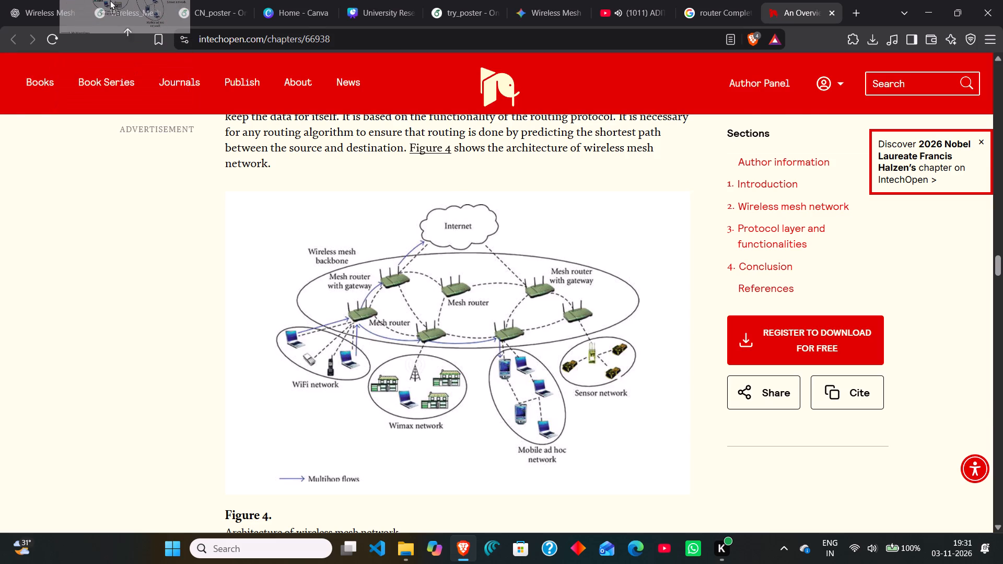
left_click_drag(110, 0, 565, 316)
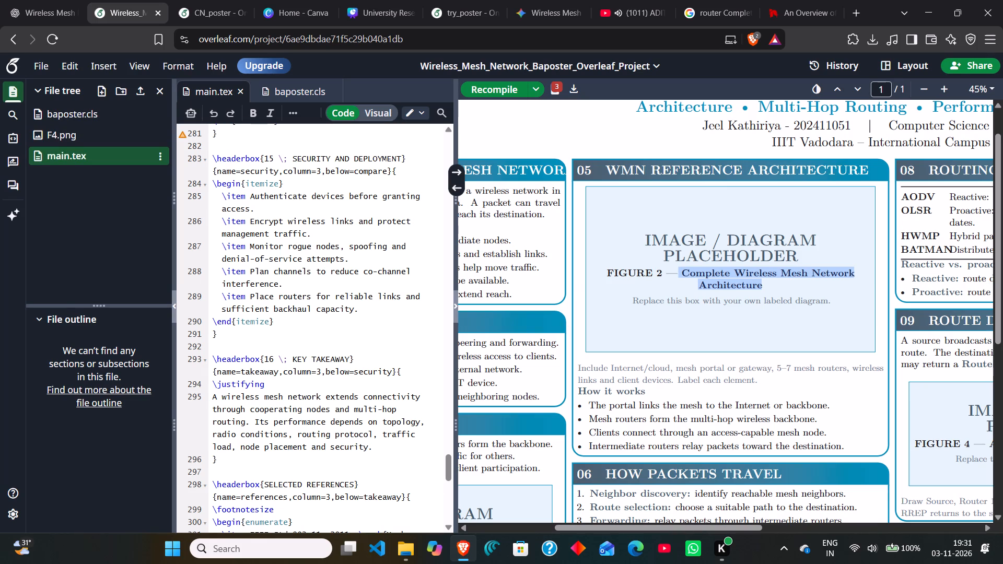
Look over the Baposter project's LaTeX source and the figure placeholders in its compiled poster.
scroll(579, 286, "down", 2)
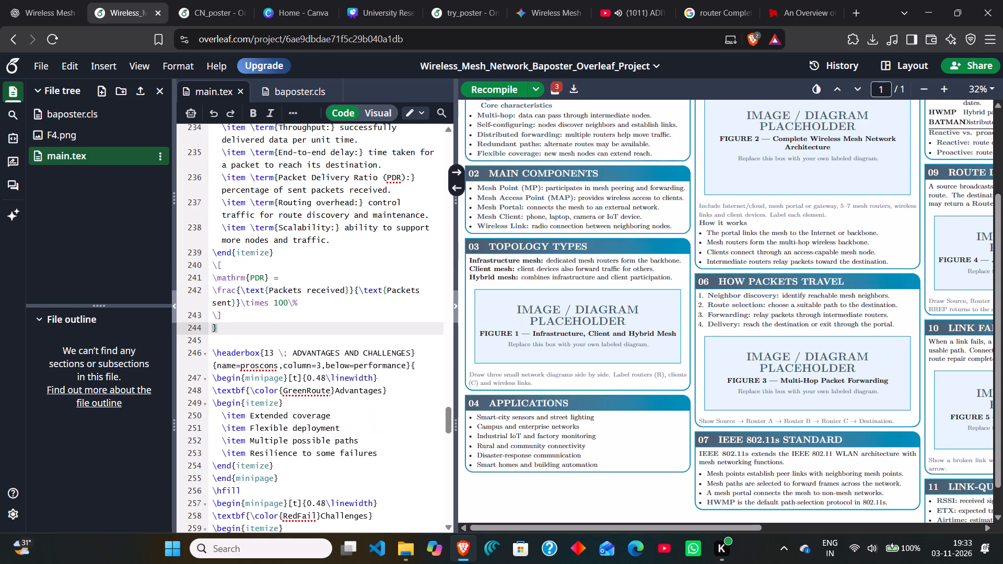
Try to jump from the Figure 2 placeholder in the poster preview to its source code in main.tex.
double_click(799, 142)
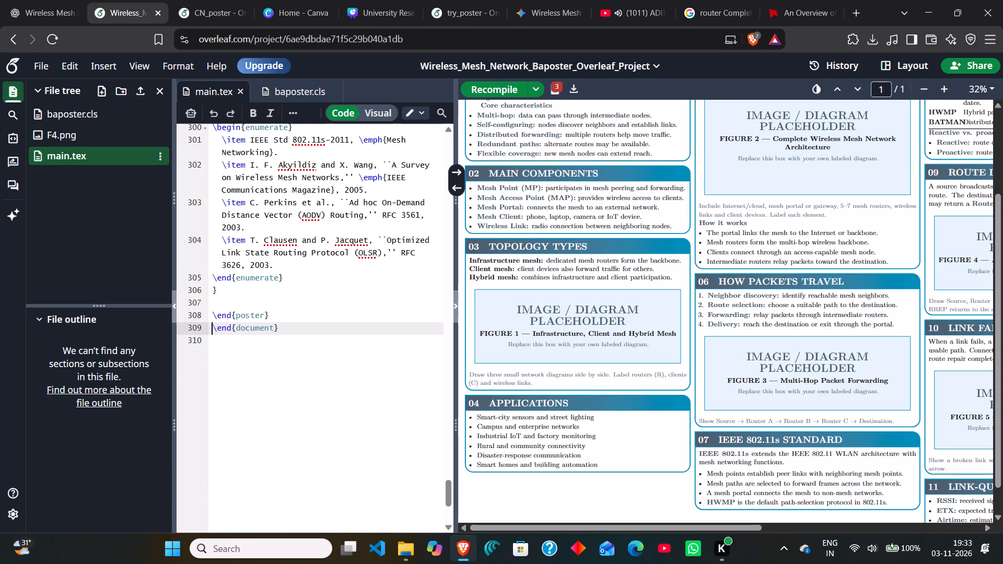
left_click_drag(830, 131, 829, 136)
double_click(829, 136)
Look through main.tex for the WMN Reference Architecture block that inserts Figure 2 and compare it with the poster preview.
left_click(406, 312)
scroll(406, 312, "up", 6)
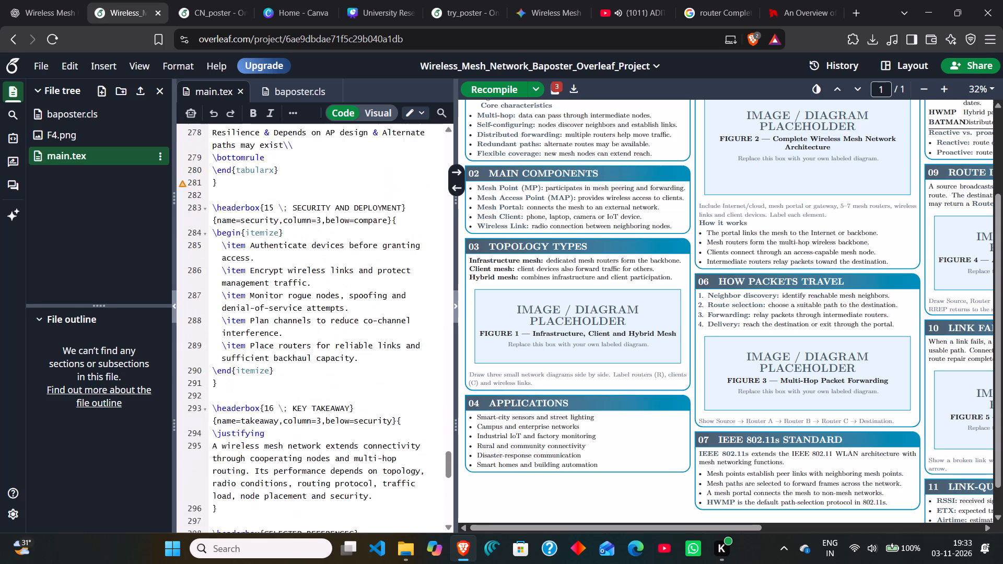
scroll(406, 312, "up", 12)
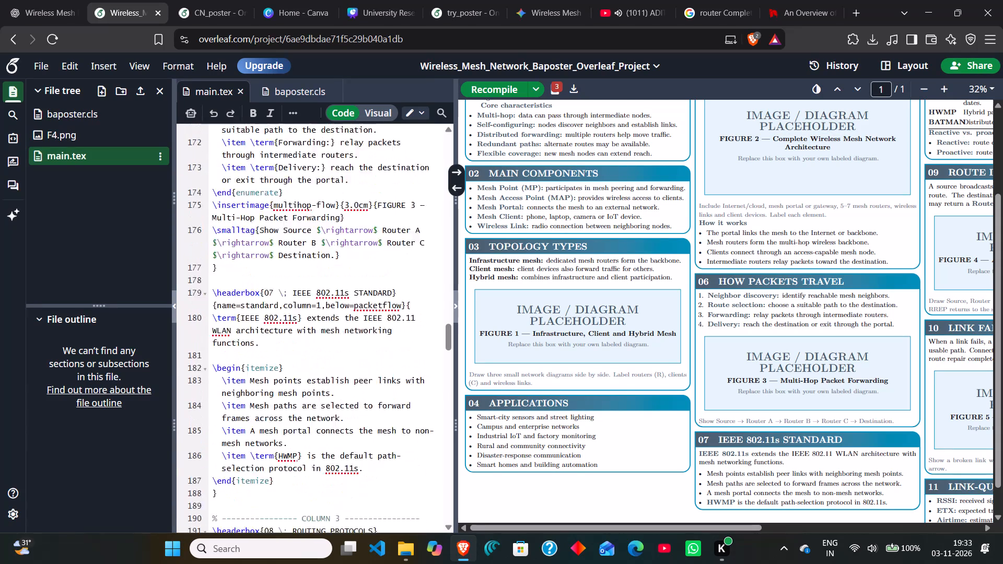
scroll(406, 312, "up", 7)
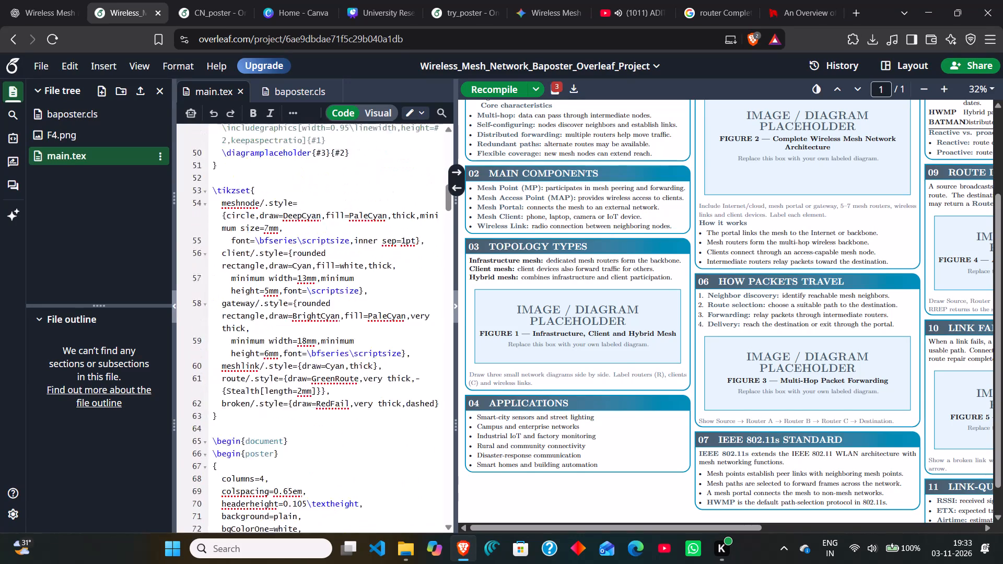
scroll(406, 312, "up", 4)
scroll(406, 312, "down", 2)
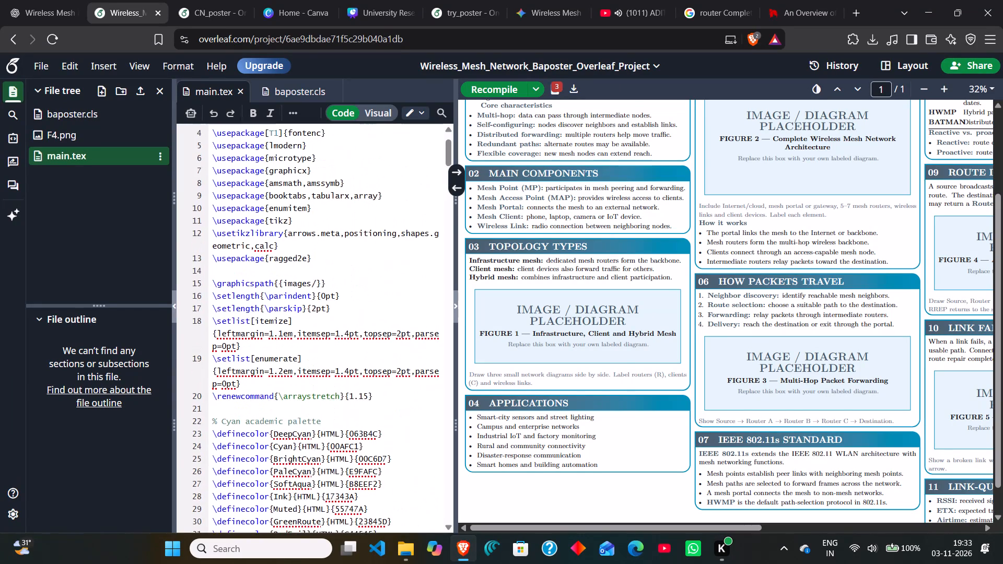
scroll(406, 312, "down", 3)
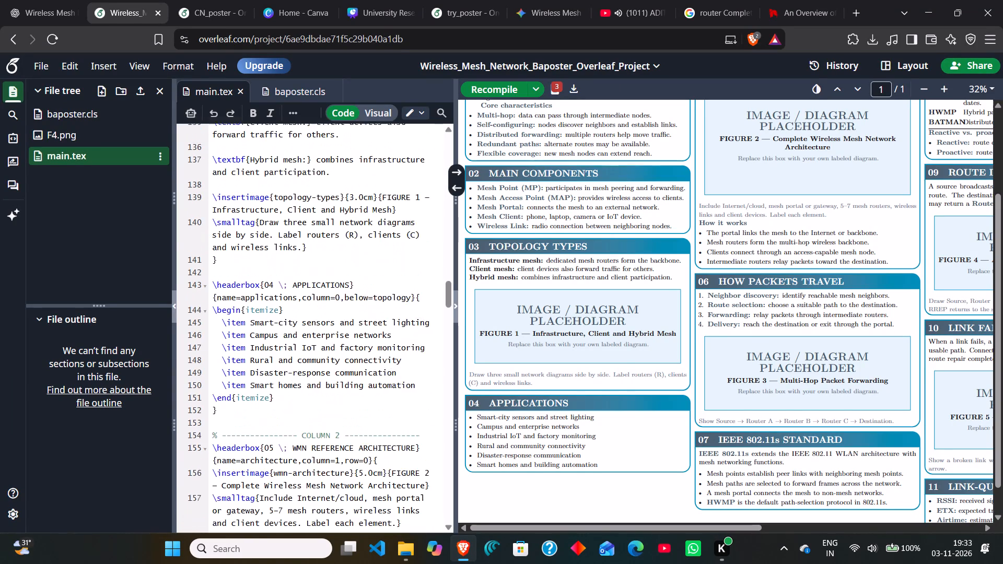
scroll(406, 312, "down", 3)
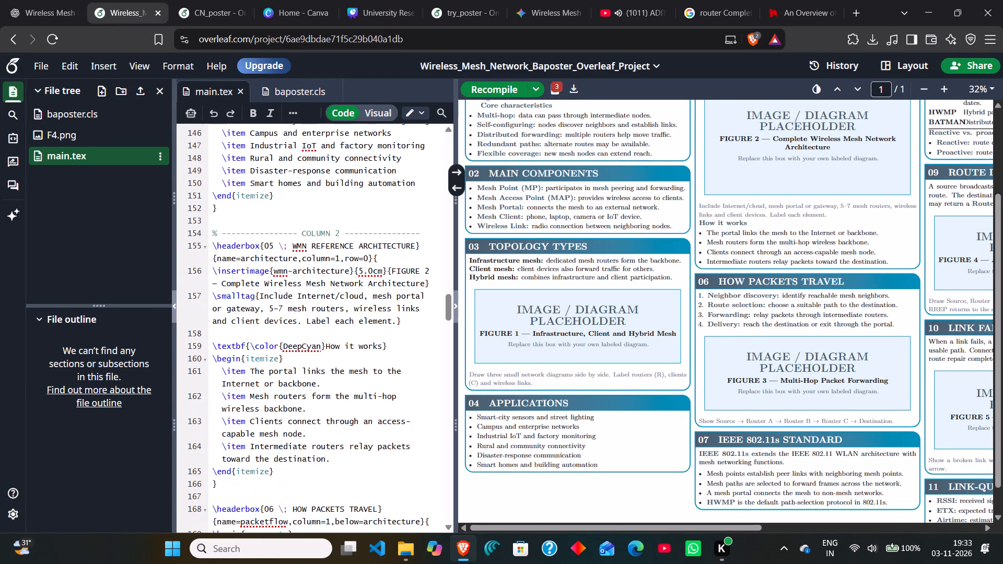
scroll(756, 292, "up", 1)
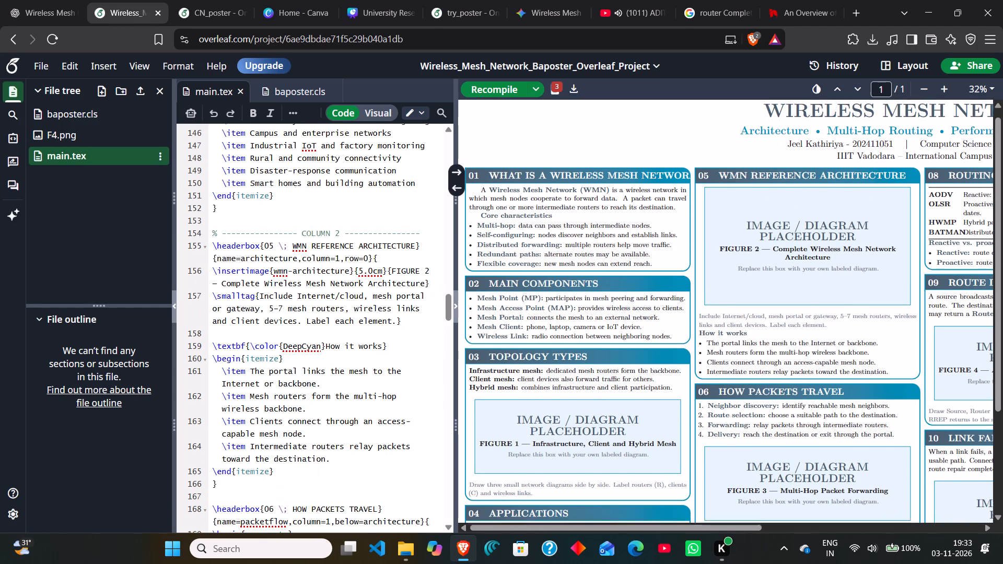
scroll(756, 292, "up", 1)
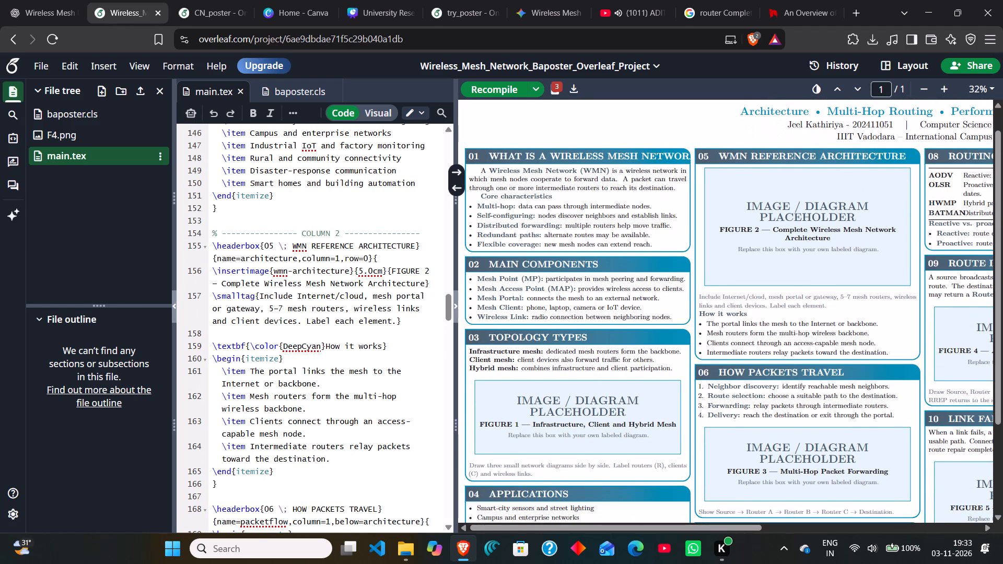
scroll(365, 369, "down", 1)
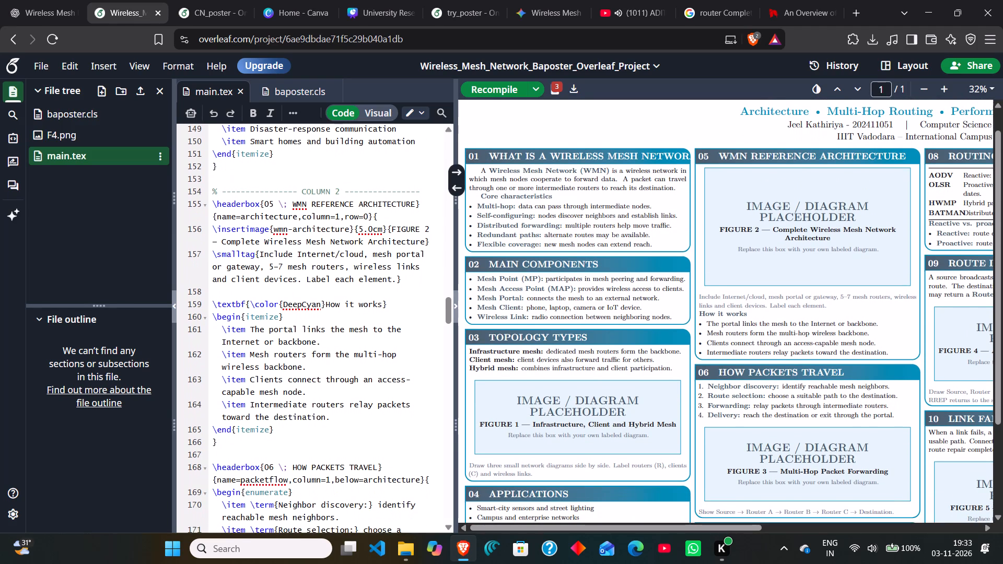
scroll(365, 369, "down", 1)
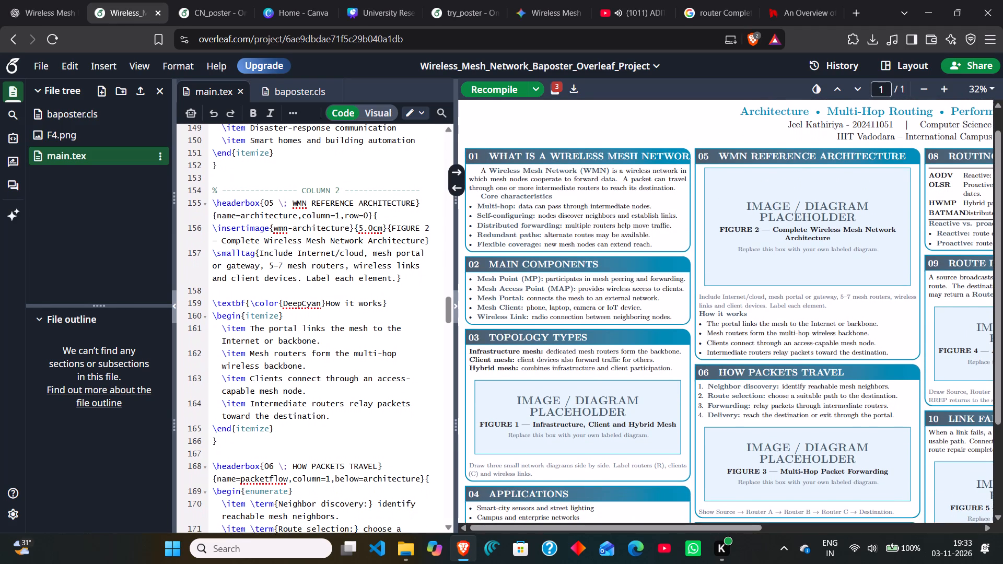
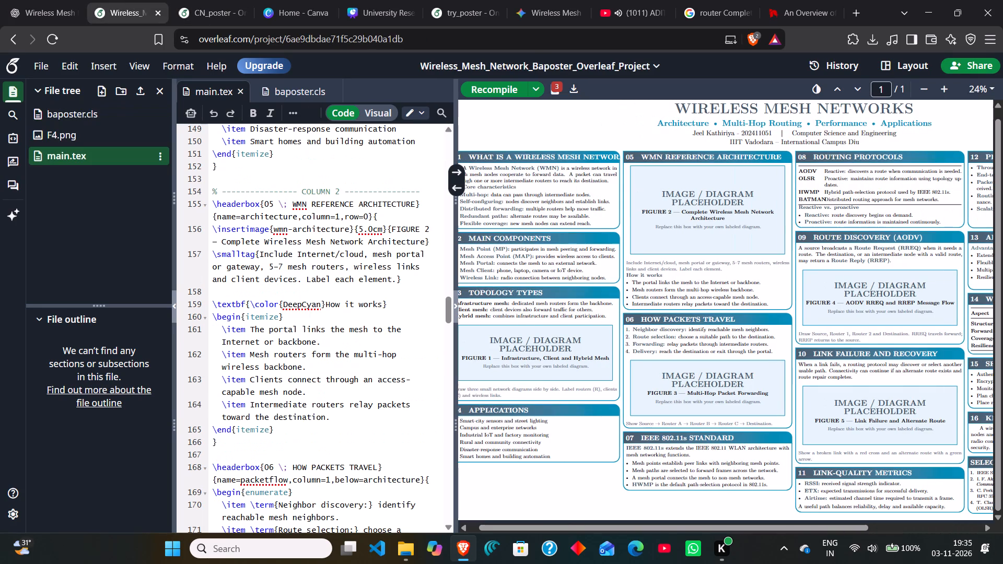
Locate the Topology Types block in main.tex and place the cursor on the blank line above the Figure 1 \insertimage command.
double_click(519, 343)
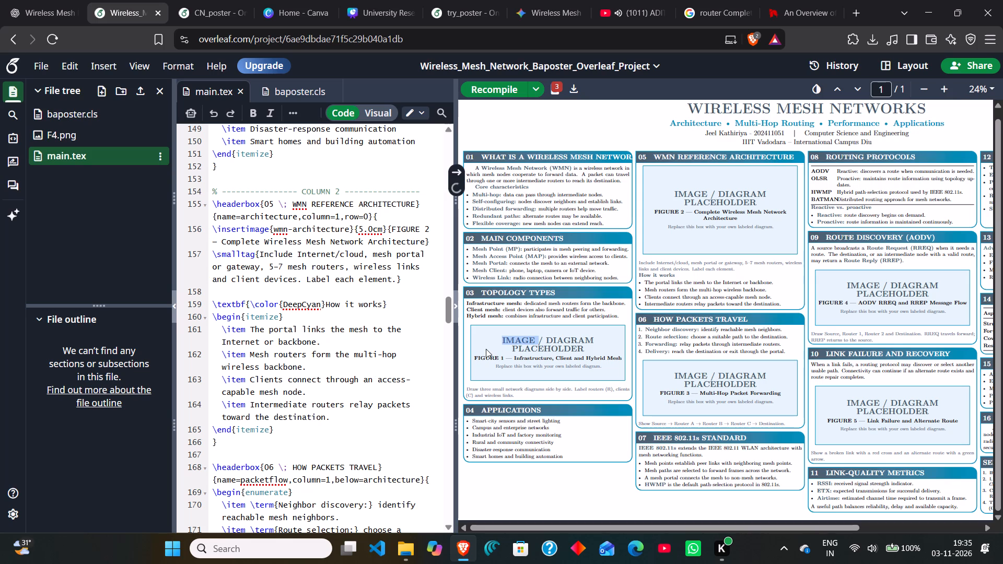
scroll(353, 360, "up", 18)
scroll(353, 360, "down", 1)
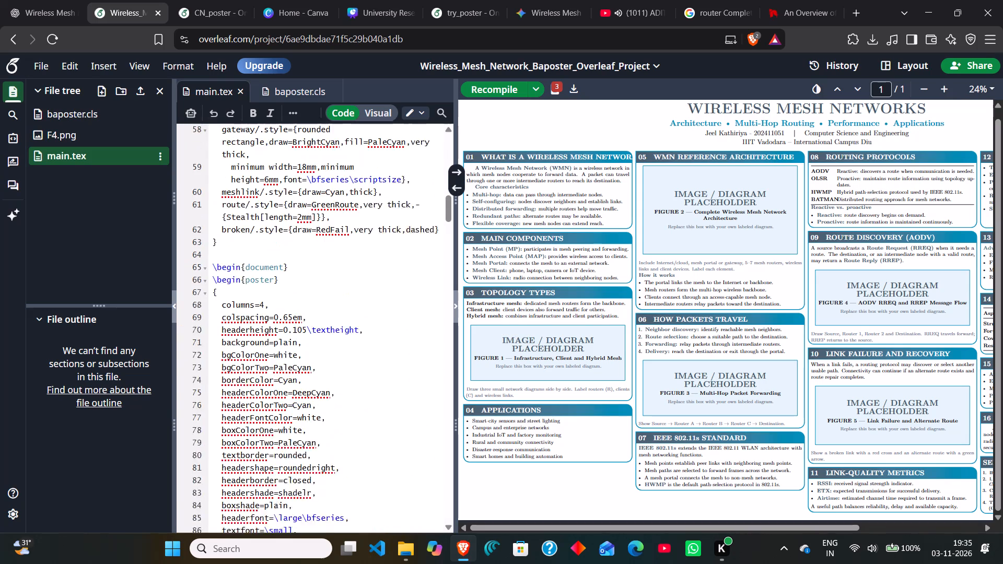
scroll(353, 360, "down", 3)
scroll(353, 360, "up", 1)
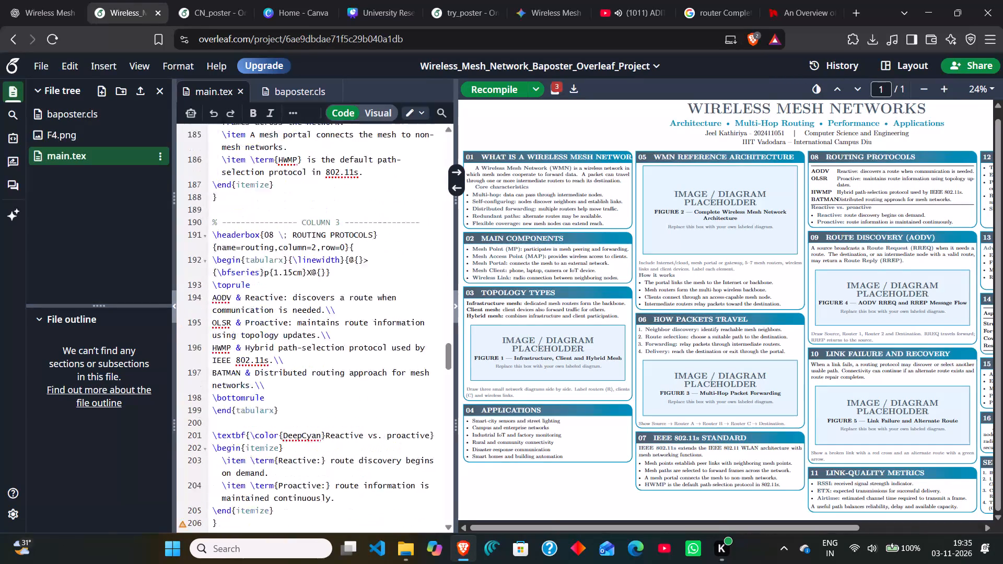
scroll(353, 360, "up", 5)
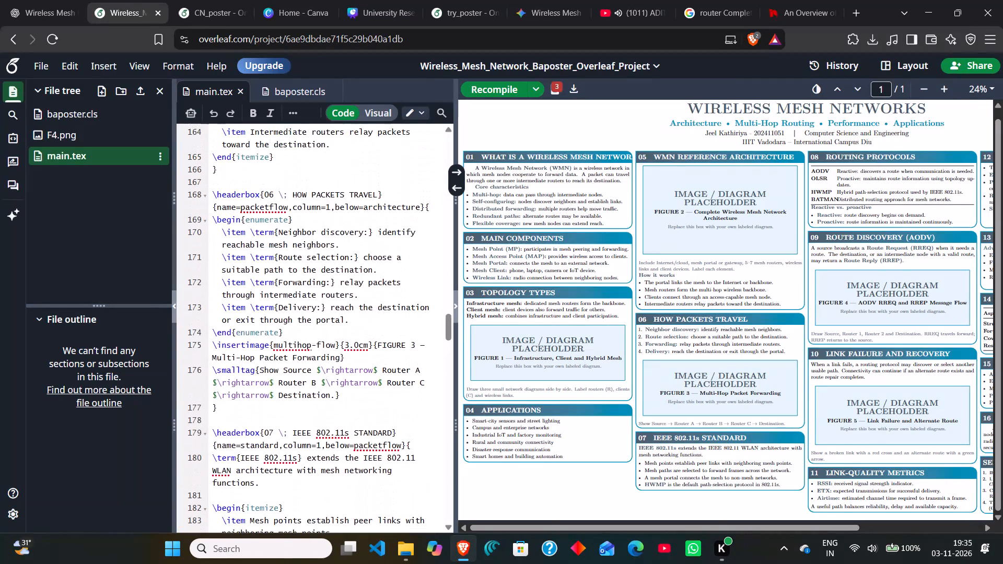
scroll(353, 360, "up", 9)
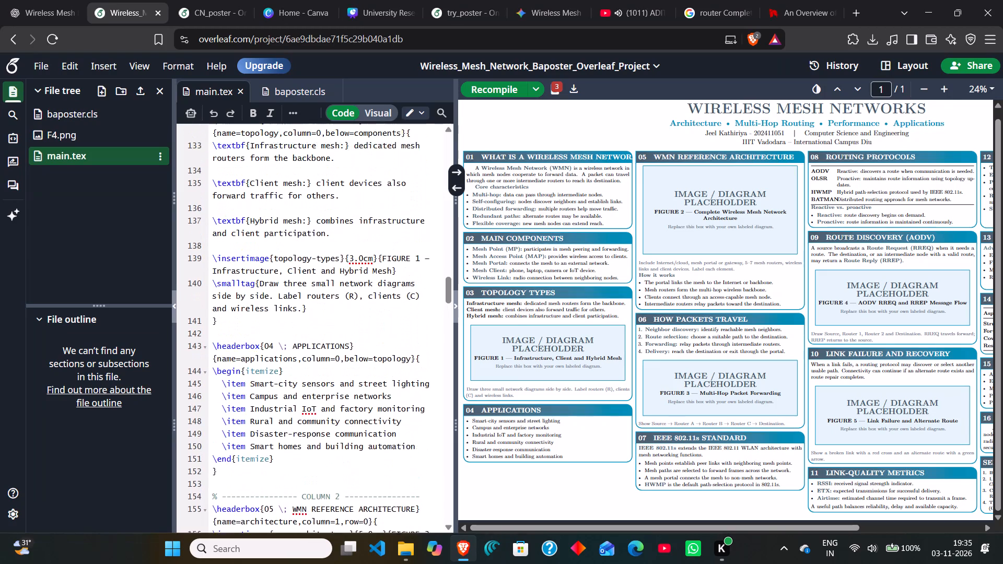
scroll(353, 360, "up", 4)
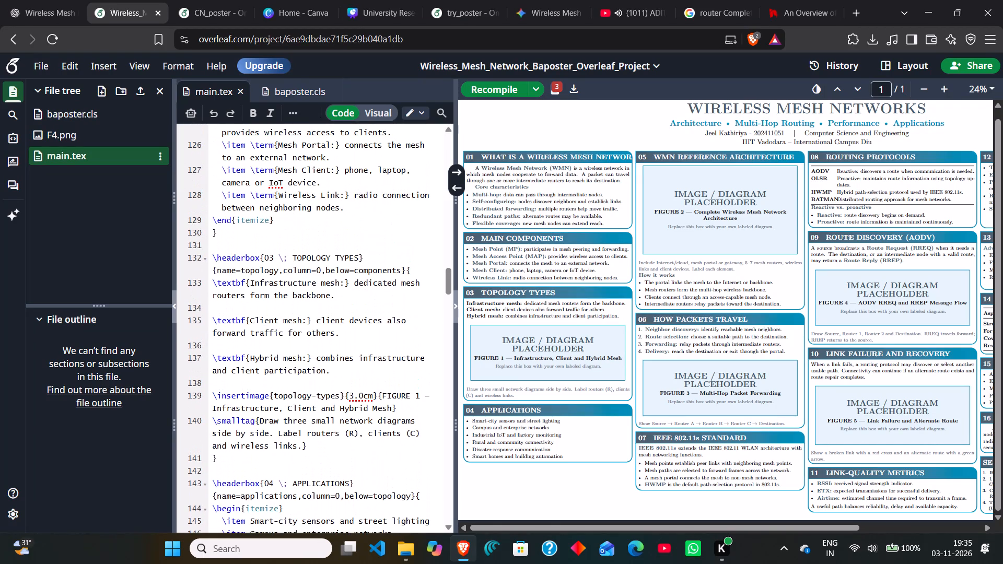
left_click(316, 380)
left_click(316, 380)
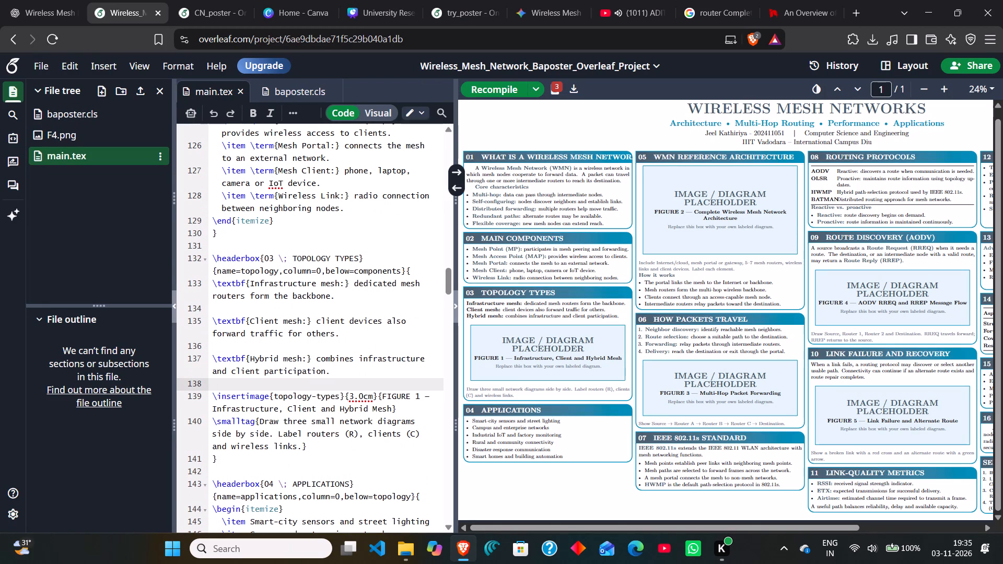
Replace the Figure 1 placeholder code in Topology Types with the TikZ drawing of infrastructure, client and hybrid meshes.
left_click_drag(313, 442, 276, 425)
left_click(276, 425)
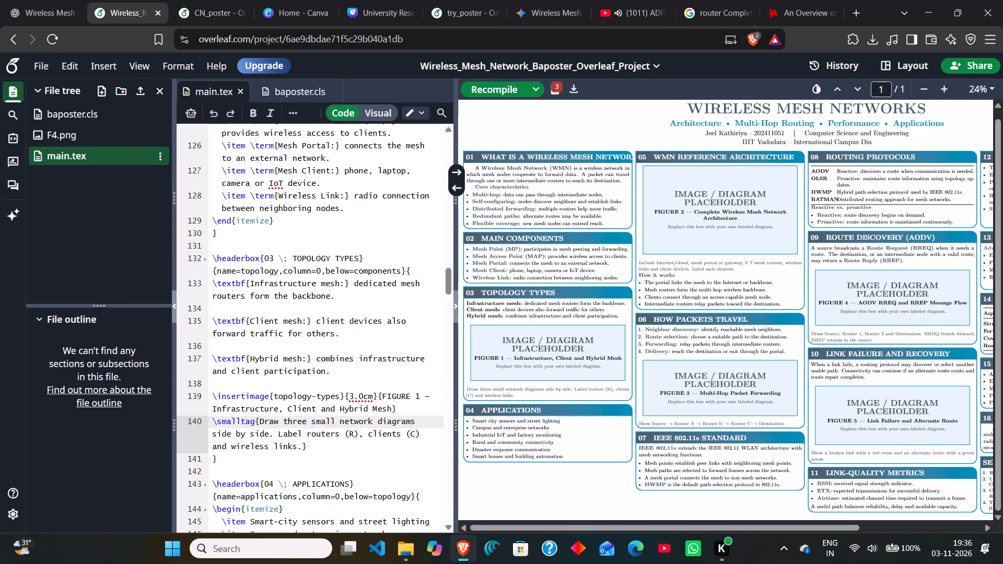
Replace the Figure 1 placeholder and its drawing note under Topology Types with the copied TikZ mesh diagram code, and recompile the poster.
left_click_drag(313, 450, 207, 394)
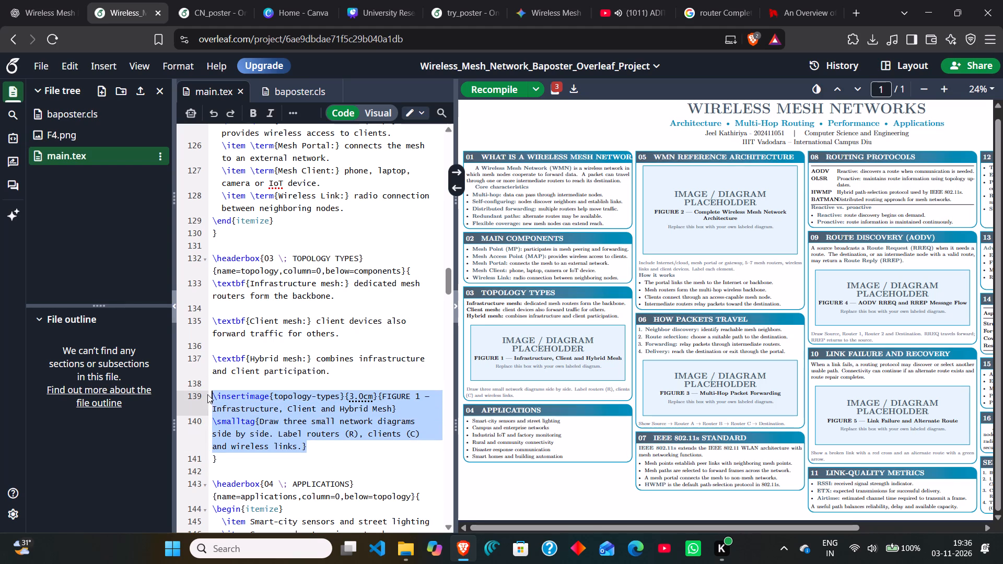
left_click_drag(207, 394, 208, 395)
key("ctrl+v")
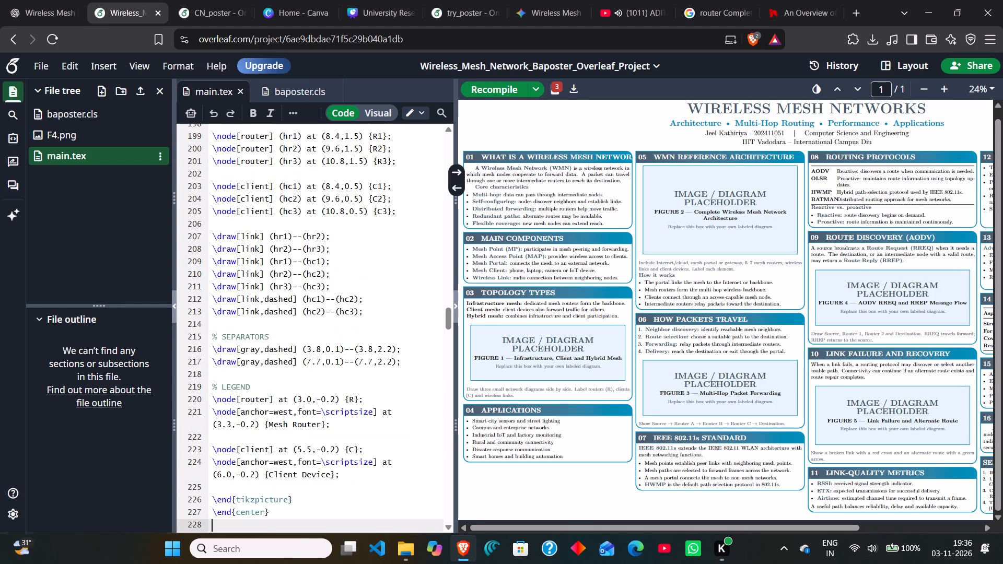
key("ctrl+s")
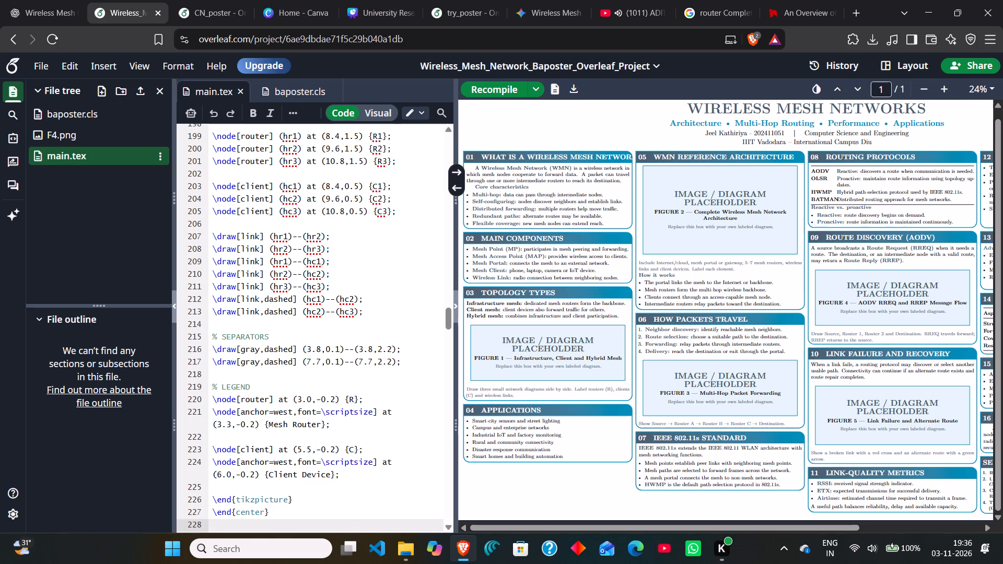
left_click(526, 337)
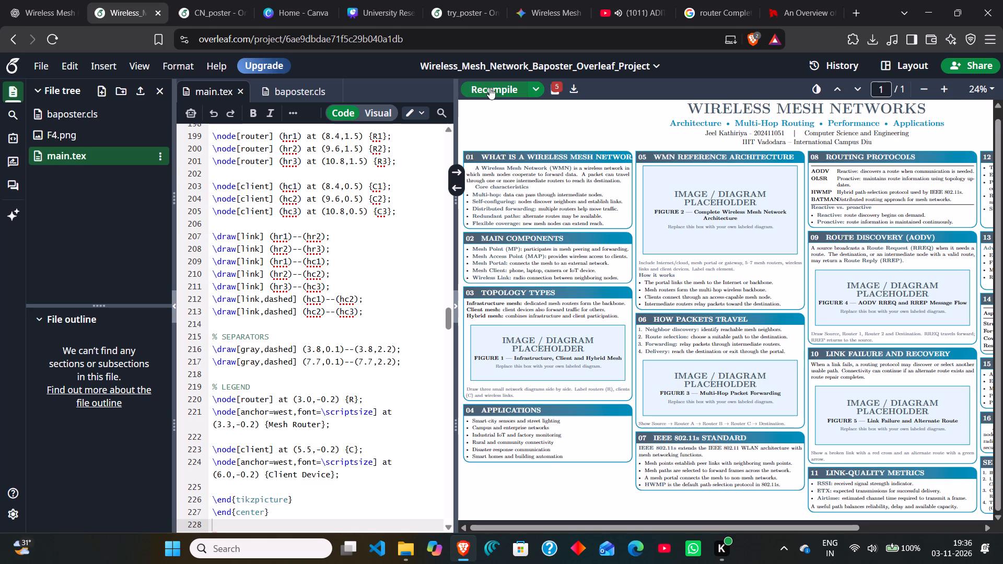
left_click(489, 88)
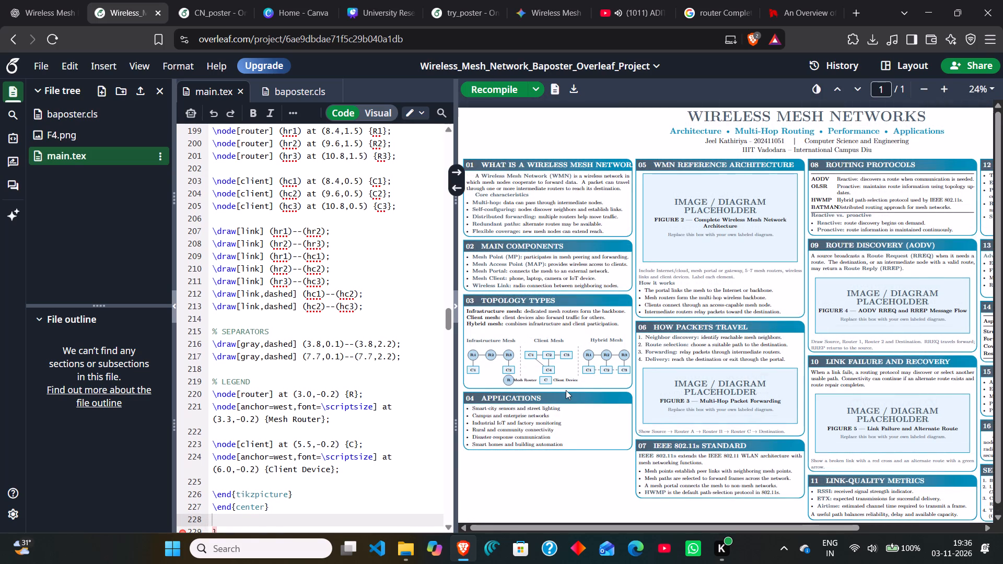
Examine the rendered infrastructure, client and hybrid mesh diagrams and their legend under Topology Types up close.
scroll(566, 390, "right", 2)
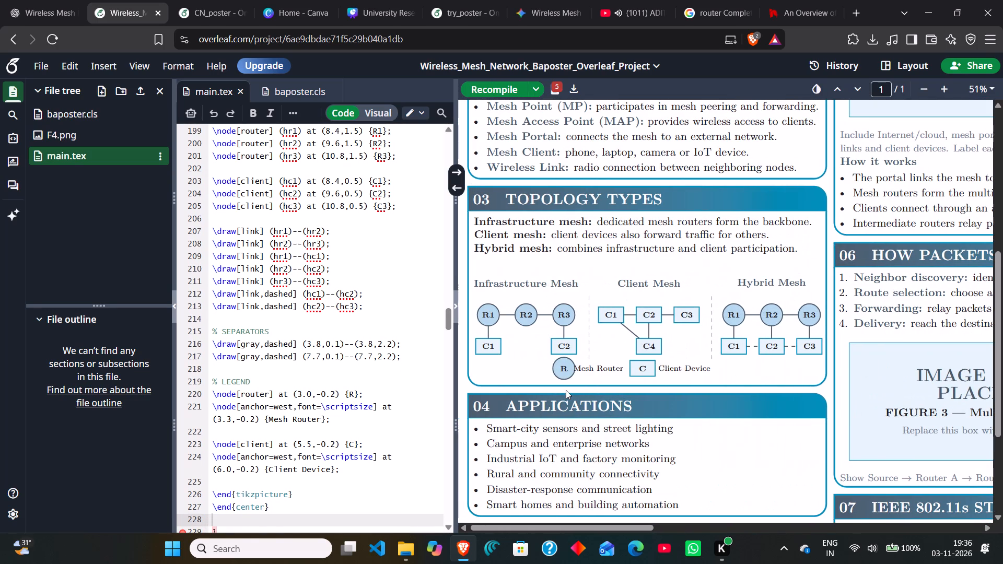
scroll(566, 390, "down", 1)
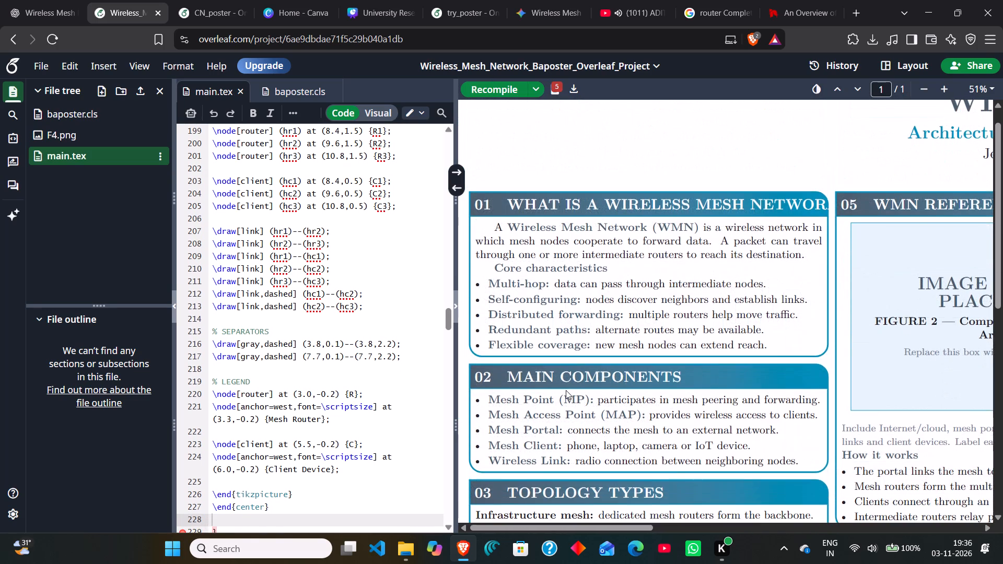
scroll(566, 390, "down", 1)
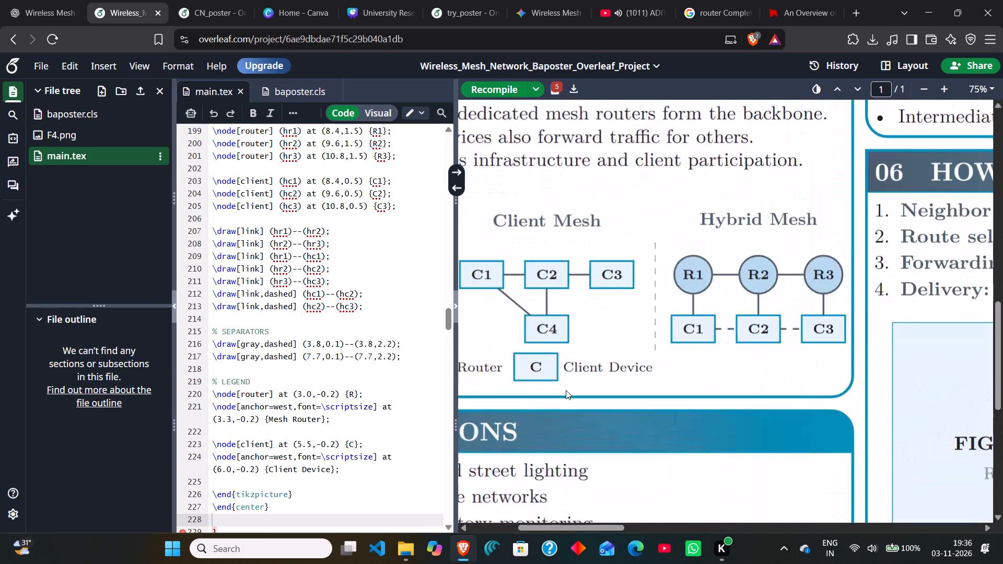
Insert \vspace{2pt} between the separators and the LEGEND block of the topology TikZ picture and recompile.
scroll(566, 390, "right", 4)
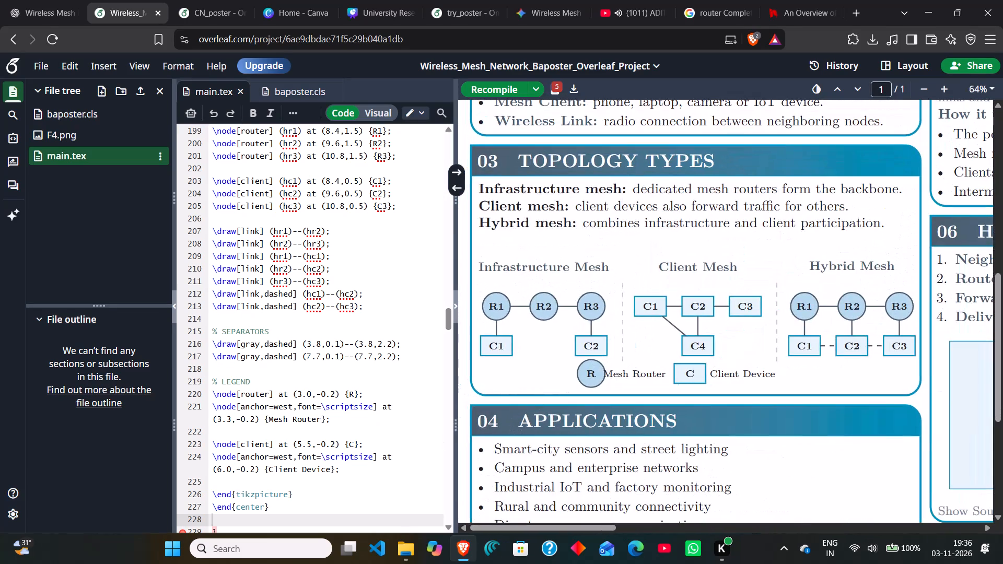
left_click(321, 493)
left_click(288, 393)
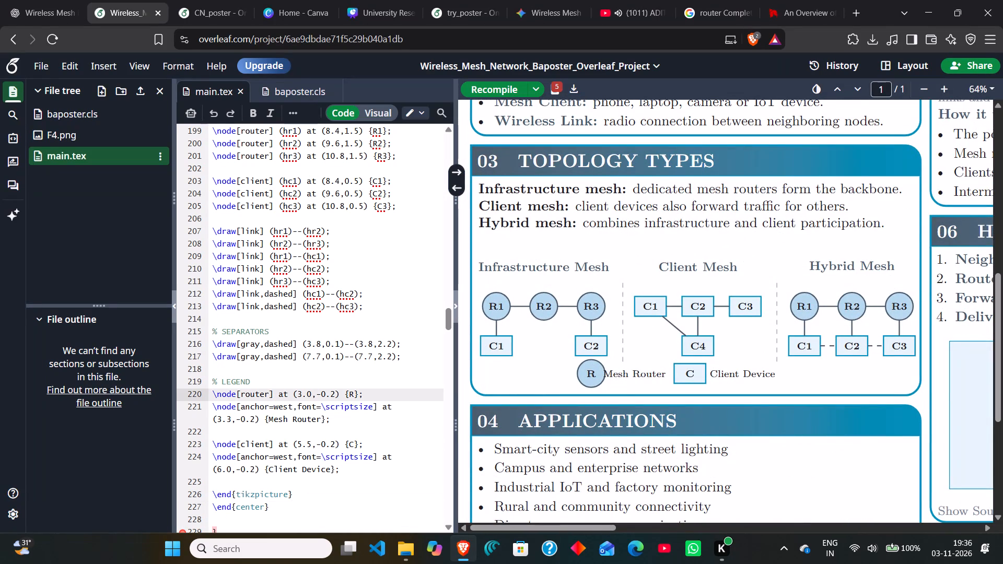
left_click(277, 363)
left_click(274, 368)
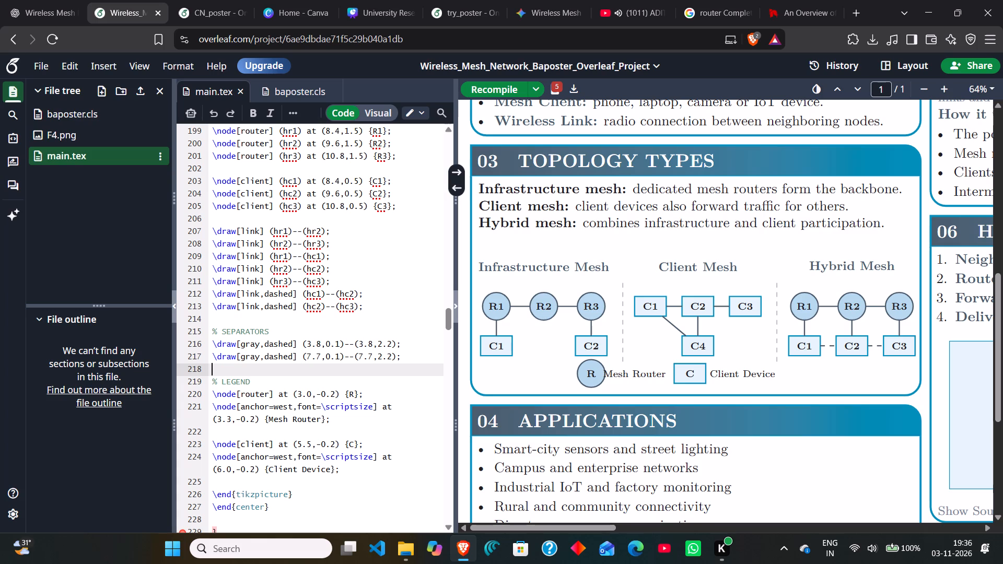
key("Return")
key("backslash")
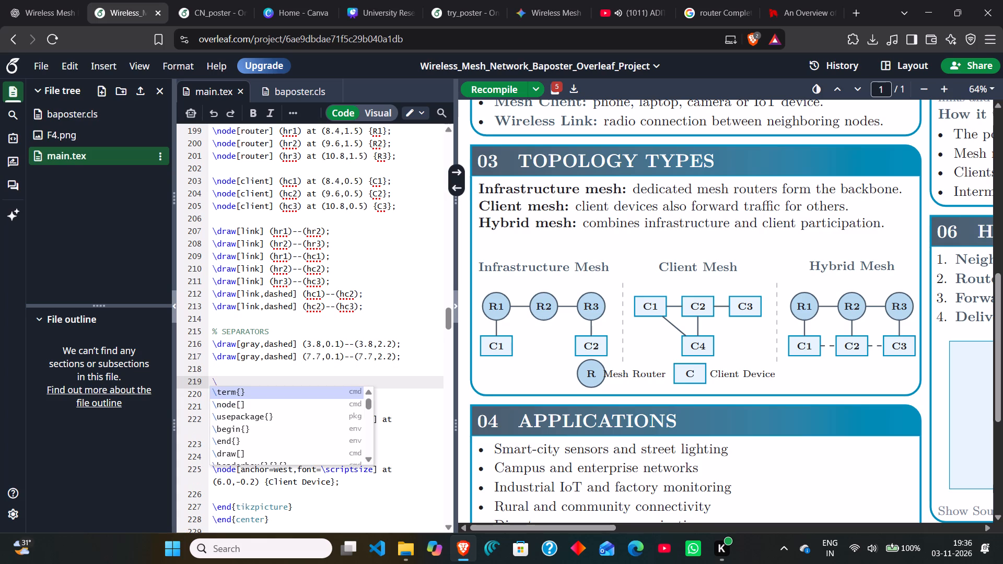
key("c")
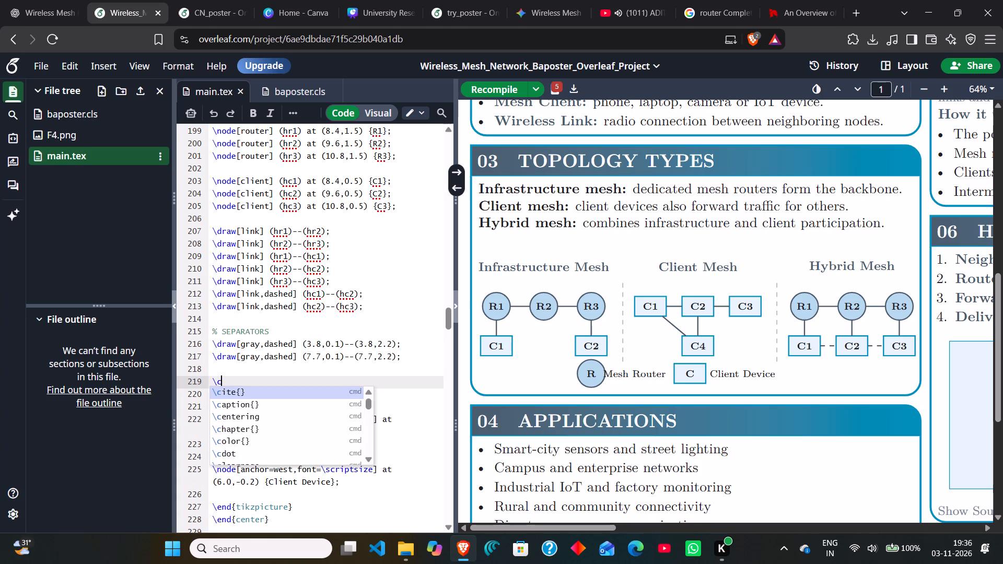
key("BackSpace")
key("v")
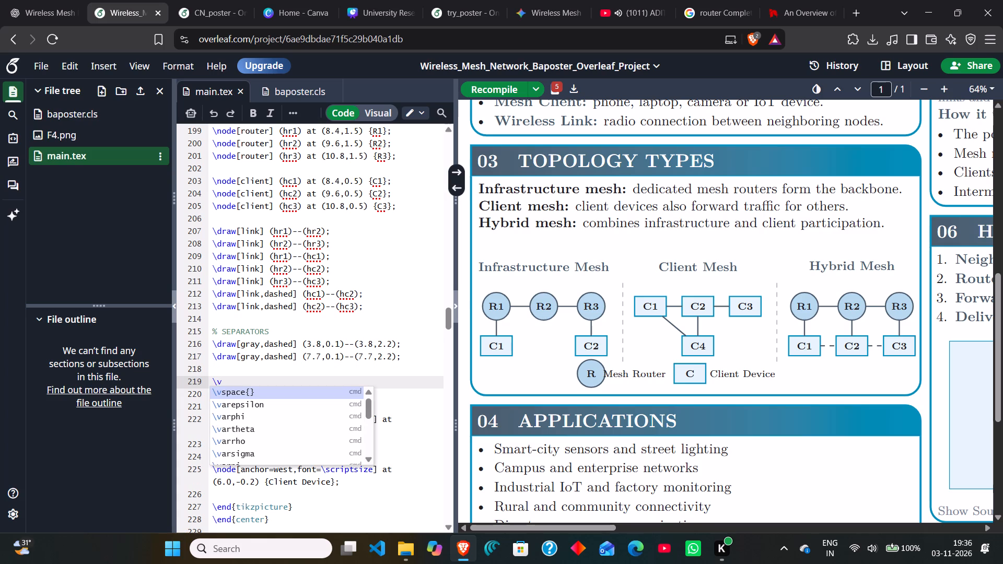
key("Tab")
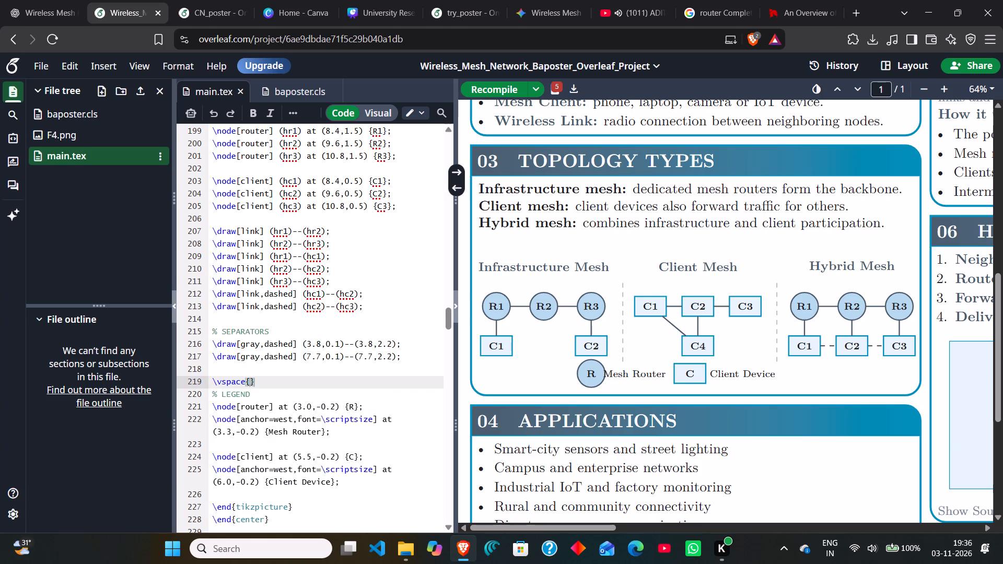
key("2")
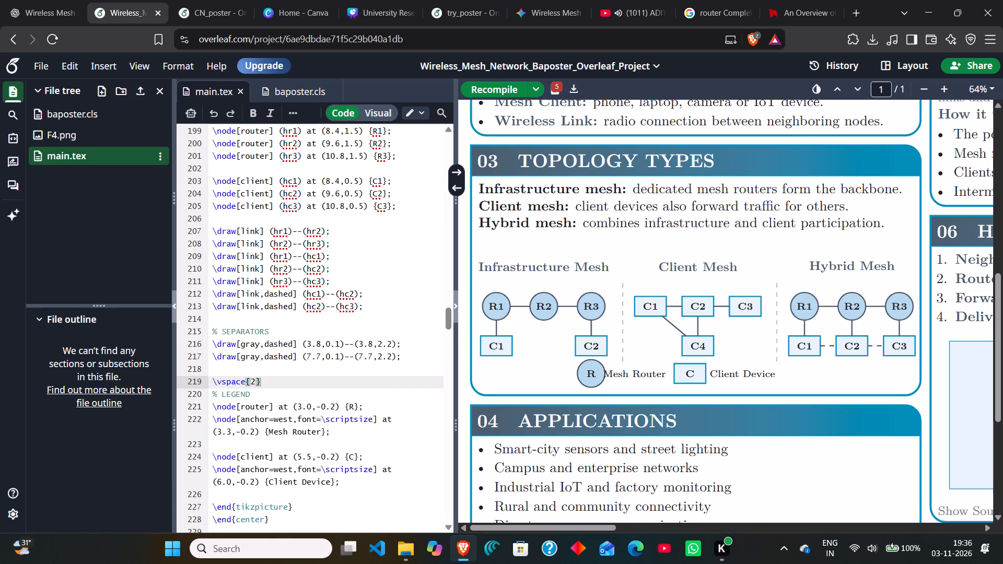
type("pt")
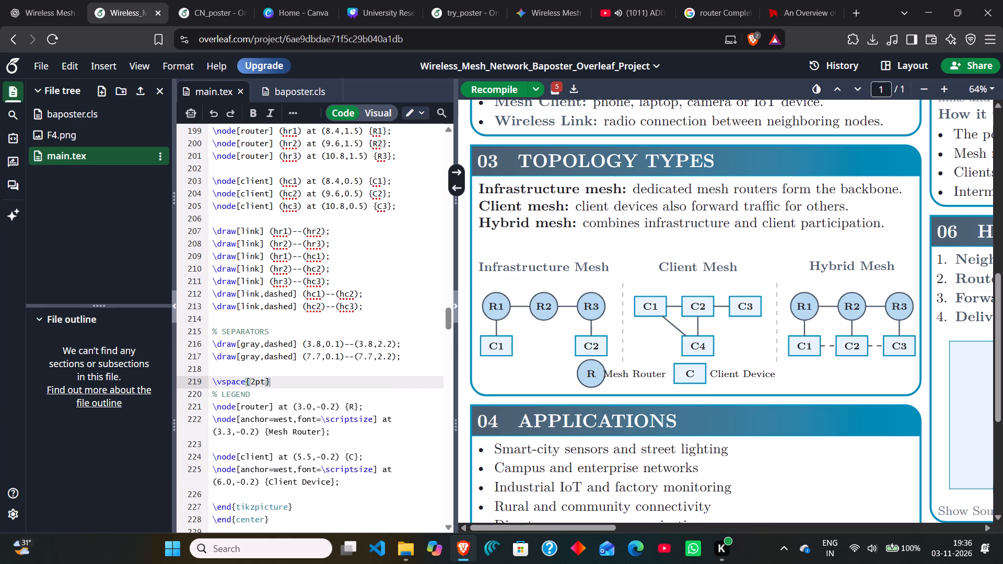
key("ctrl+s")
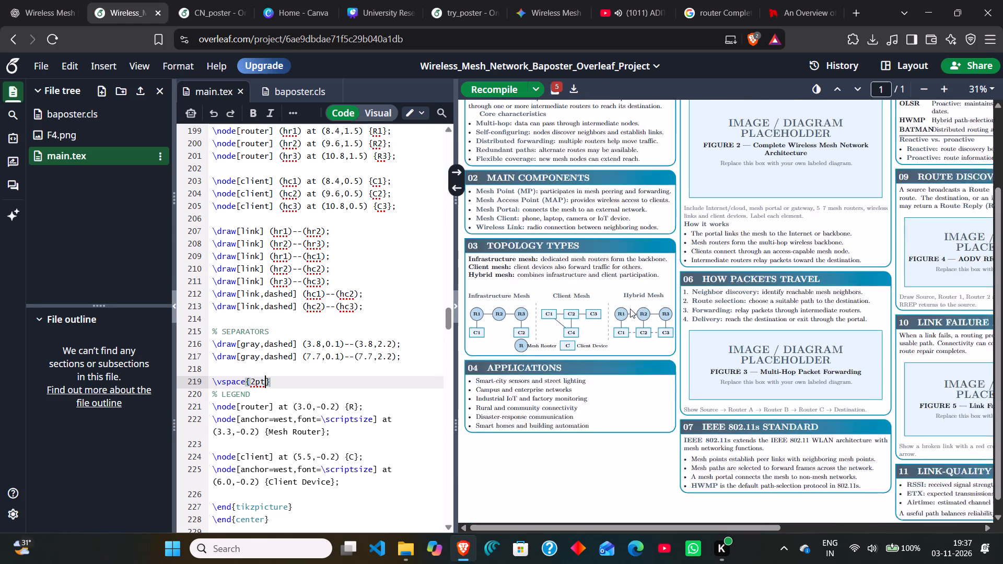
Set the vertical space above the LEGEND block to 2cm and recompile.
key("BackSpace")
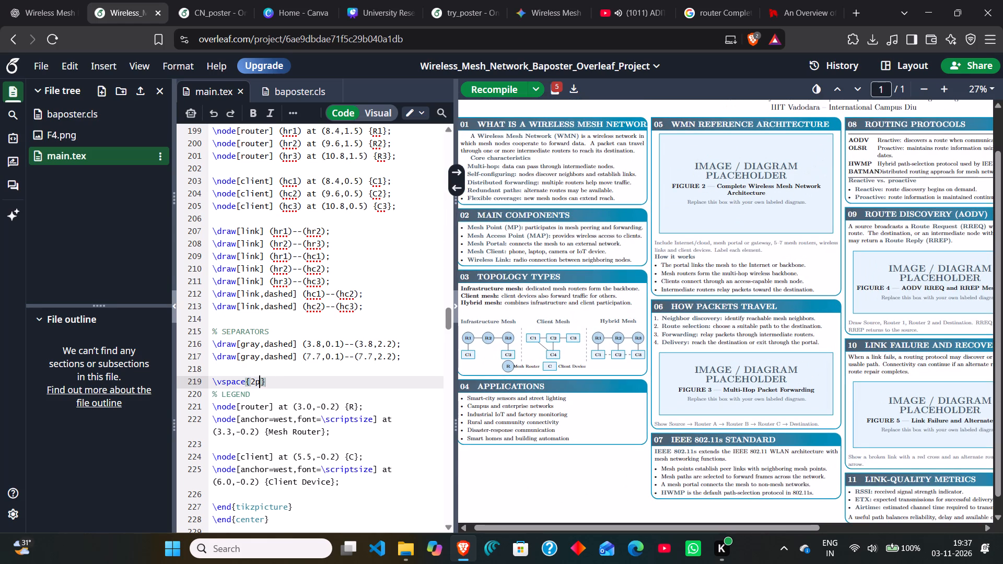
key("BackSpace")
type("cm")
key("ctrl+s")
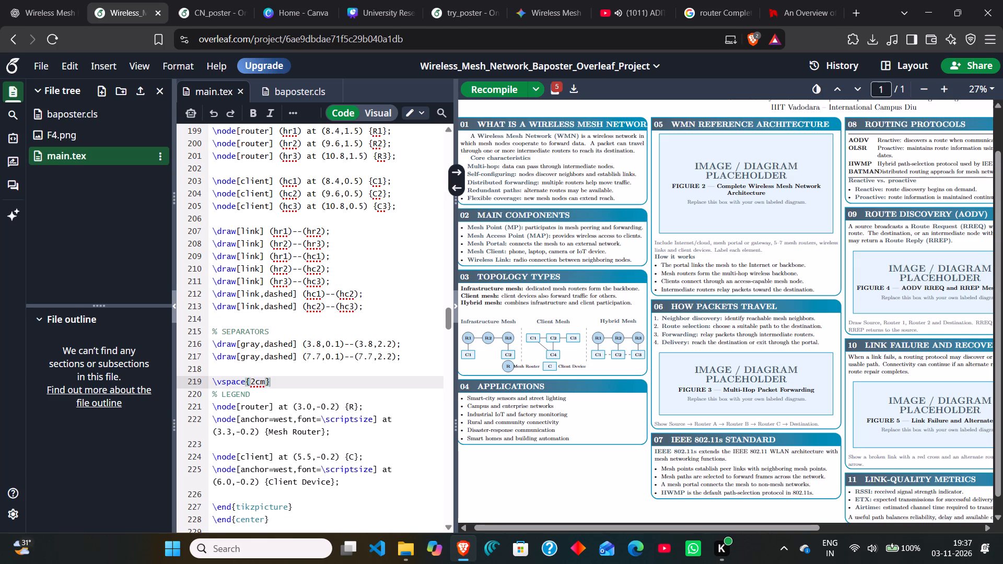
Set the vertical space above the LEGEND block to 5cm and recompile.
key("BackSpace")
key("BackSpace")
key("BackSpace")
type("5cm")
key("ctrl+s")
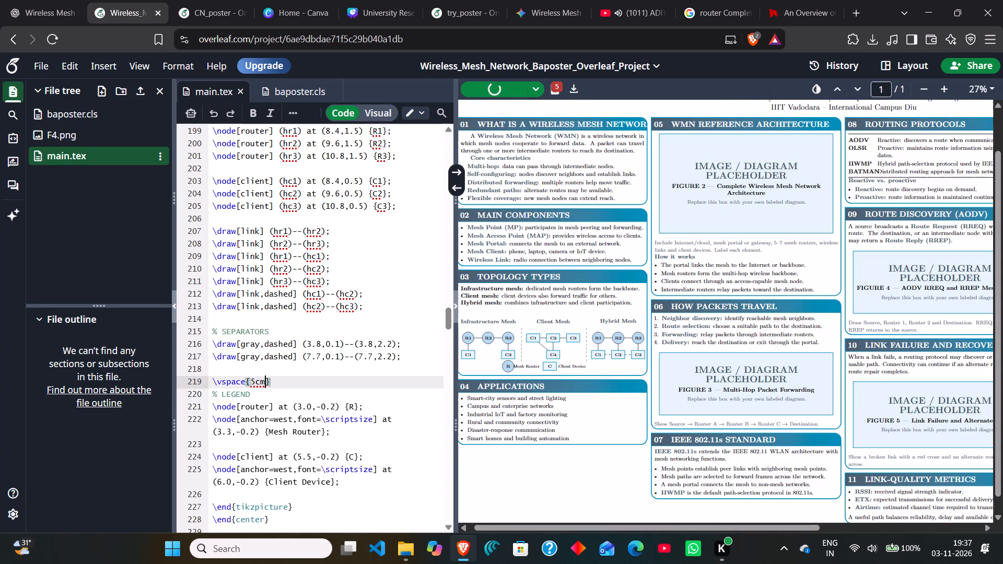
Review the Topology Types source, from the section heading and TikZ styles down to the legend code.
scroll(323, 378, "up", 6)
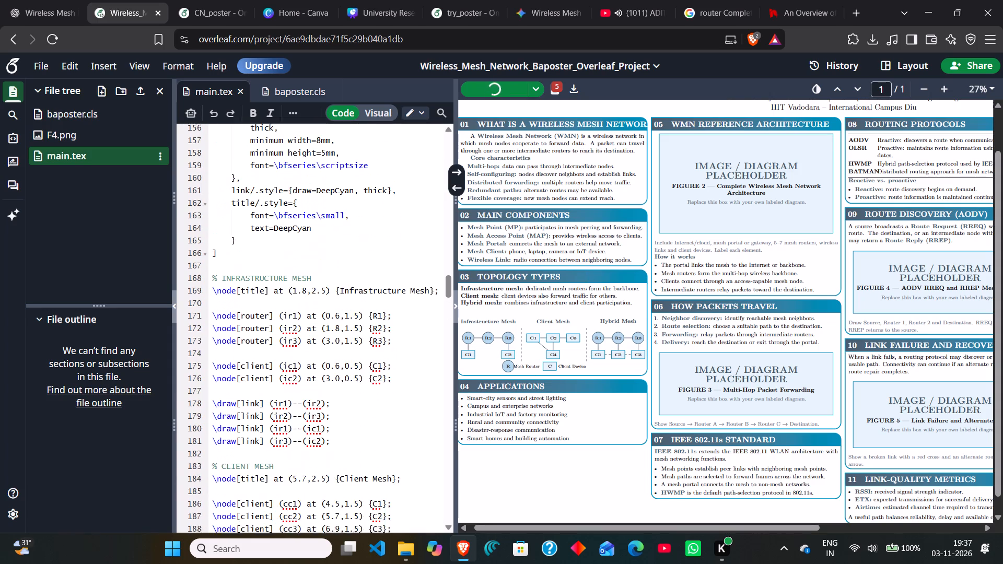
scroll(323, 378, "up", 5)
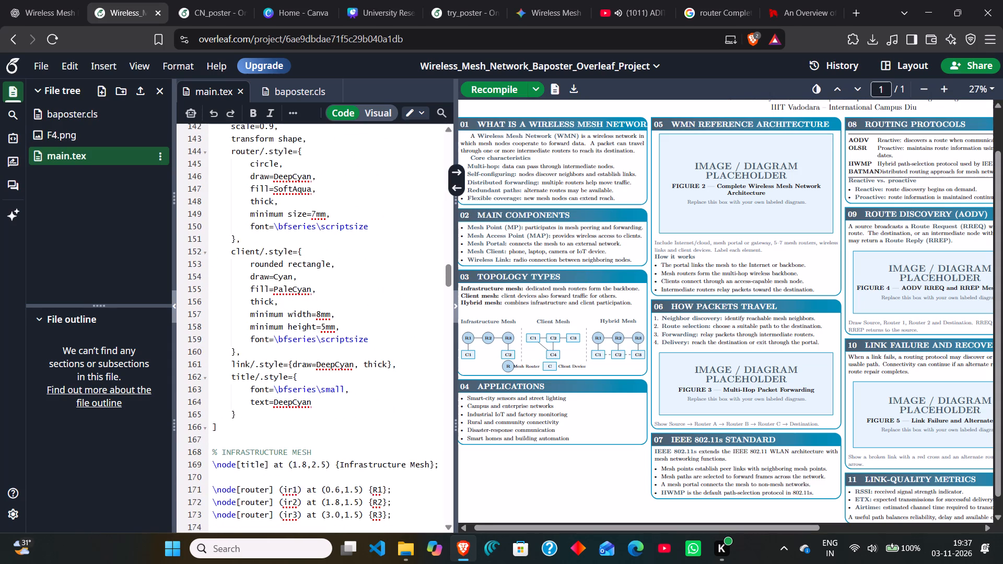
scroll(323, 378, "up", 4)
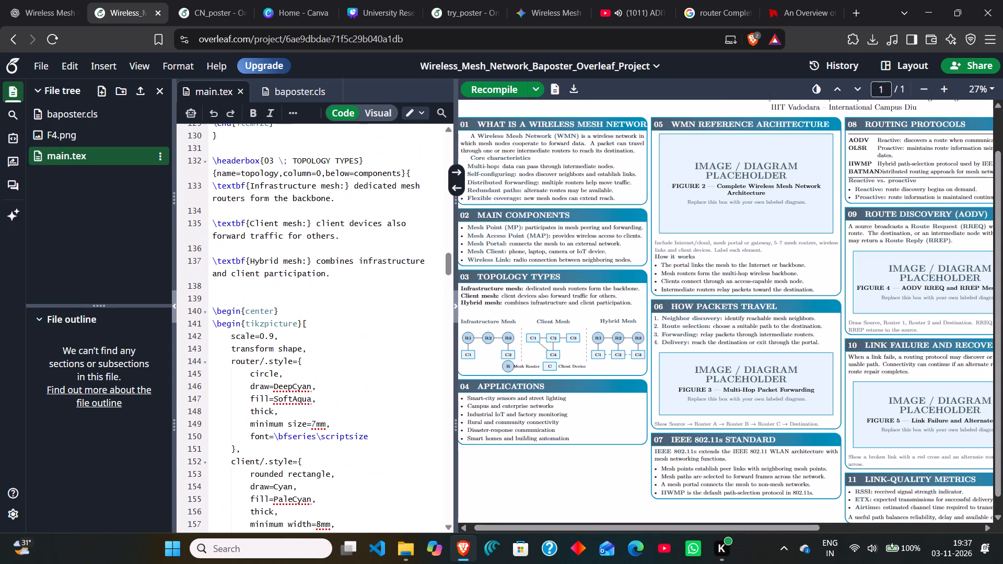
scroll(323, 378, "up", 2)
scroll(323, 378, "down", 1)
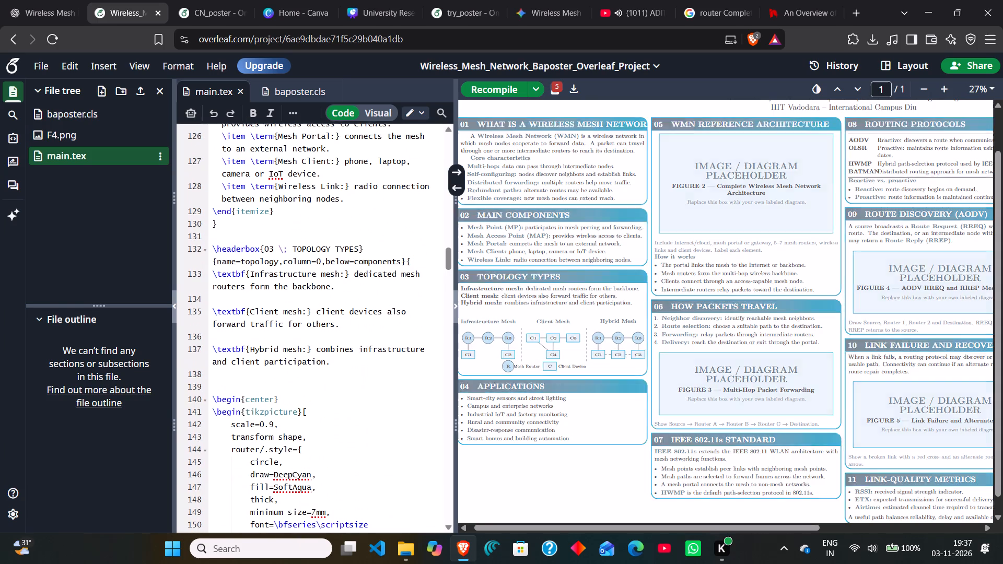
scroll(323, 378, "down", 6)
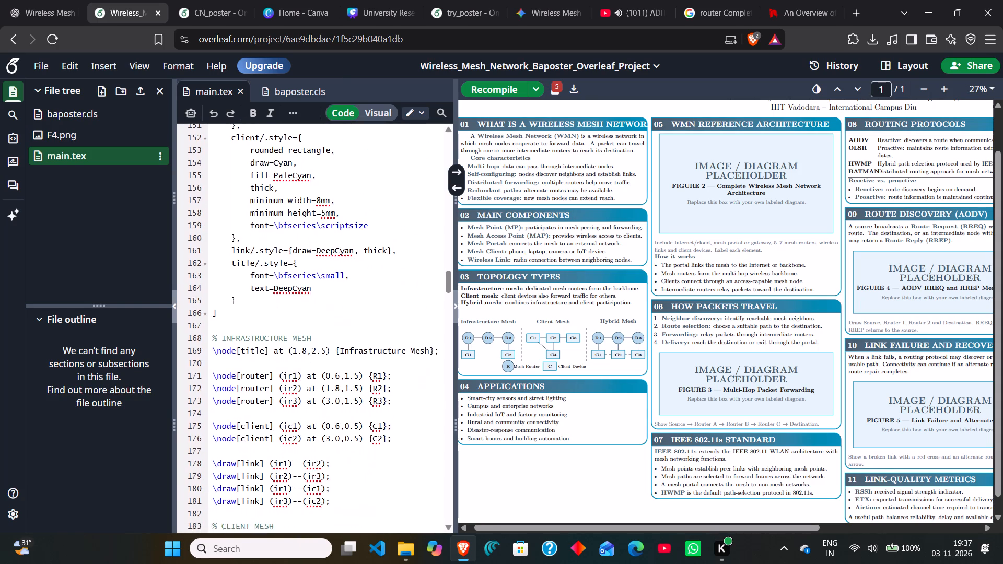
scroll(323, 378, "down", 7)
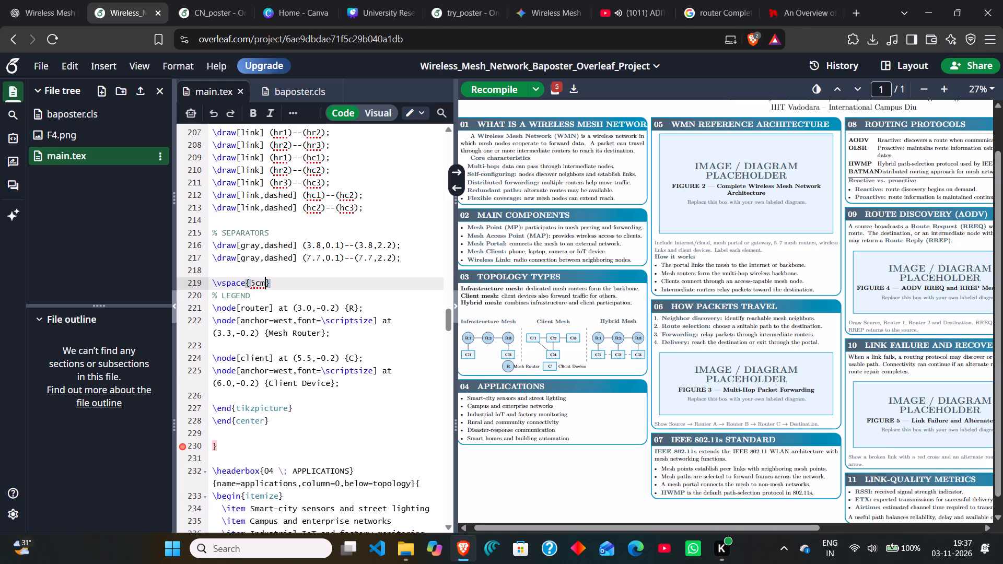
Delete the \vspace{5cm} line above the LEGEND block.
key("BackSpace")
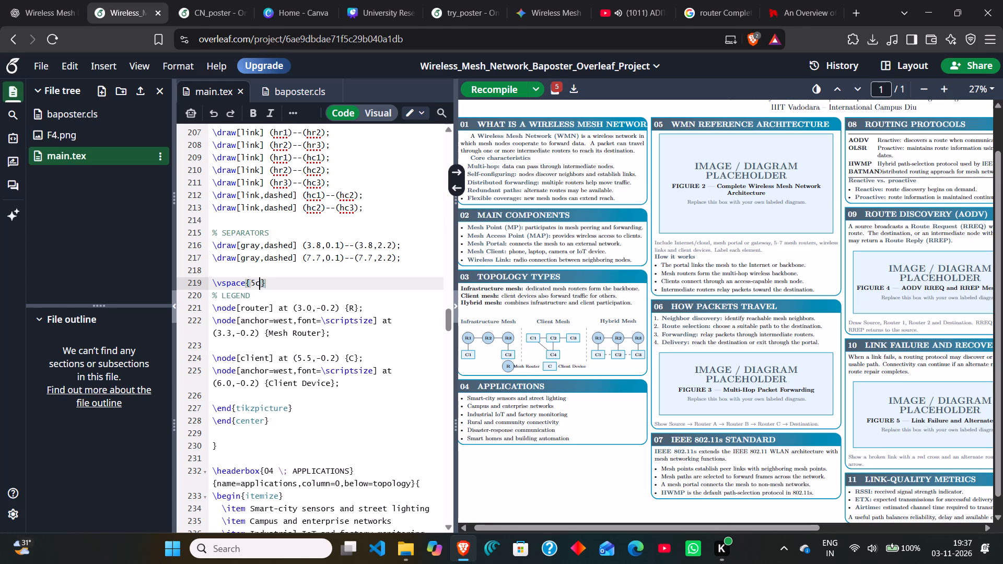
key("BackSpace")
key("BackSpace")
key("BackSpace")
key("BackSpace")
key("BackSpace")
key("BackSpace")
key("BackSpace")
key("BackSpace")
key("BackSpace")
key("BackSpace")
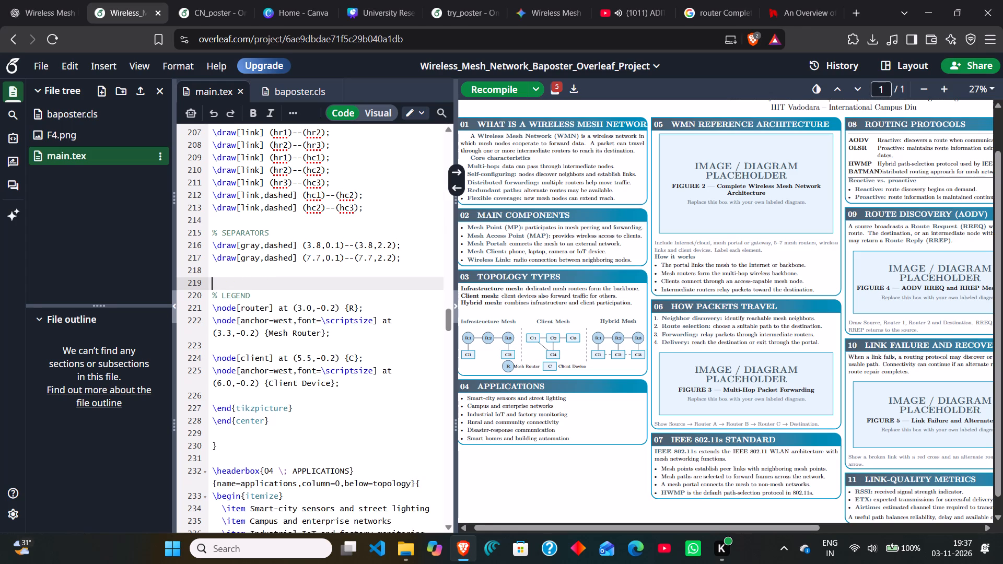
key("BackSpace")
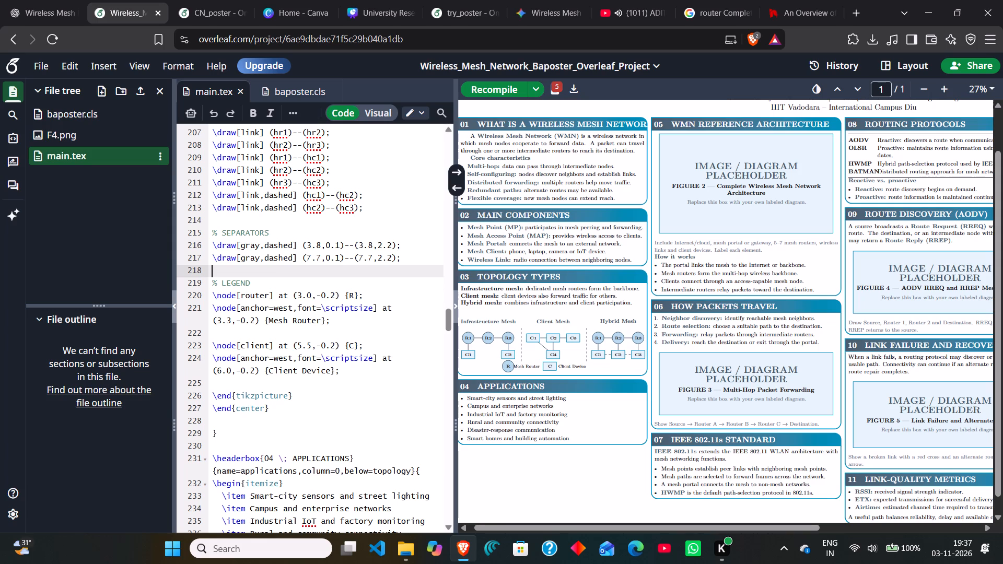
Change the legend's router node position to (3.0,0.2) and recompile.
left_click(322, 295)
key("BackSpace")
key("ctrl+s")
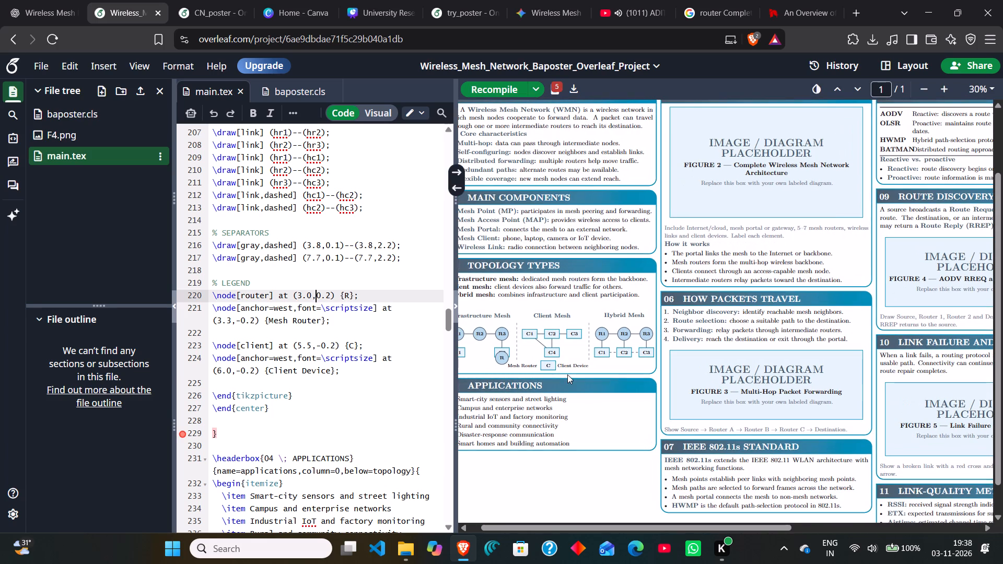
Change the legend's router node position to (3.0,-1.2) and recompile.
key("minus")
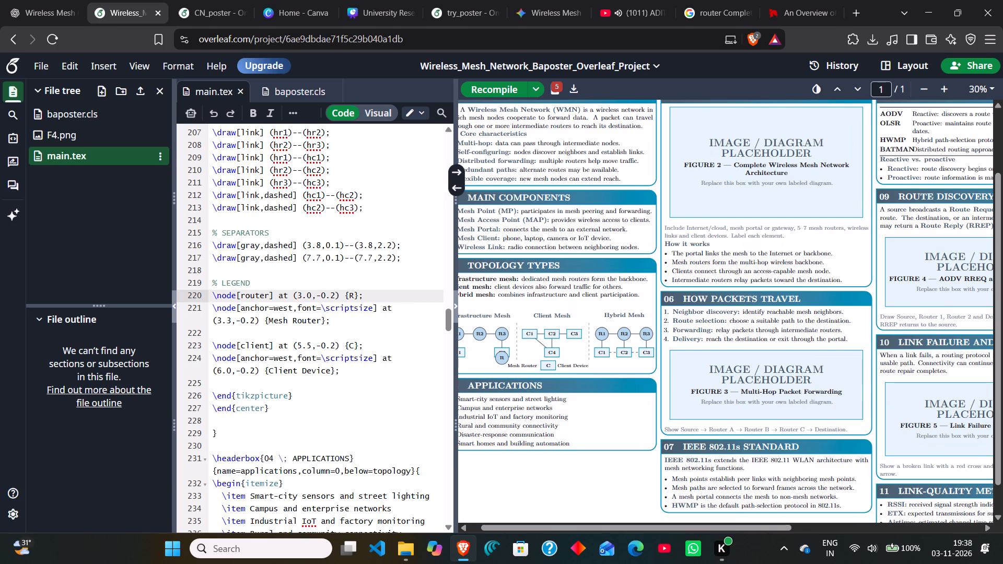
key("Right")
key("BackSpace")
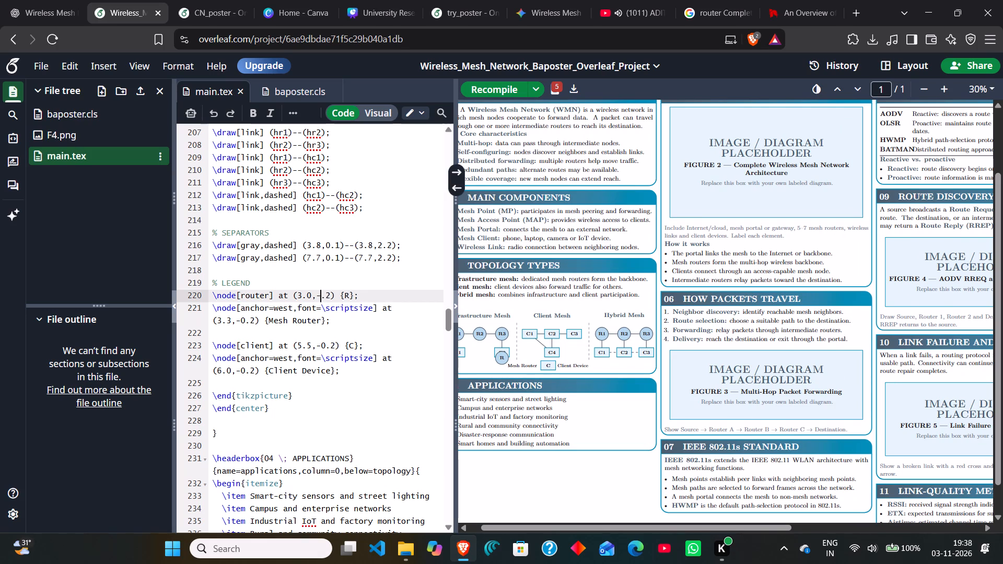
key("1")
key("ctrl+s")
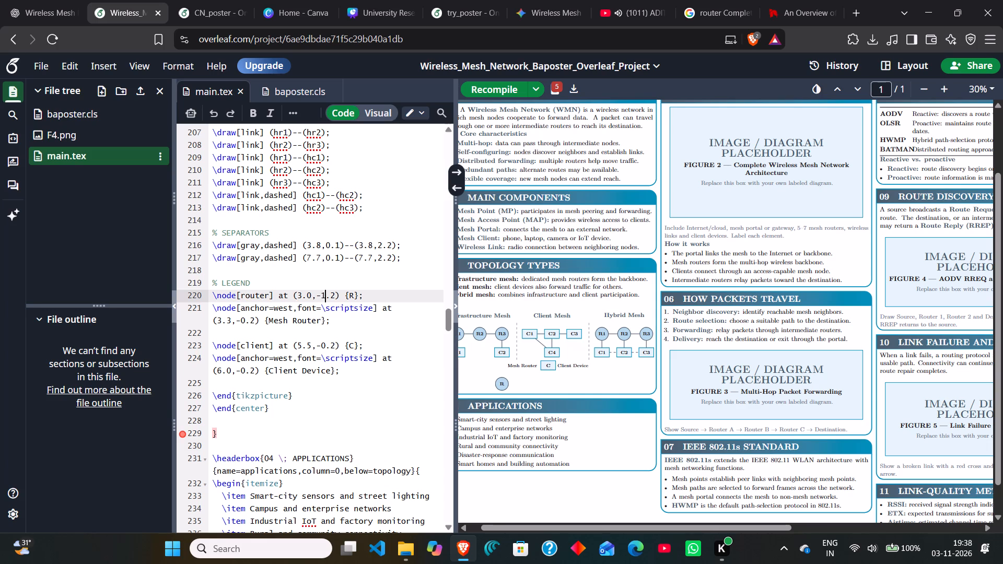
Set the legend's router node position to (3.0,-0.5).
key("BackSpace")
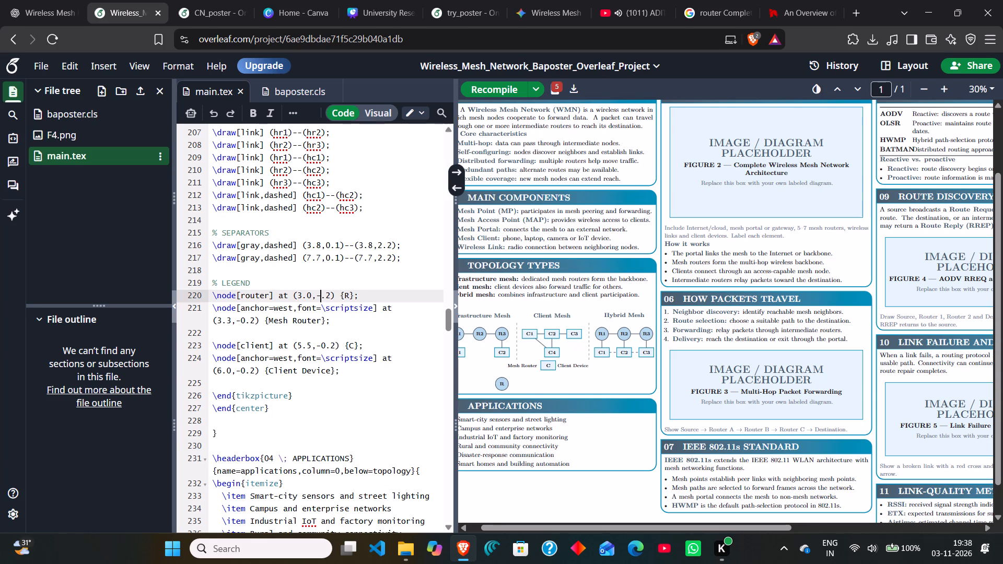
key("0")
key("Right")
key("Right")
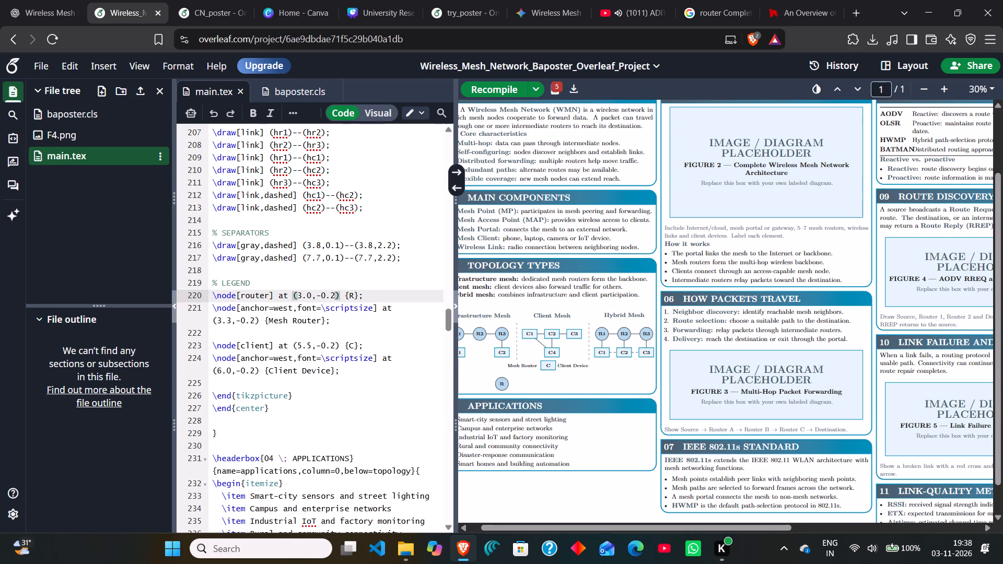
key("BackSpace")
key("5")
Set the legend's client node C position to (5.5,-0.5).
key("Down")
key("Down")
key("Down")
key("Down")
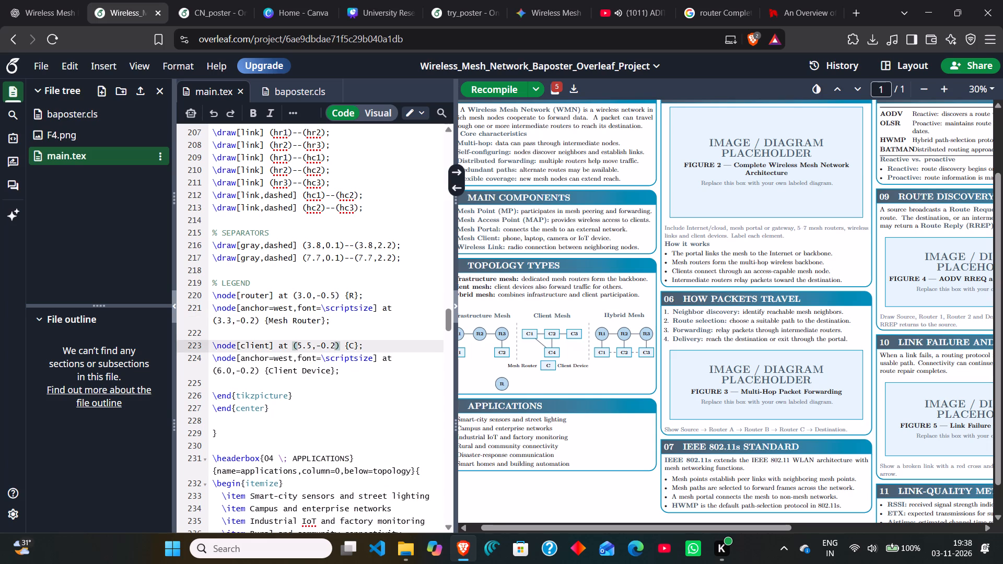
key("BackSpace")
key("5")
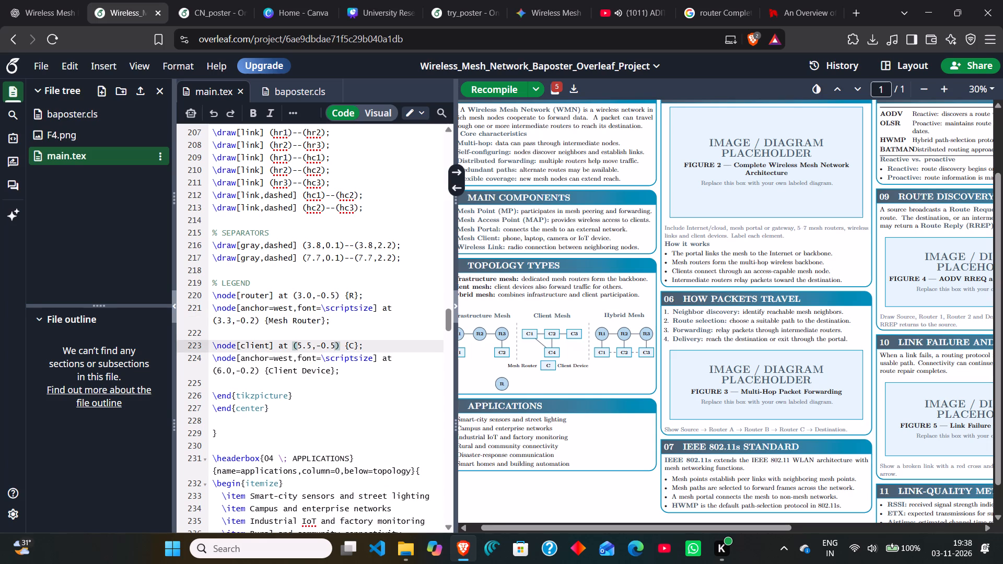
Recompile the poster and set the y-coordinate of the legend's Mesh Router label to -0.5.
key("ctrl+s")
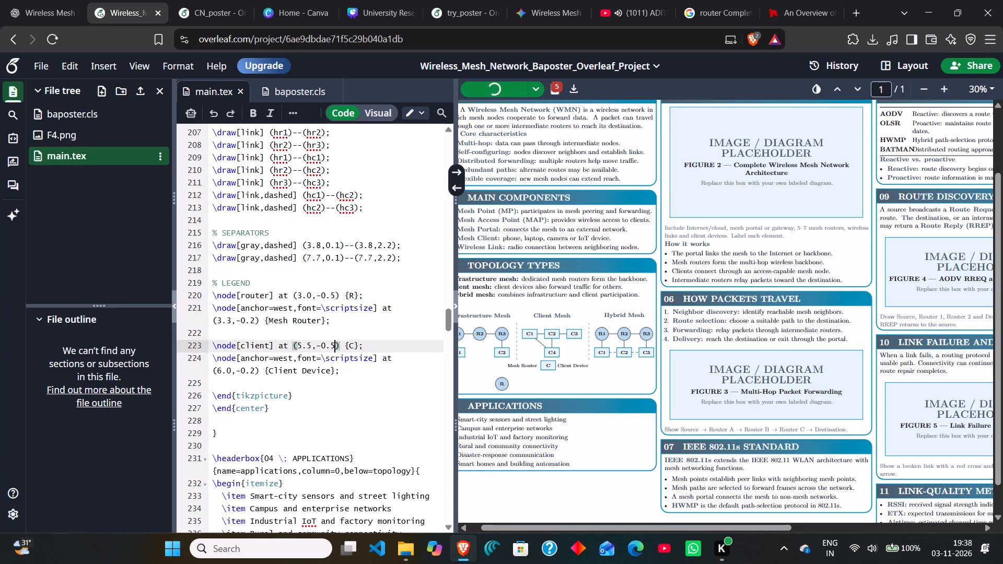
left_click(256, 325)
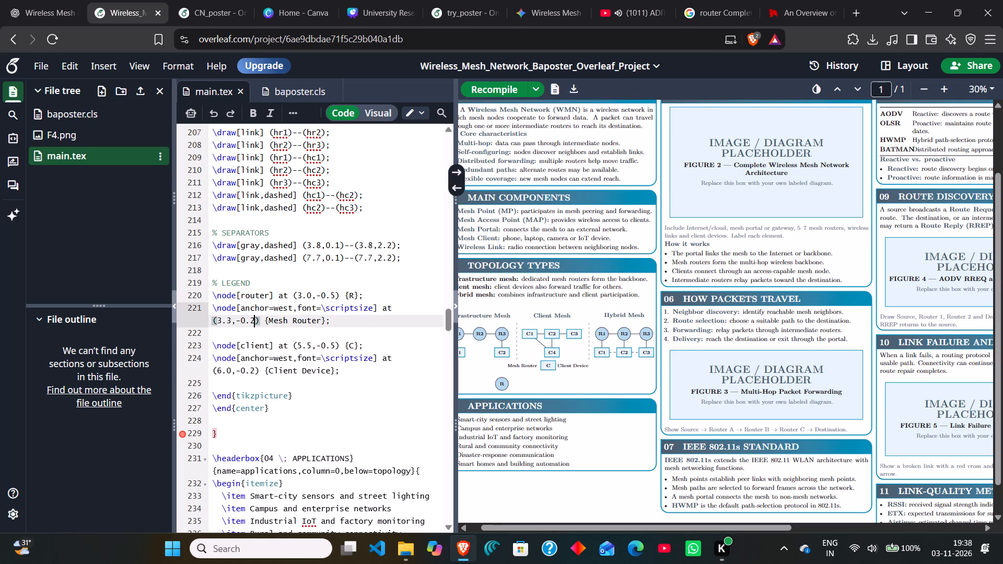
key("BackSpace")
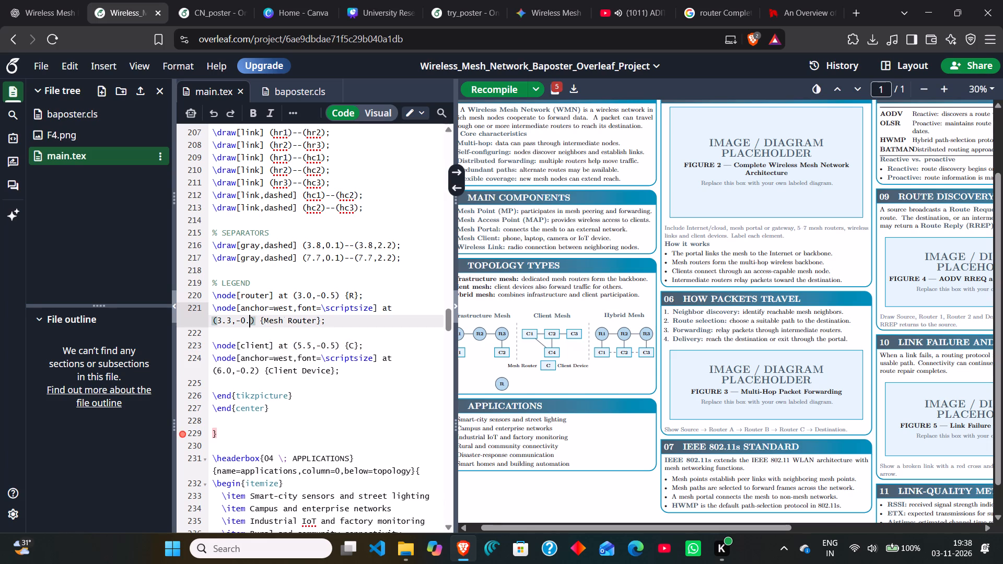
key("5")
key("Down")
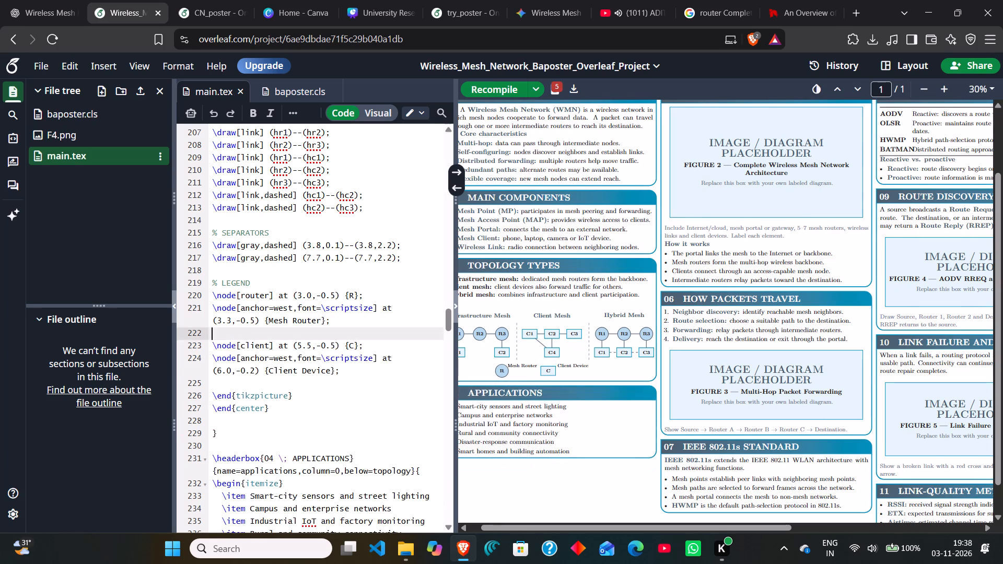
Set the y-coordinate of the legend's Client Device label to -0.5 and recompile the poster.
key("Down")
key("Down")
key("Up")
key("Down")
key("Down")
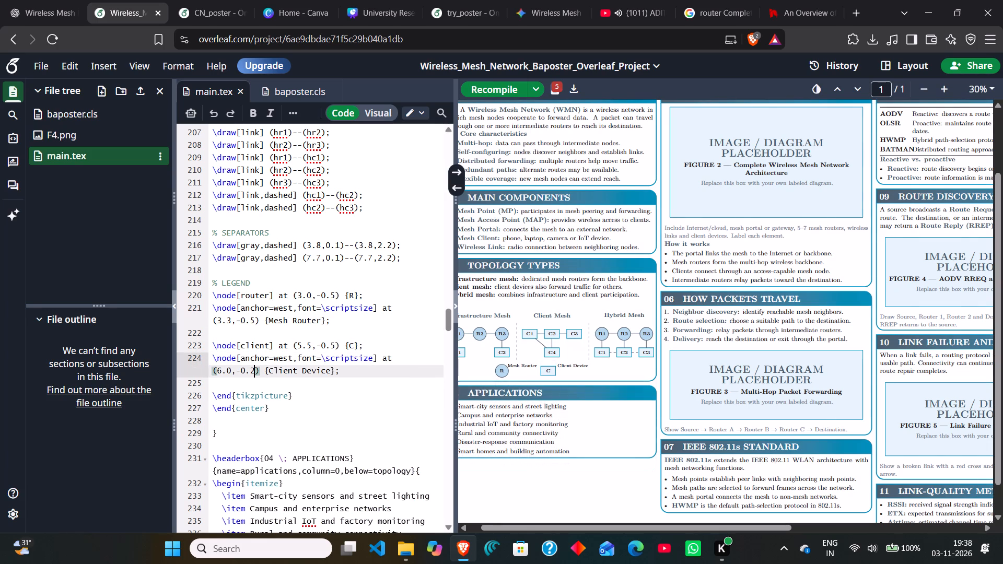
key("BackSpace")
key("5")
key("ctrl+s")
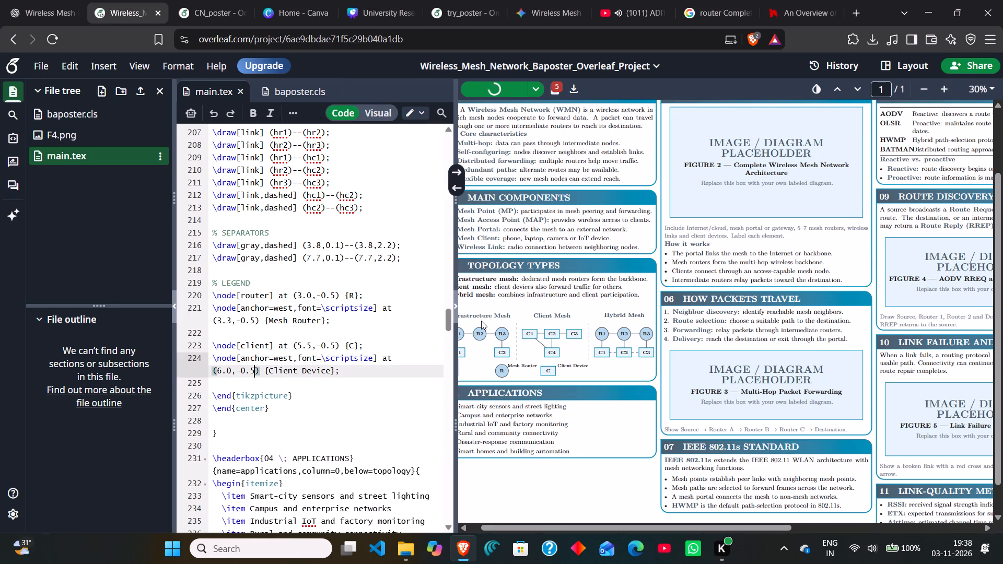
Set the x-coordinate of the legend's Mesh Router label to 3.4 and recompile the poster.
scroll(606, 401, "up", 1)
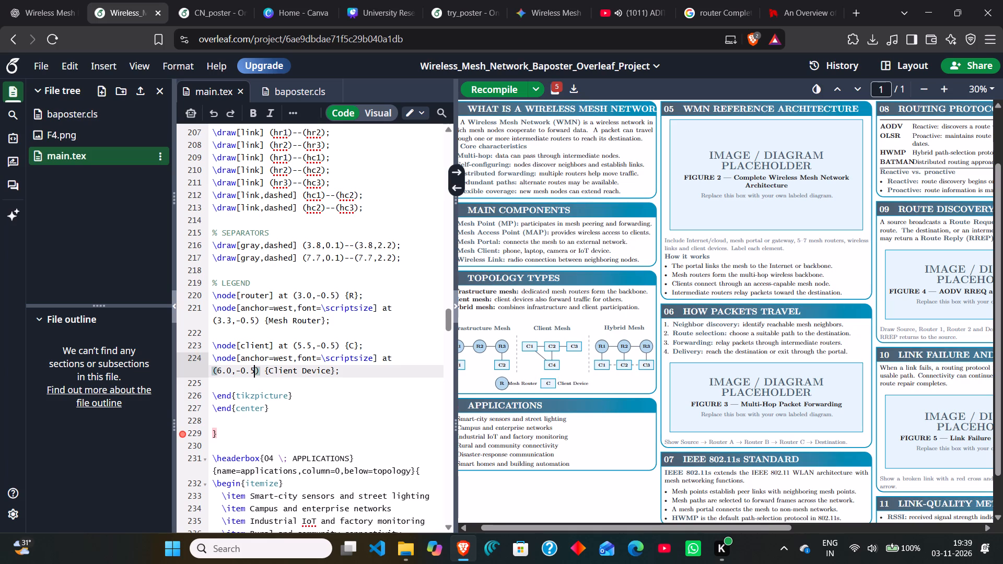
left_click(316, 317)
left_click(310, 292)
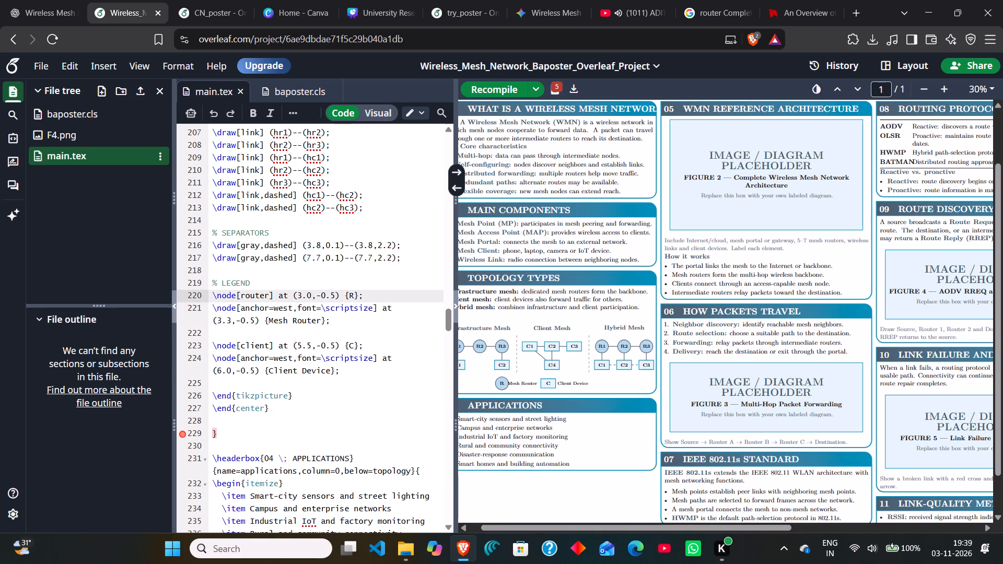
left_click(232, 323)
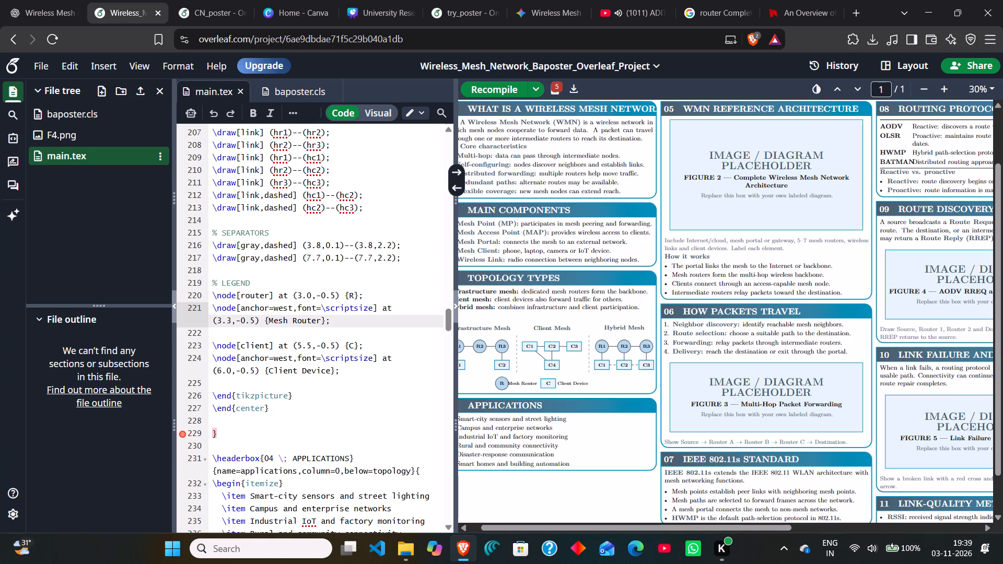
key("BackSpace")
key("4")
key("ctrl+s")
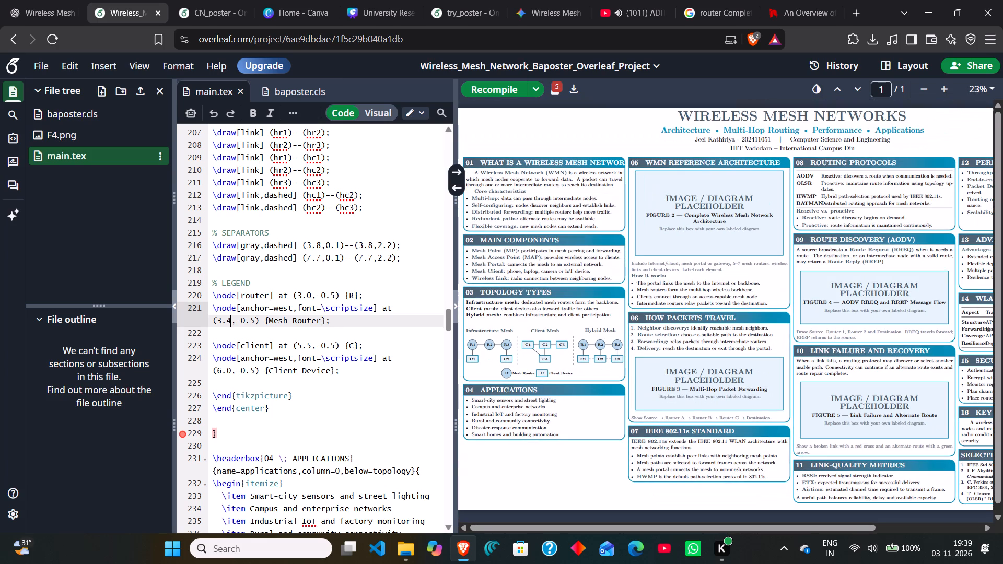
Place the text cursor at the x-coordinate of the legend's client node C for editing.
left_click(330, 355)
left_click(311, 348)
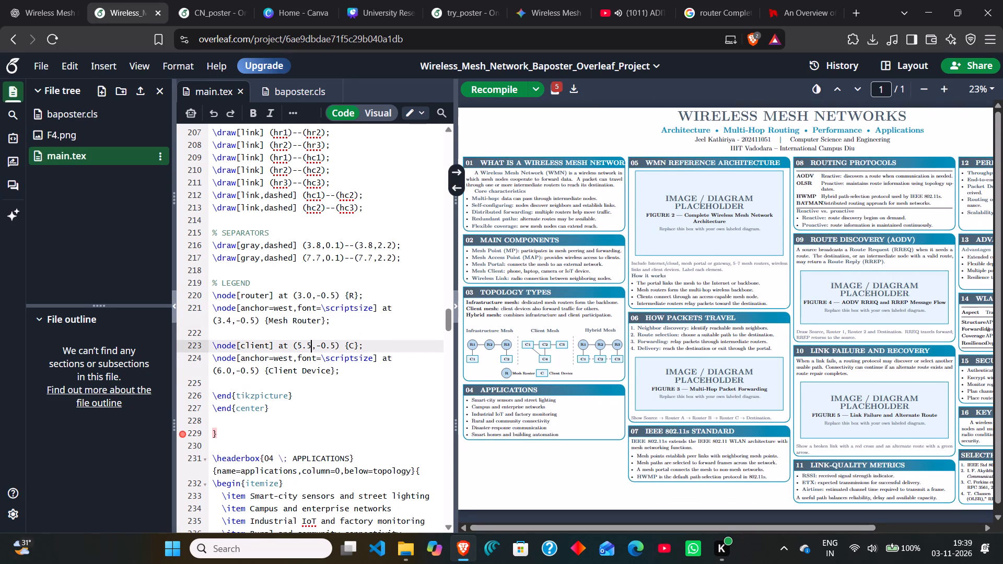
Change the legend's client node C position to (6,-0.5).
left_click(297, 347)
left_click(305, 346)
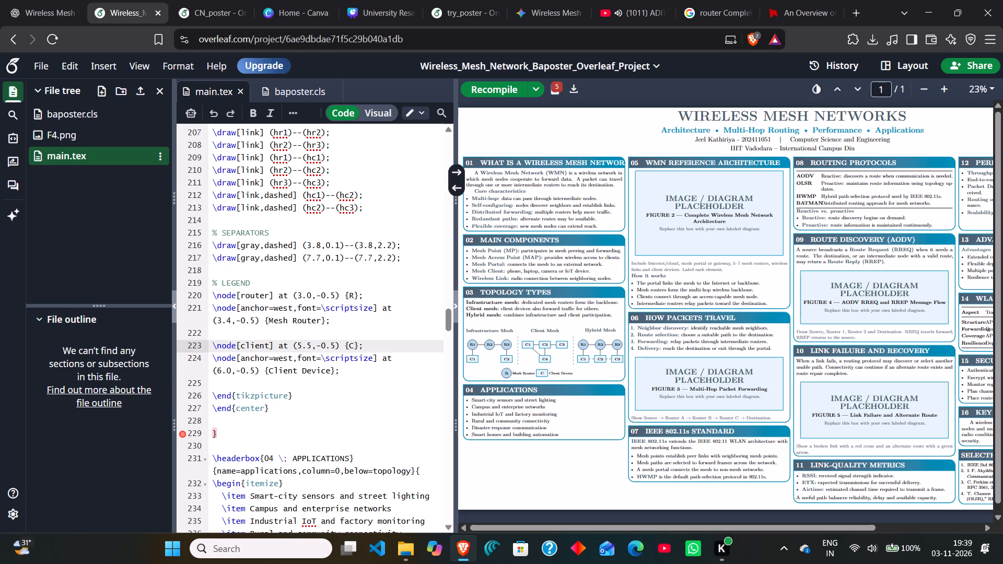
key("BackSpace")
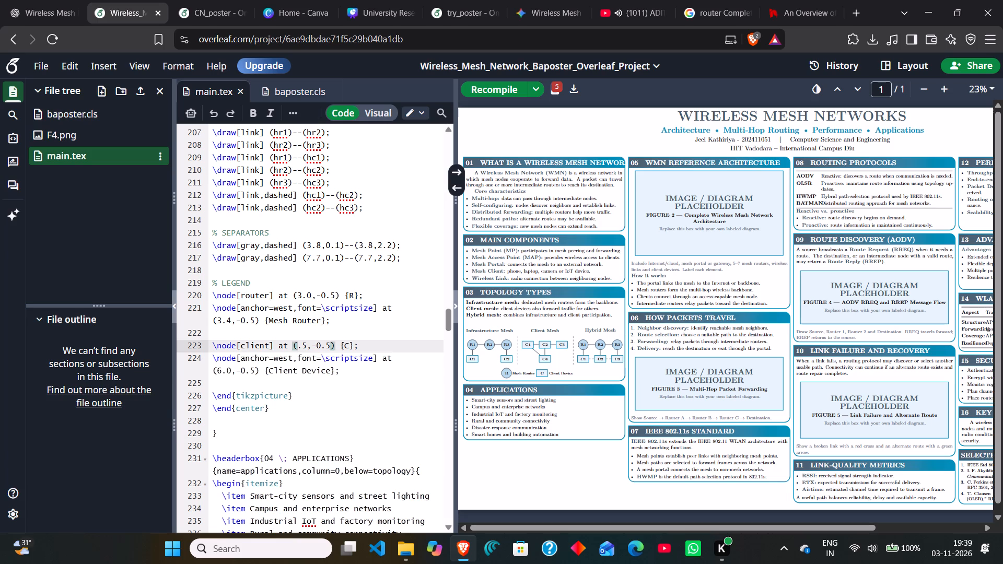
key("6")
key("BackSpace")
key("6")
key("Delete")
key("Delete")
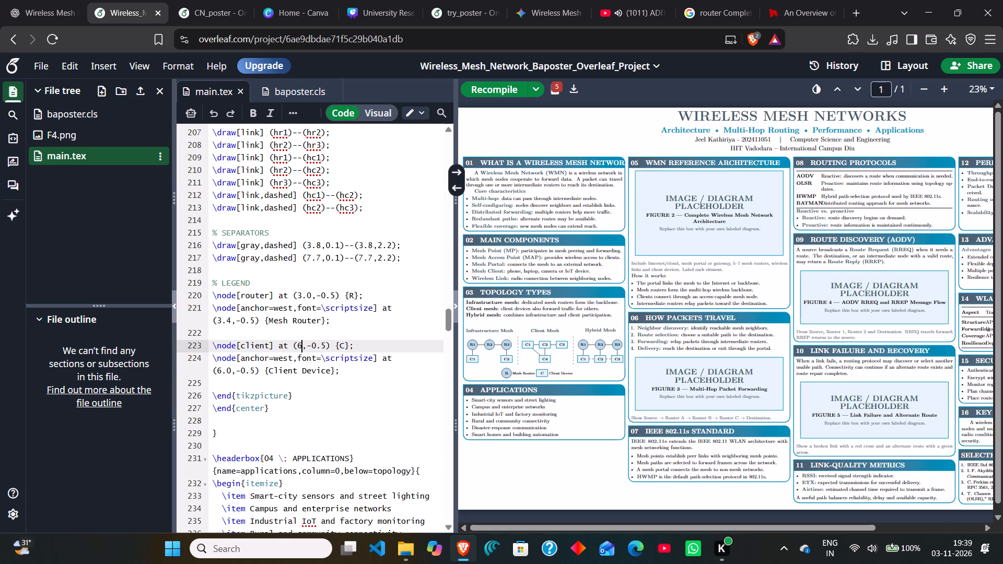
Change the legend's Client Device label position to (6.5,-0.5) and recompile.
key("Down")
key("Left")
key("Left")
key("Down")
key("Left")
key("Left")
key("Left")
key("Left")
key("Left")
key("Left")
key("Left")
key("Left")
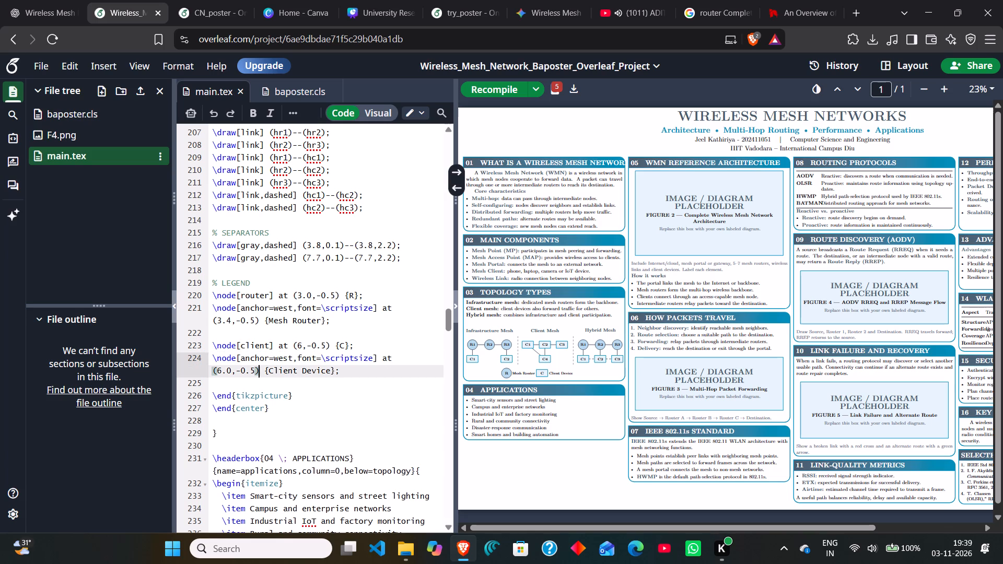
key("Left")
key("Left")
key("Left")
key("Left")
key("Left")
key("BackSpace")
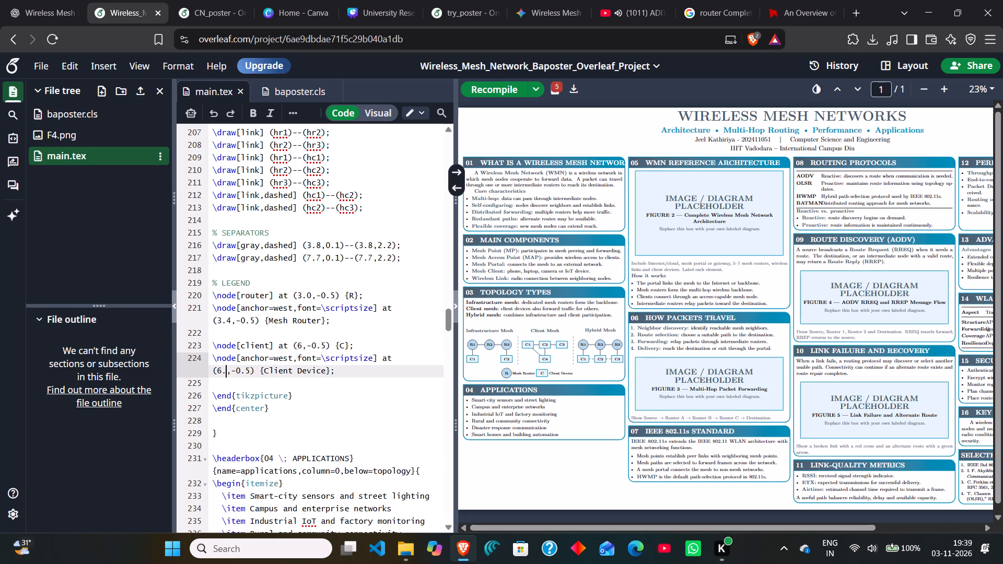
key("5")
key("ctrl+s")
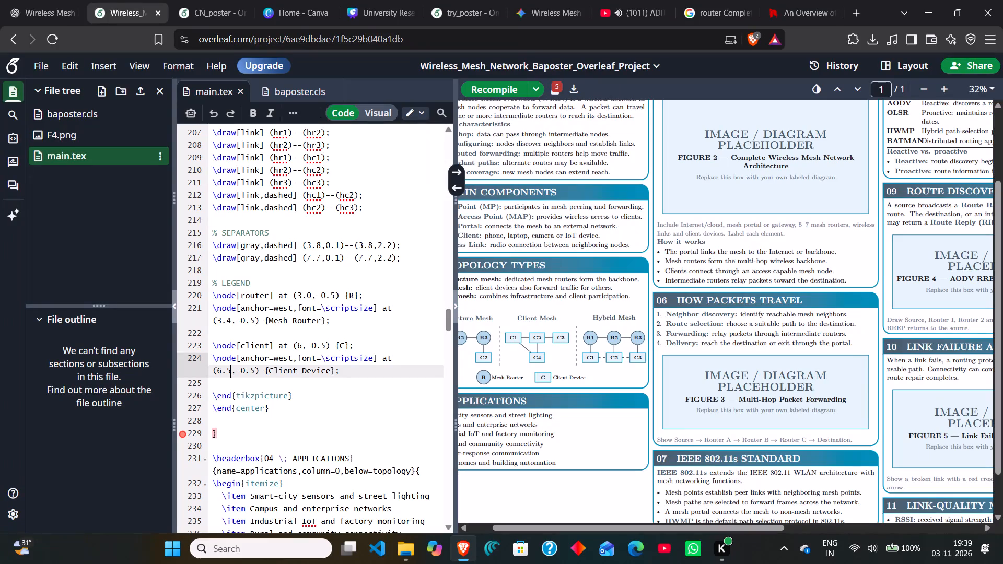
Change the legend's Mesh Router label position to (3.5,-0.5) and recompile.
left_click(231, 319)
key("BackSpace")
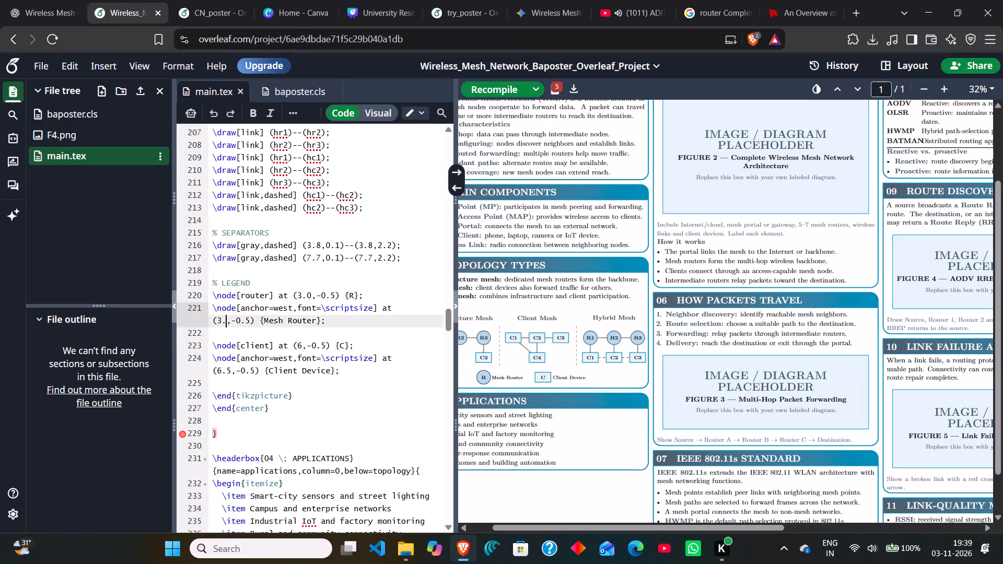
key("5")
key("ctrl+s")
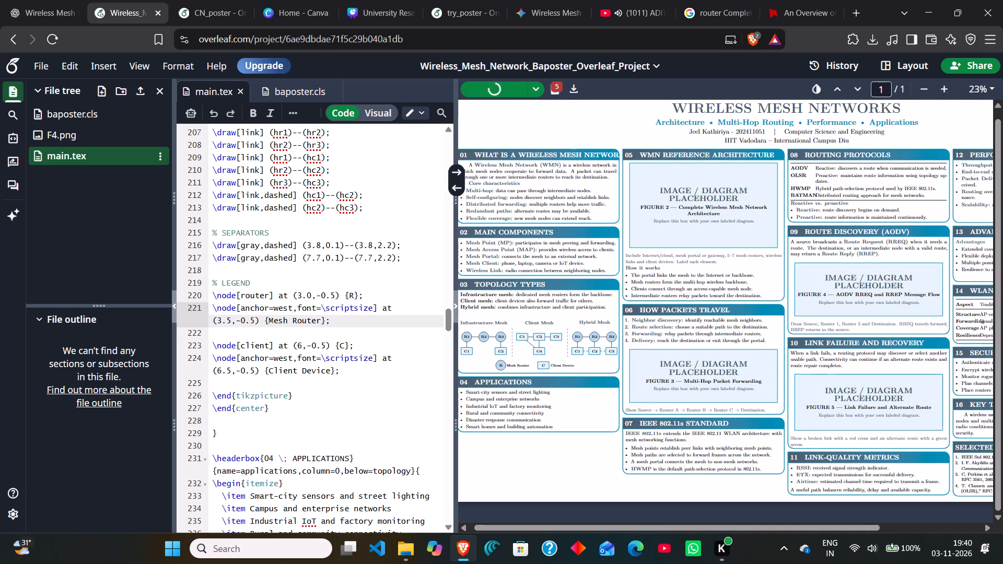
Set the legend's client node C position to (5.8,-0.5) and recompile.
left_click(300, 348)
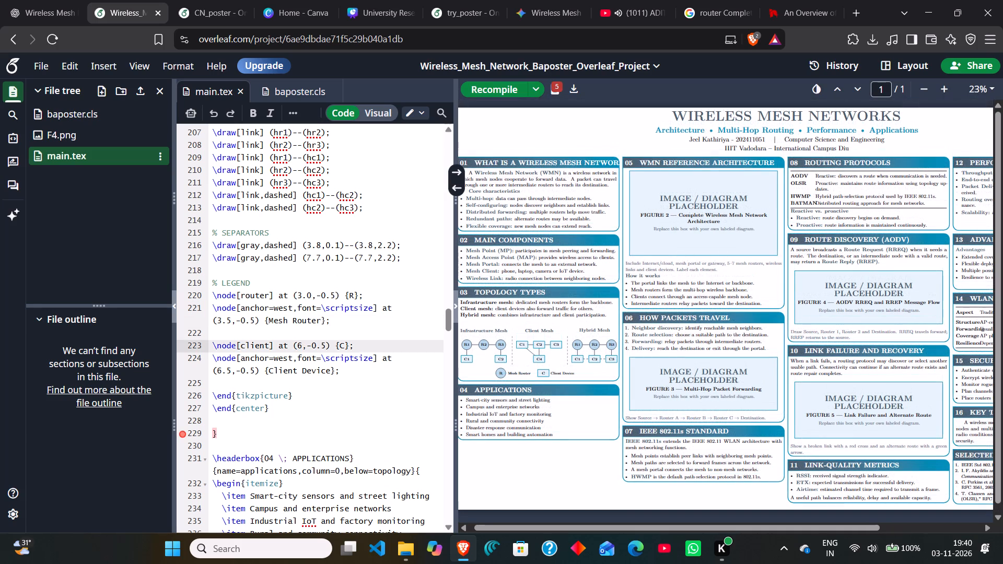
key("BackSpace")
type("5.")
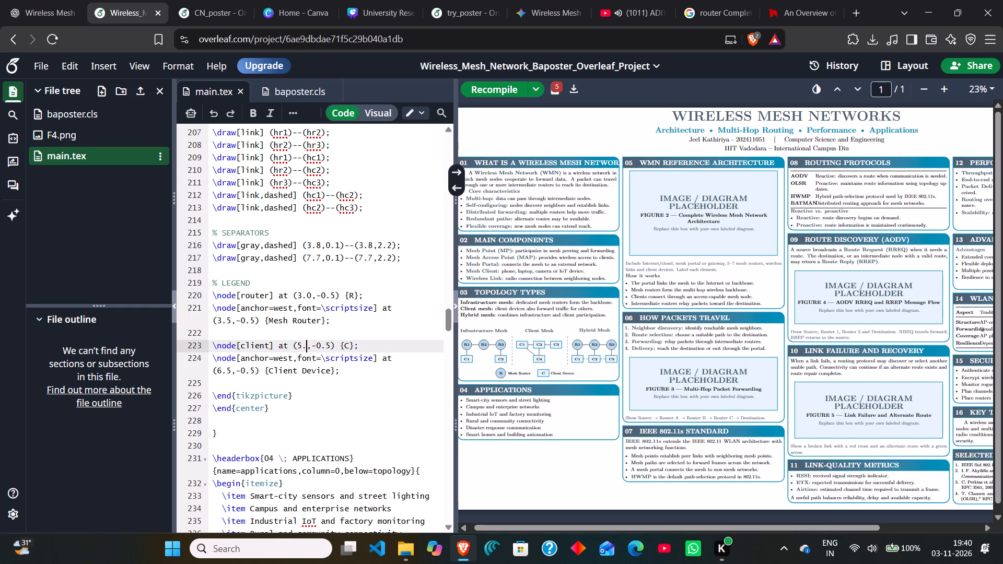
key("8")
key("ctrl+s")
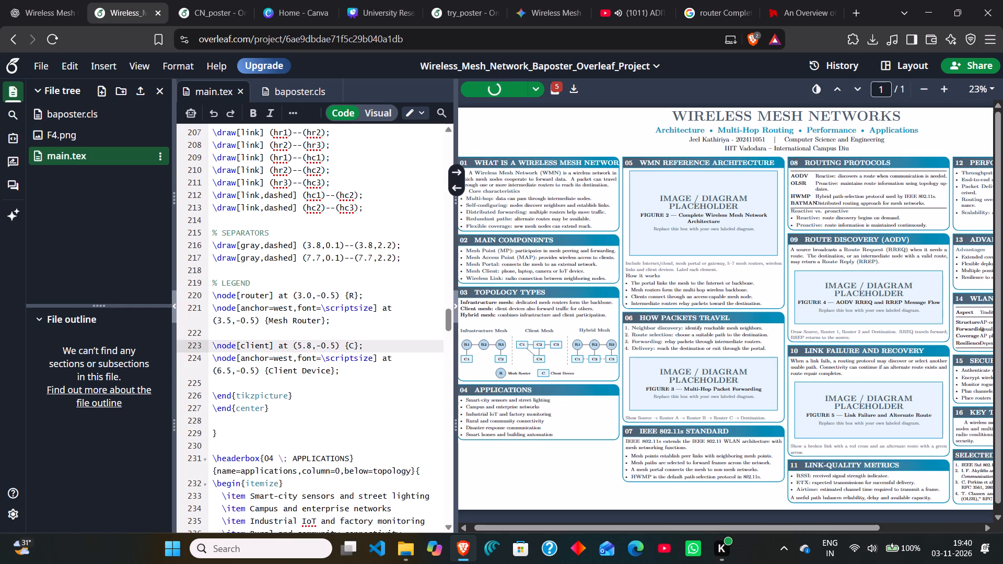
scroll(543, 393, "up", 1)
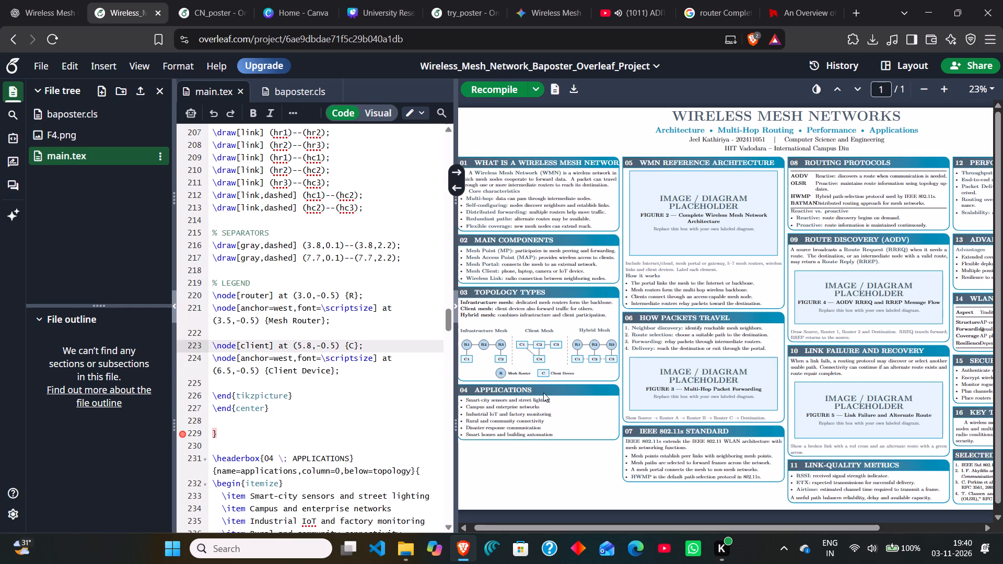
Set the legend's Mesh Router label position to (3.45,-0.5).
left_click(230, 319)
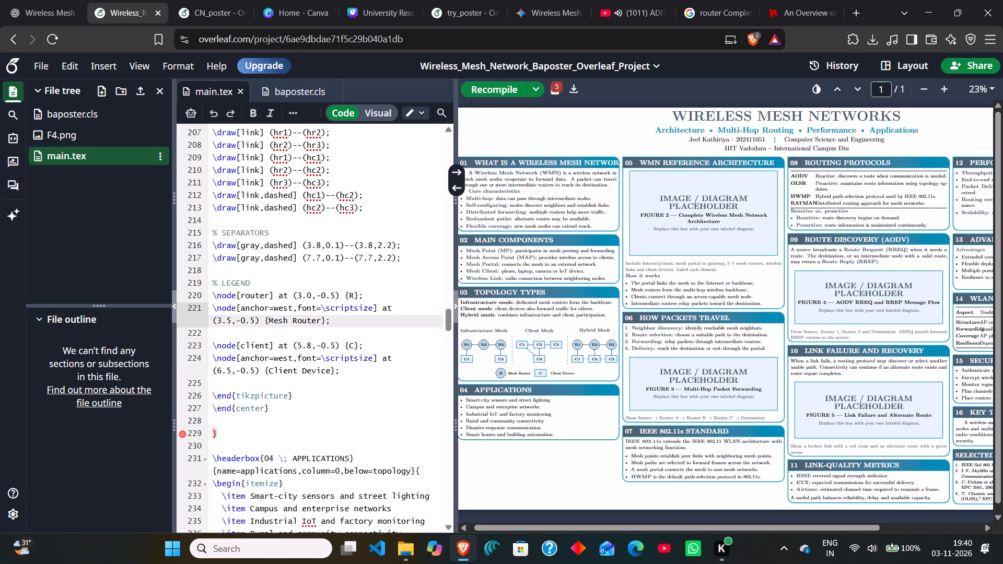
key("BackSpace")
type("45")
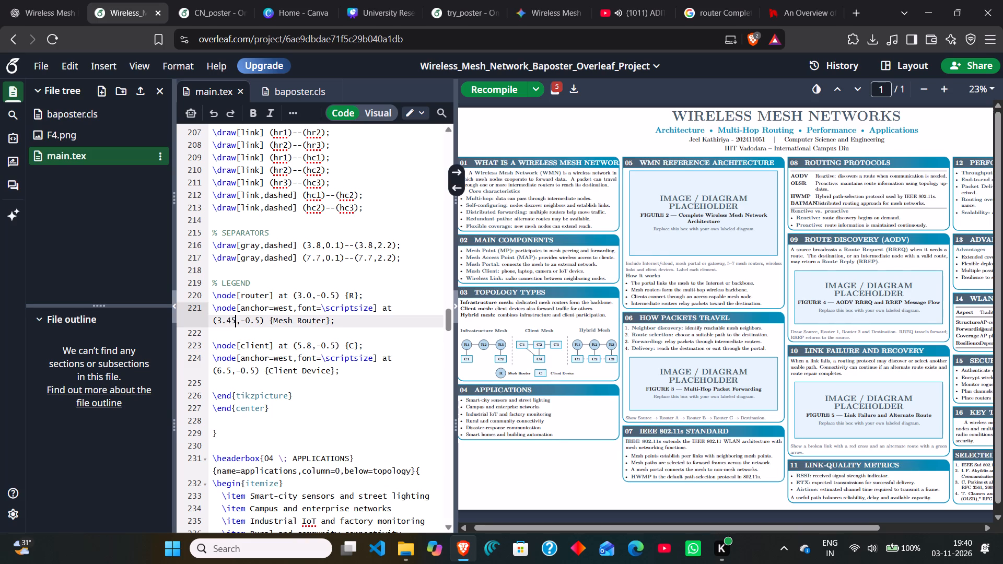
Set the legend's Client Device label position to (6.3,-0.5) and recompile.
left_click(231, 369)
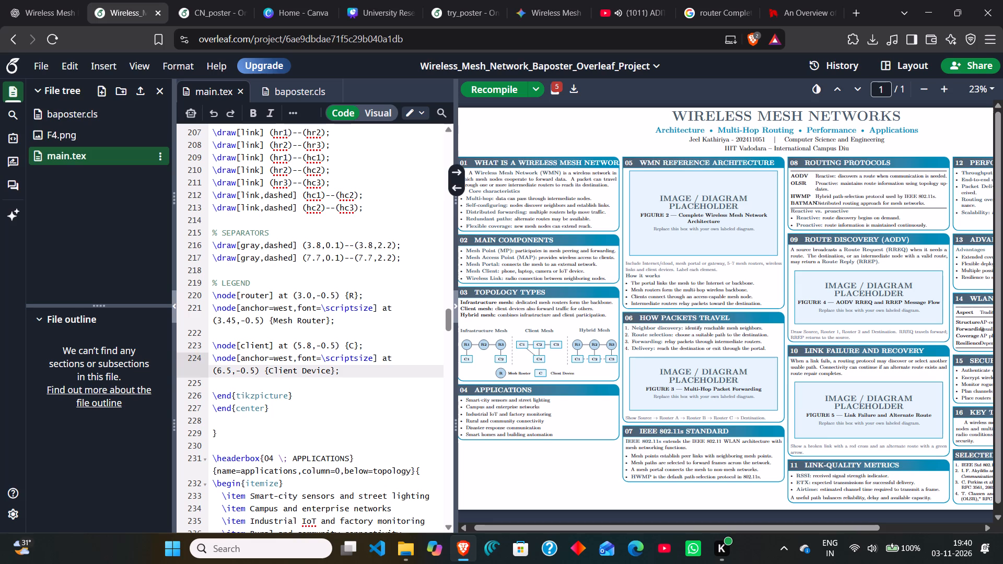
key("BackSpace")
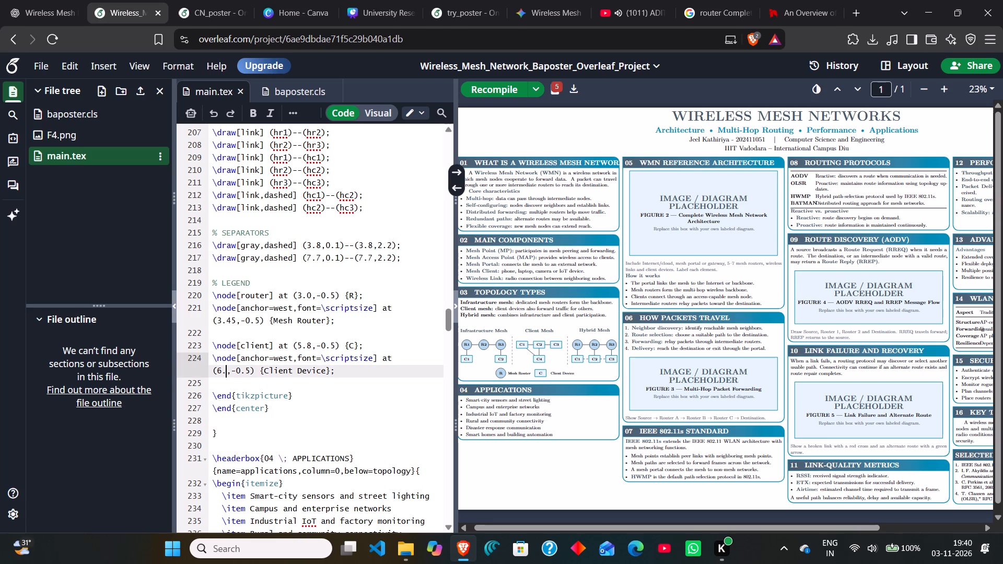
key("3")
key("ctrl+s")
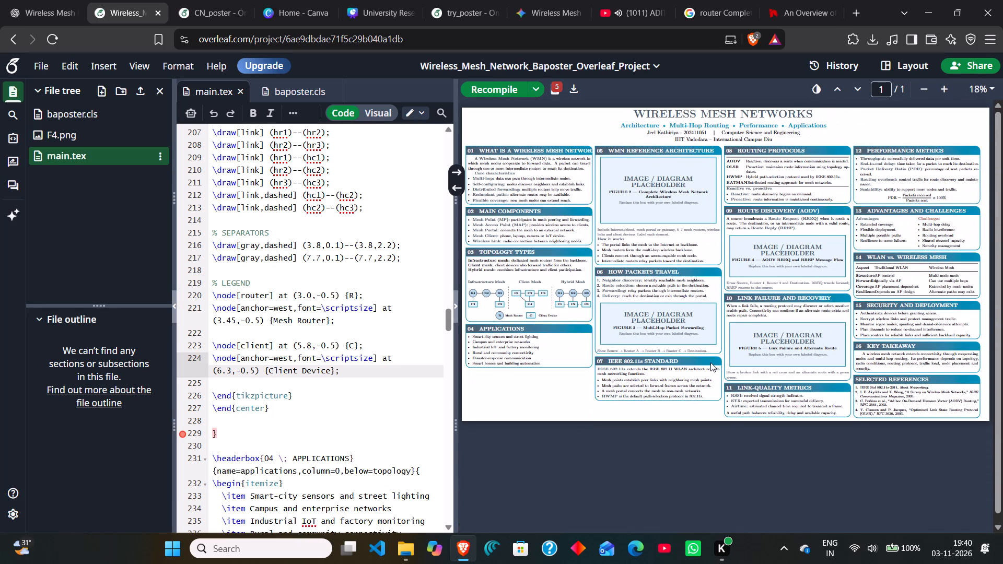
Inspect the recompiled poster preview, checking the overall layout and the legend spacing in the Topology Types diagram.
scroll(710, 362, "right", 1)
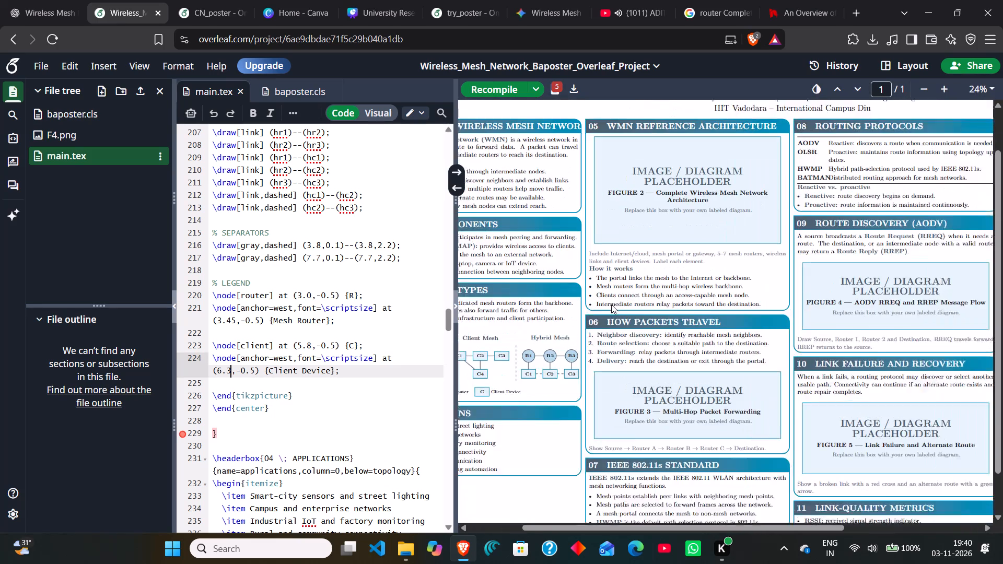
scroll(611, 304, "right", 4)
scroll(611, 304, "down", 3)
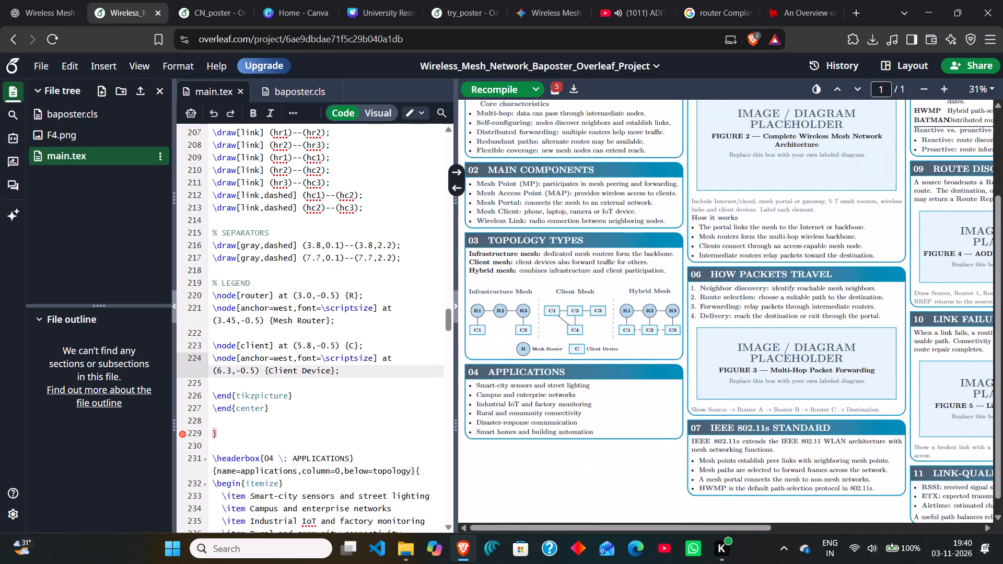
scroll(611, 304, "down", 2)
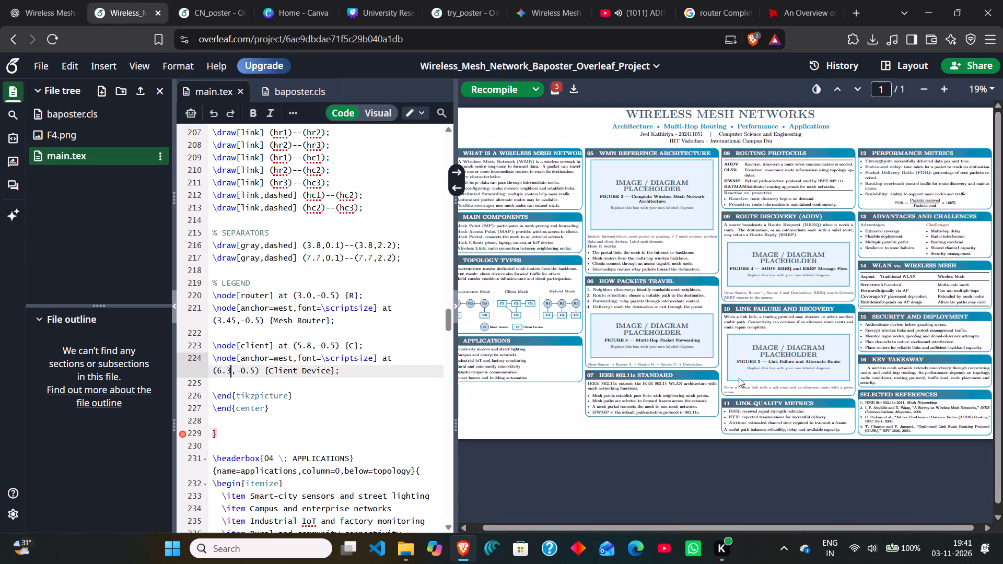
scroll(739, 378, "up", 1)
scroll(703, 404, "up", 1)
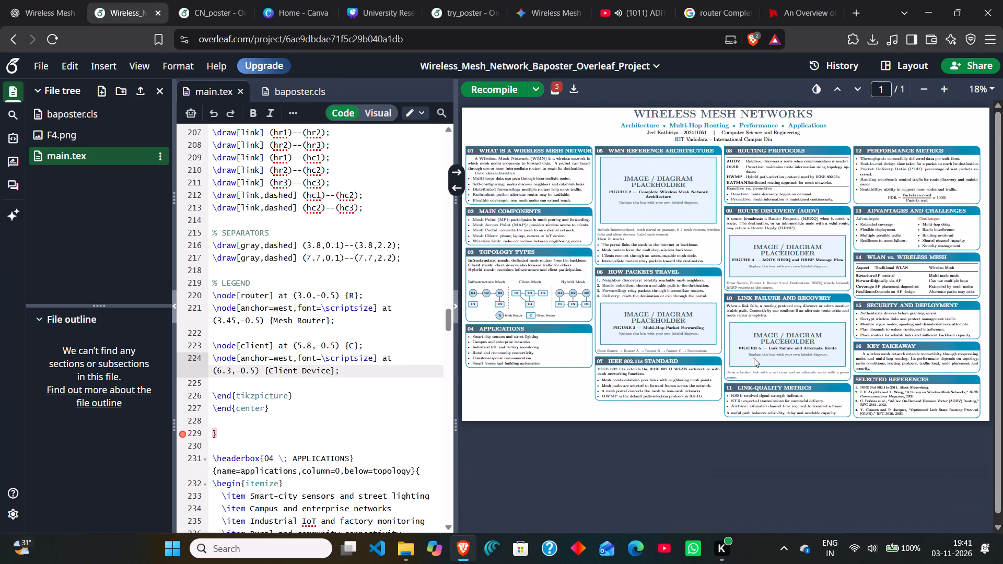
scroll(506, 278, "right", 4)
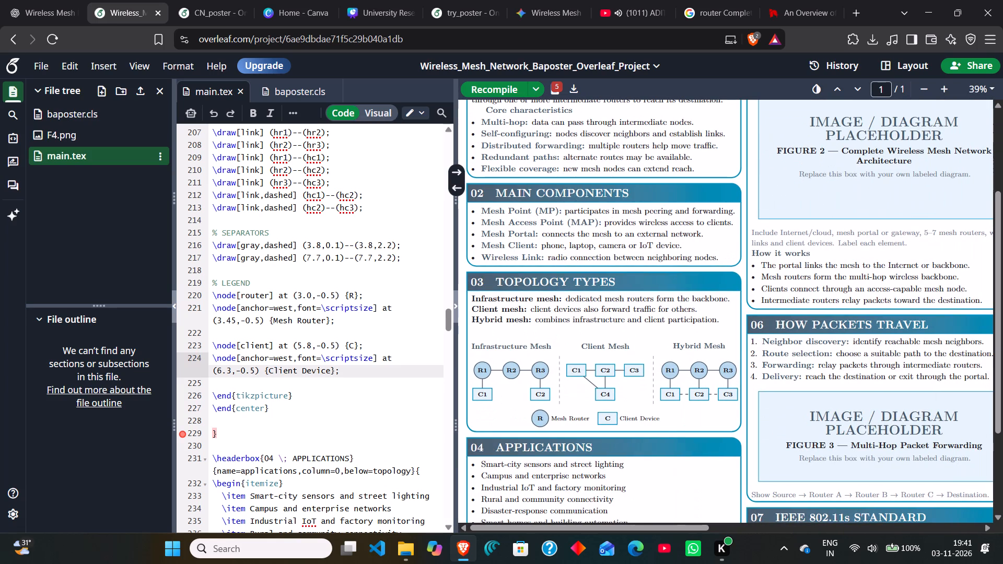
Examine the compiled poster's topology diagram and the Figure 2 placeholder in the WMN Reference Architecture section.
left_click(673, 334)
scroll(673, 334, "left", 1)
scroll(673, 334, "up", 2)
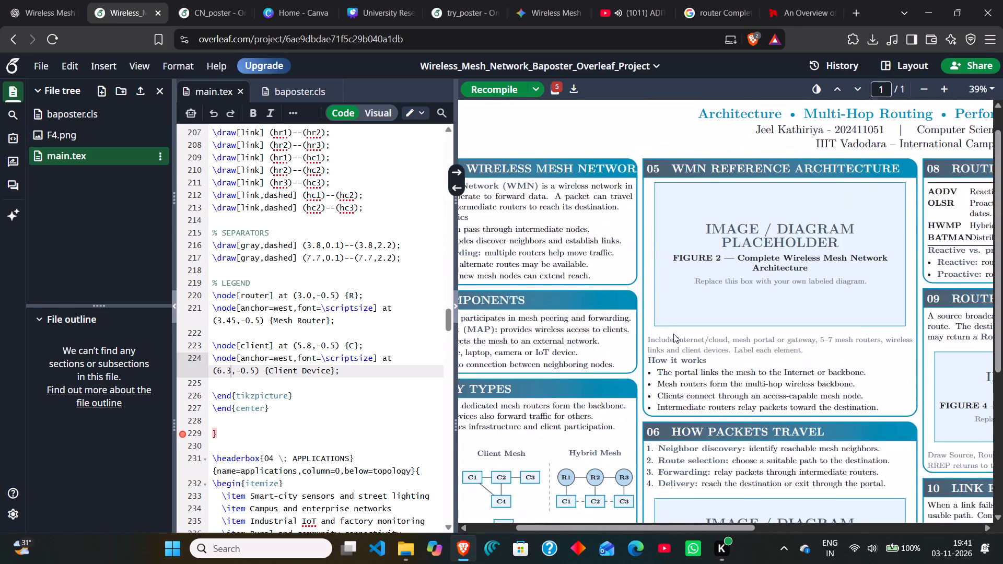
scroll(673, 334, "up", 1)
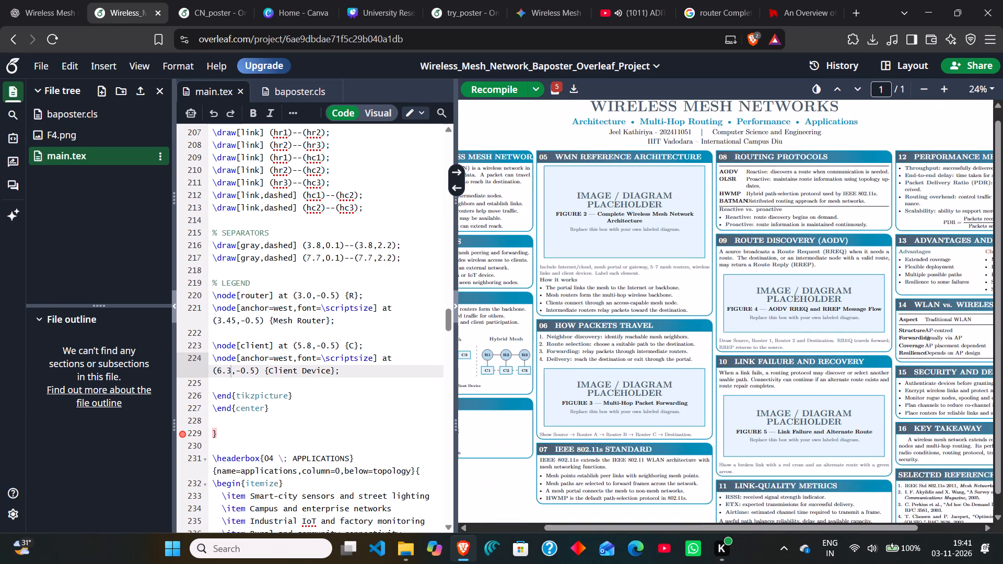
scroll(629, 312, "up", 2)
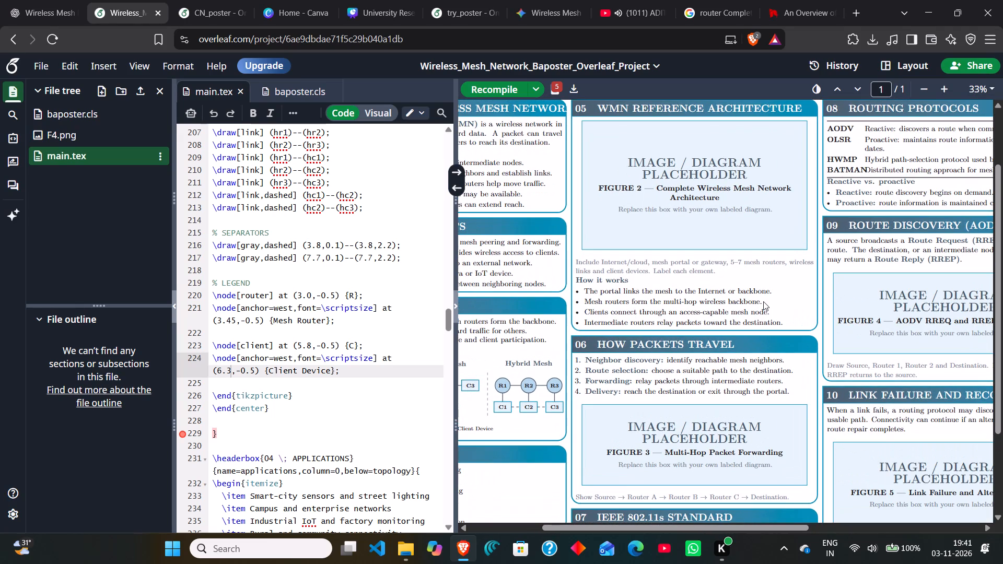
scroll(657, 192, "up", 2)
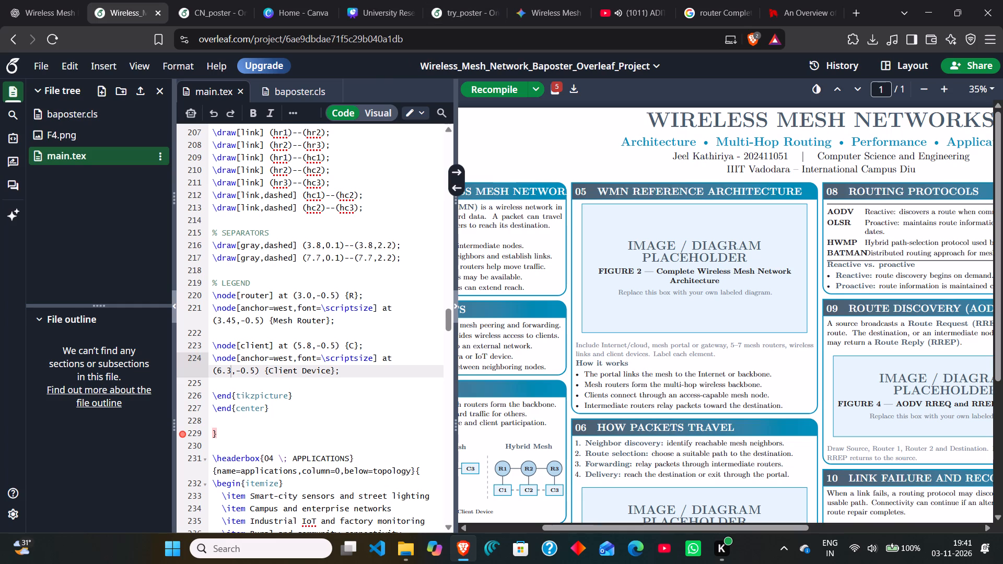
Find the Figure 2 image and caption code of the WMN Reference Architecture section in main.tex.
scroll(321, 323, "down", 9)
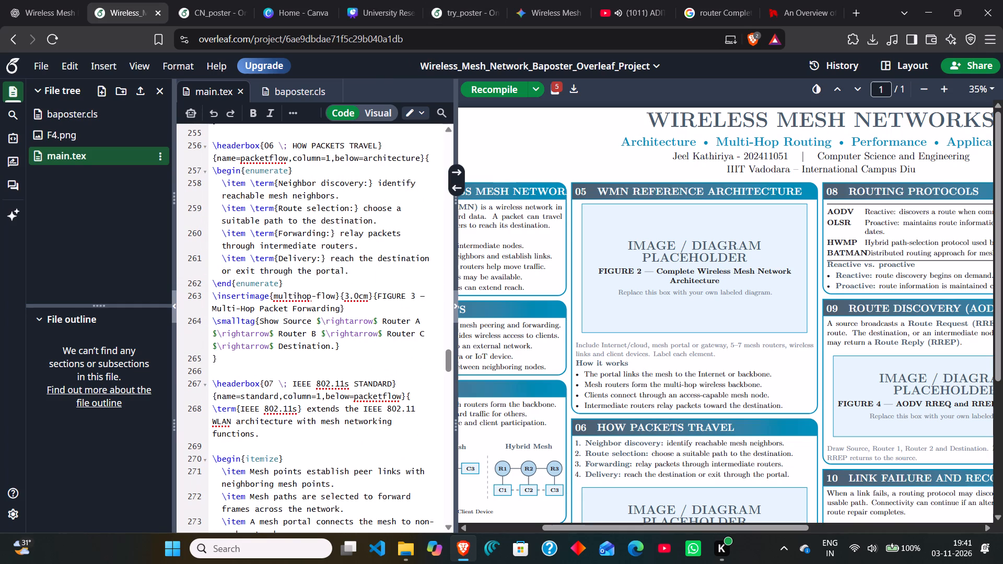
scroll(259, 356, "down", 2)
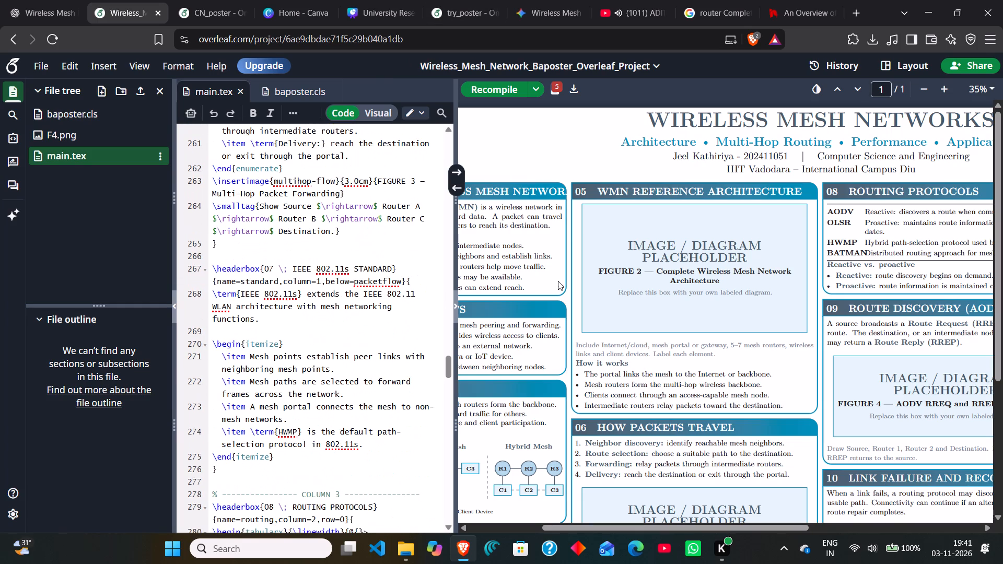
left_click(728, 286)
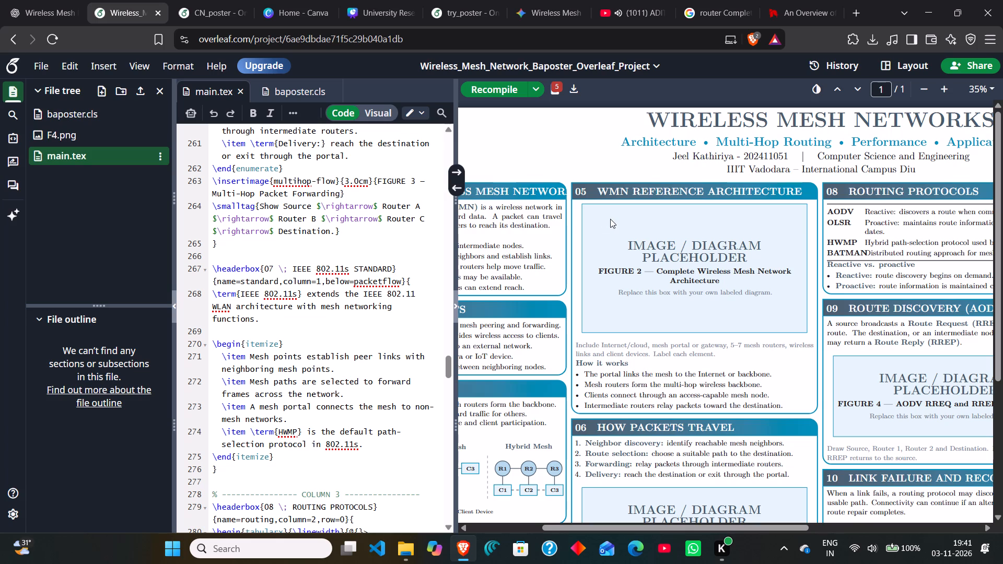
double_click(615, 190)
scroll(255, 308, "up", 7)
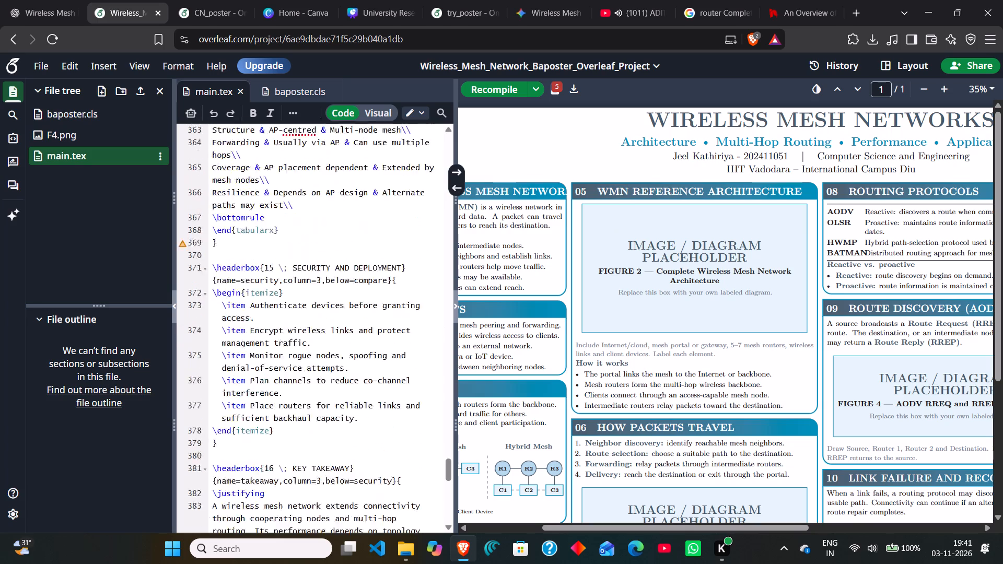
scroll(255, 308, "up", 11)
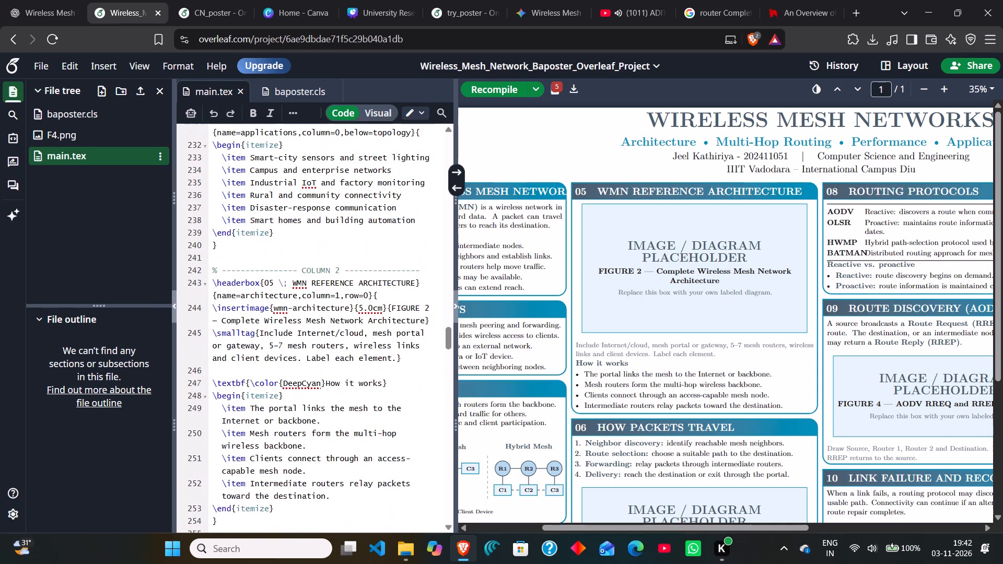
scroll(255, 308, "up", 3)
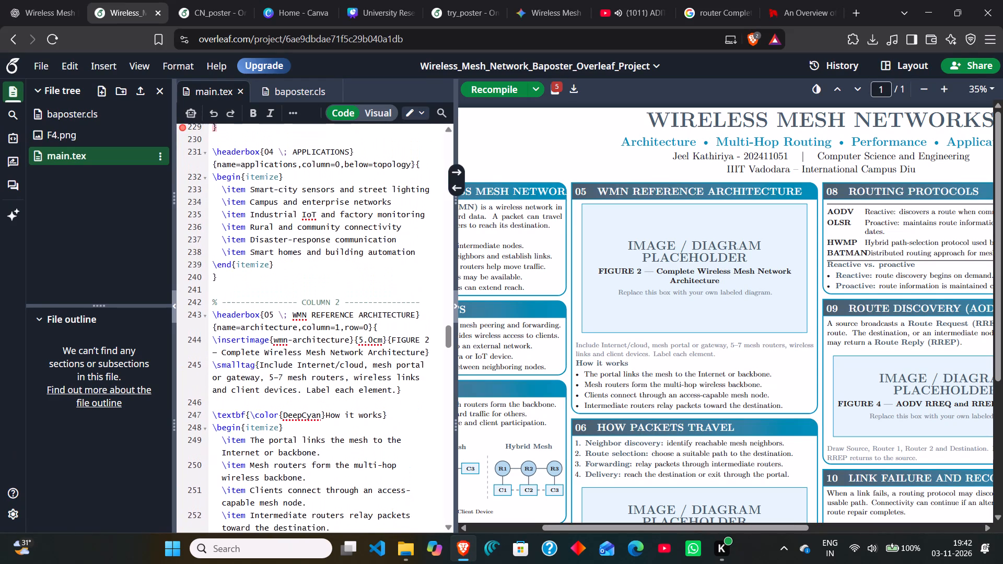
scroll(255, 308, "up", 2)
scroll(255, 308, "down", 4)
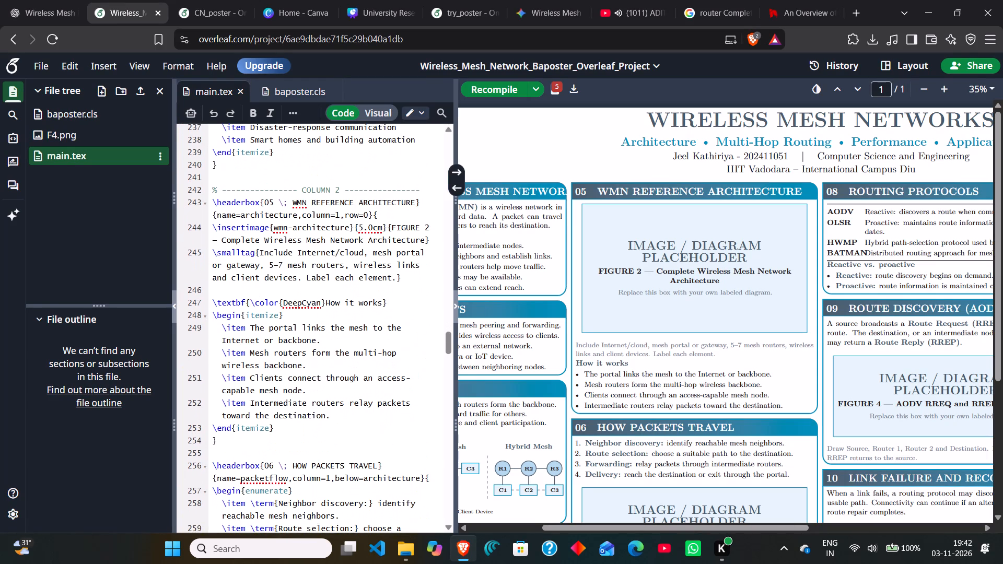
left_click(225, 314)
left_click(240, 278)
left_click(339, 272)
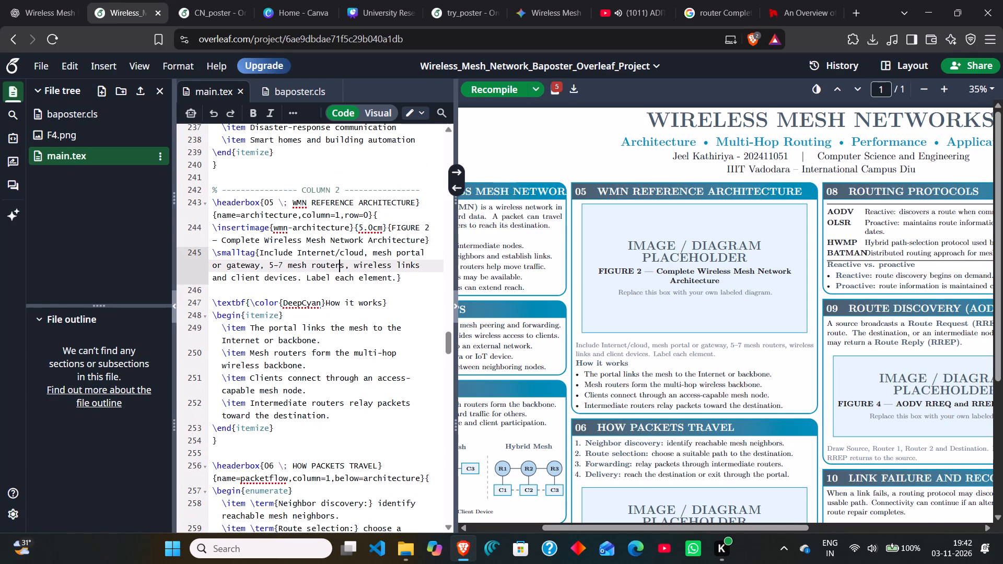
left_click(345, 277)
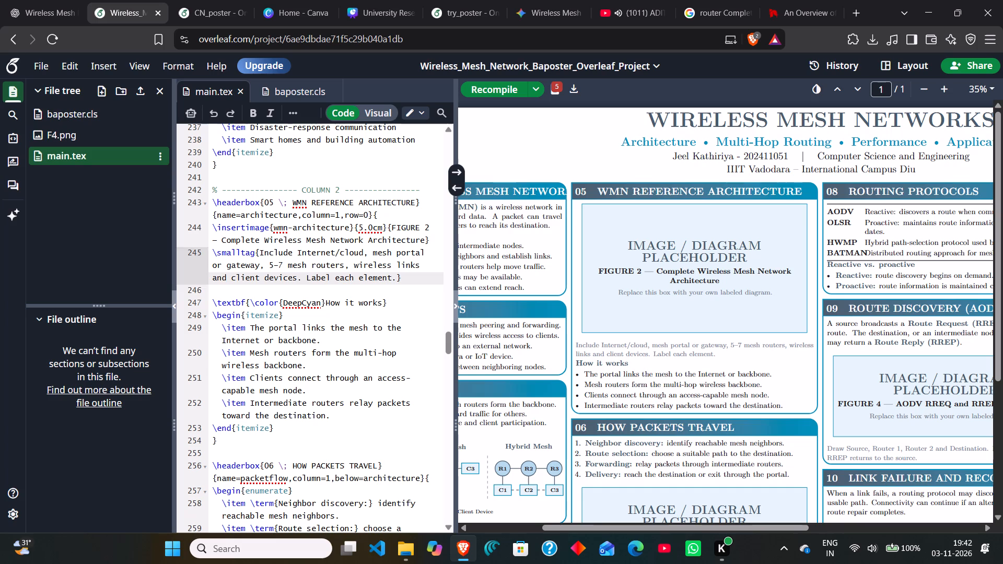
left_click(383, 285)
left_click(389, 284)
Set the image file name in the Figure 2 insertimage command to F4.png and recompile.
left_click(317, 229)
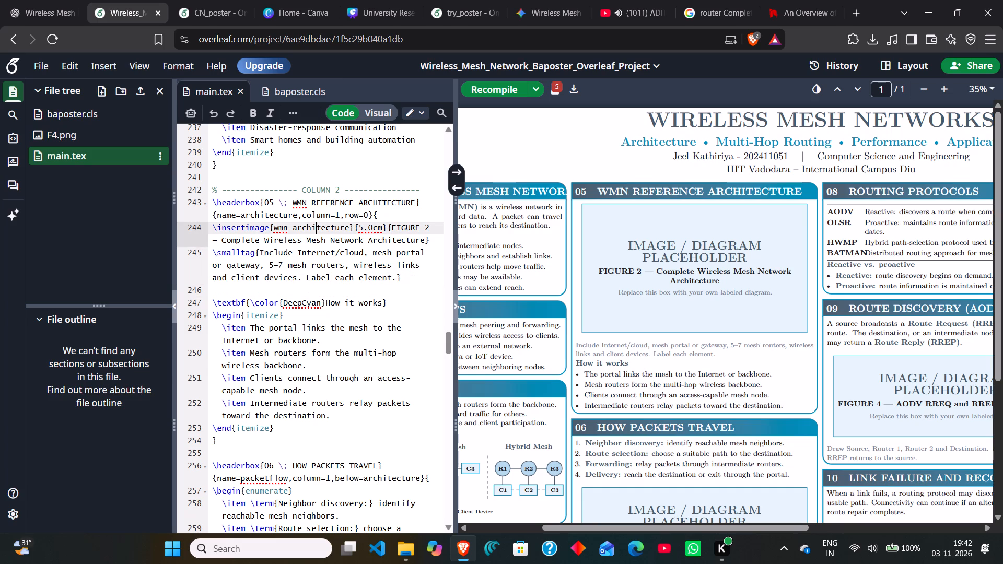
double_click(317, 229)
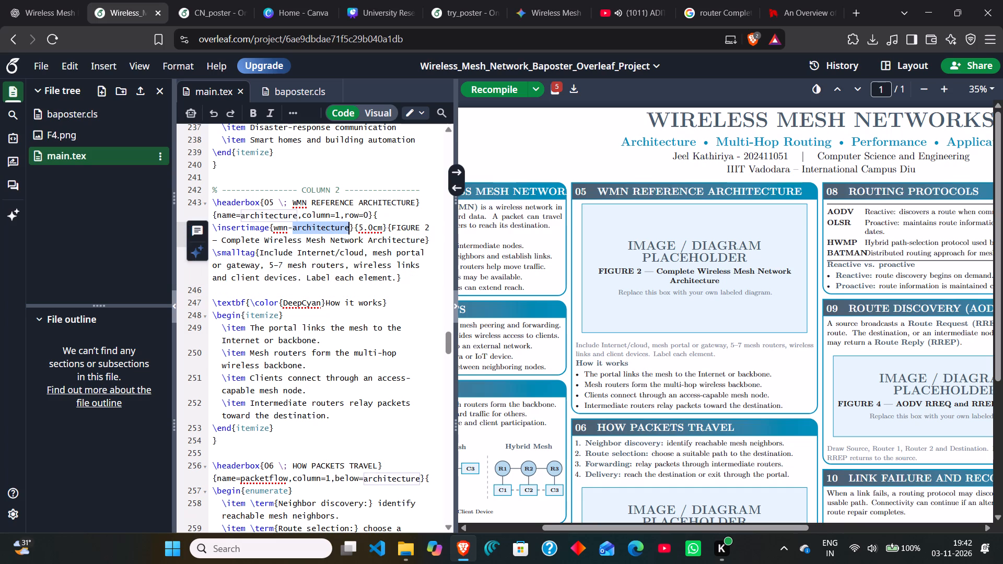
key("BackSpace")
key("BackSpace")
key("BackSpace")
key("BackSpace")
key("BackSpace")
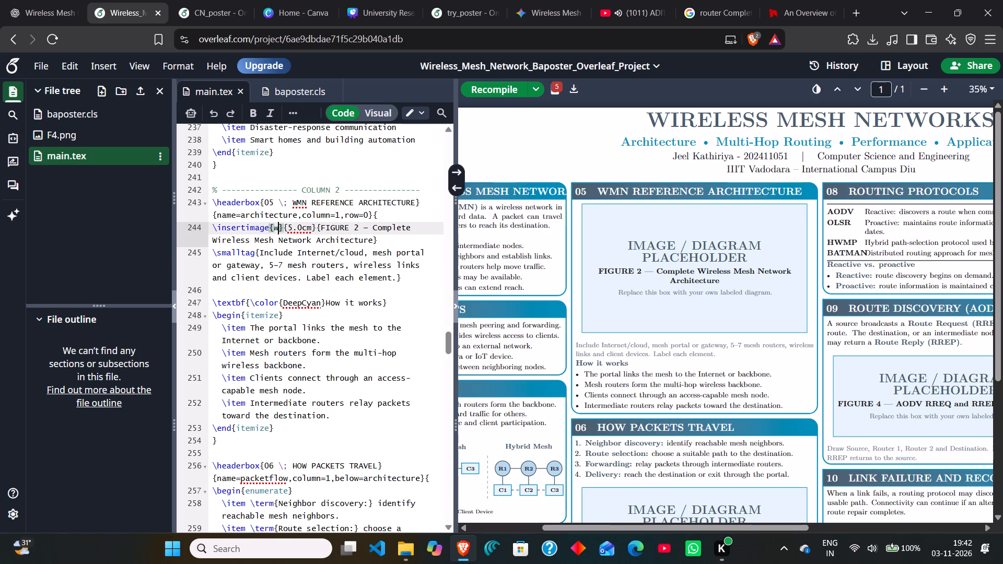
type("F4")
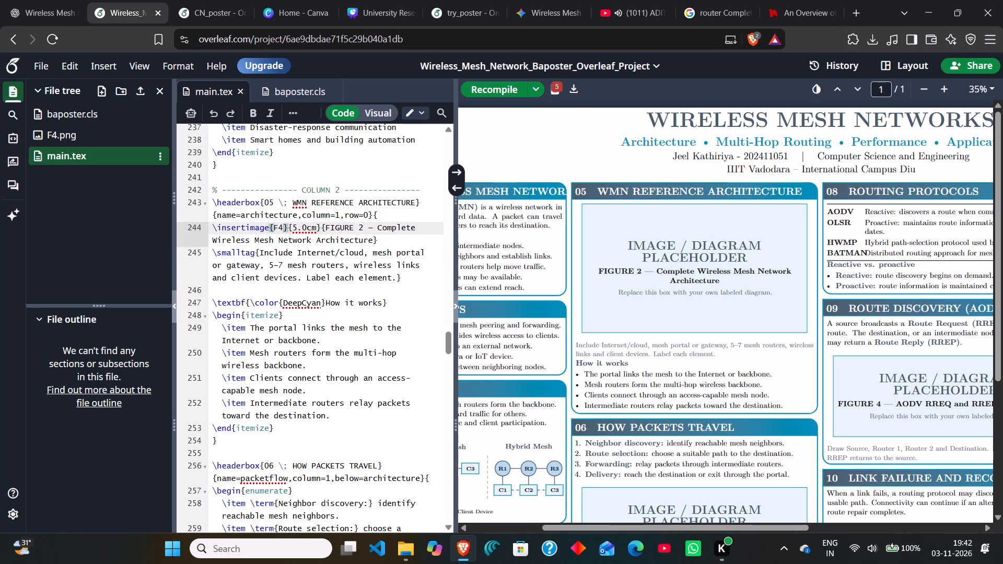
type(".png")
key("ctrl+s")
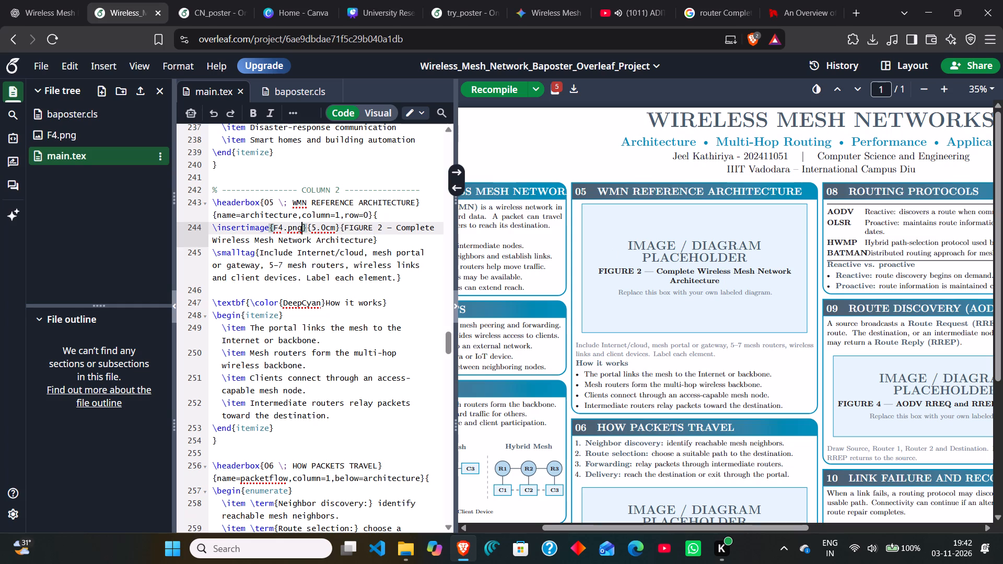
Examine the Figure 2 box in the compiled poster and compare it with the WMN Reference Architecture source code.
left_click(728, 265)
left_click(613, 168)
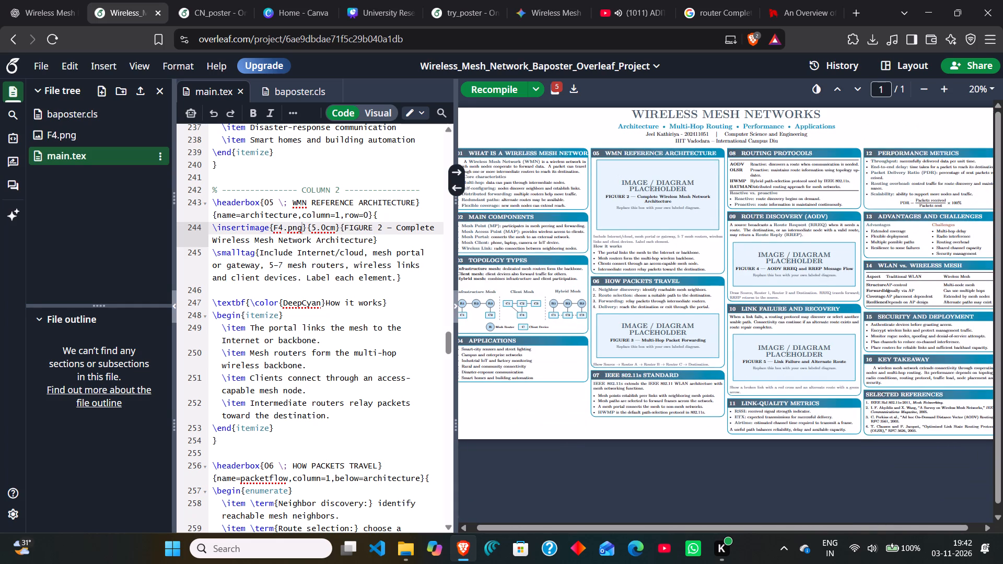
double_click(625, 222)
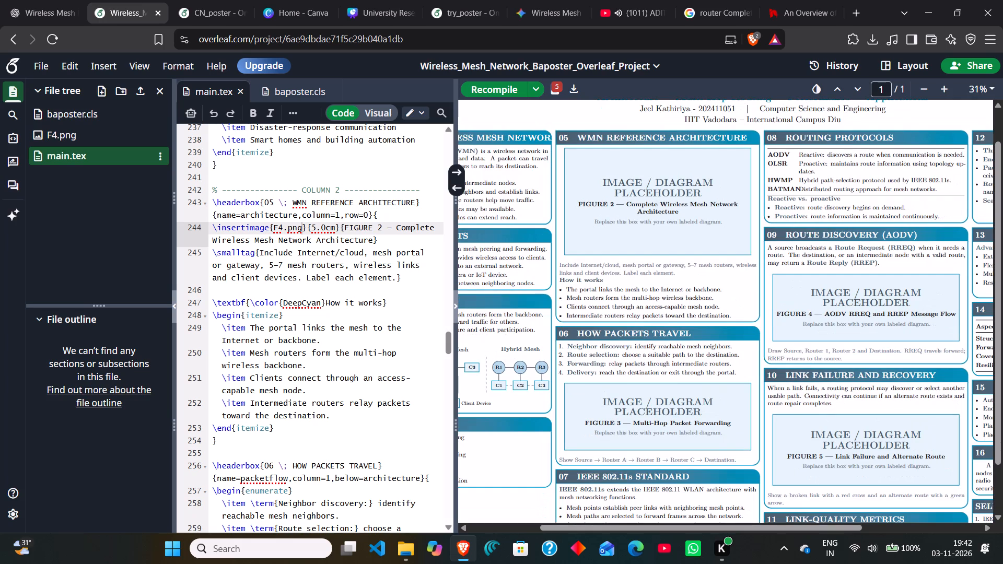
scroll(323, 250, "up", 4)
scroll(323, 250, "down", 1)
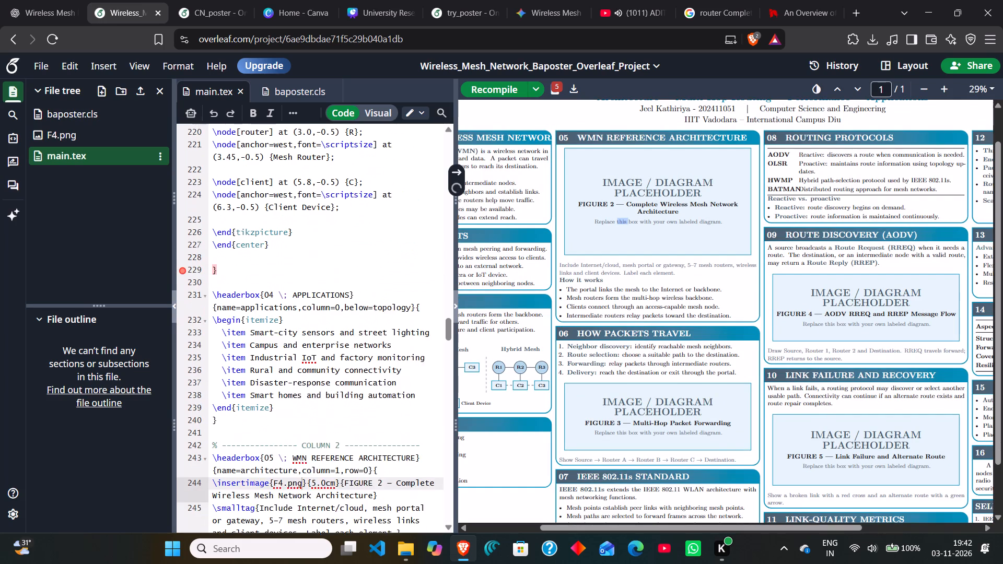
scroll(323, 250, "down", 1)
scroll(323, 250, "up", 12)
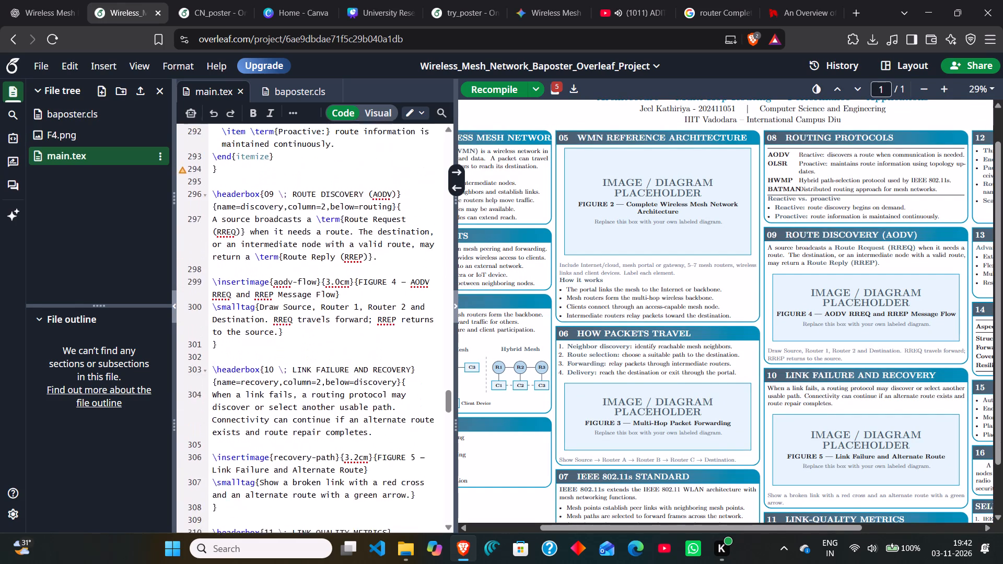
scroll(323, 250, "up", 9)
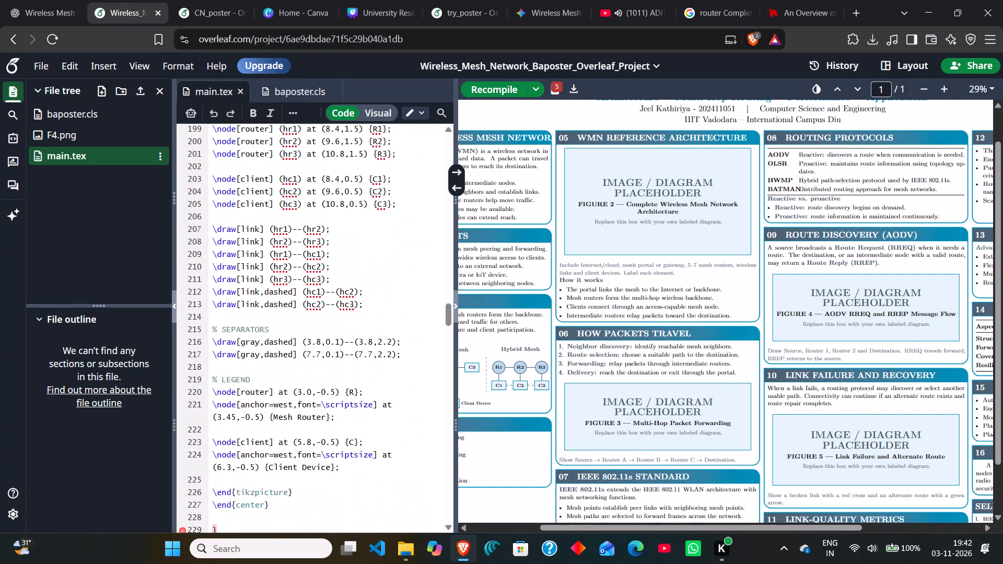
scroll(323, 250, "down", 3)
scroll(323, 250, "up", 4)
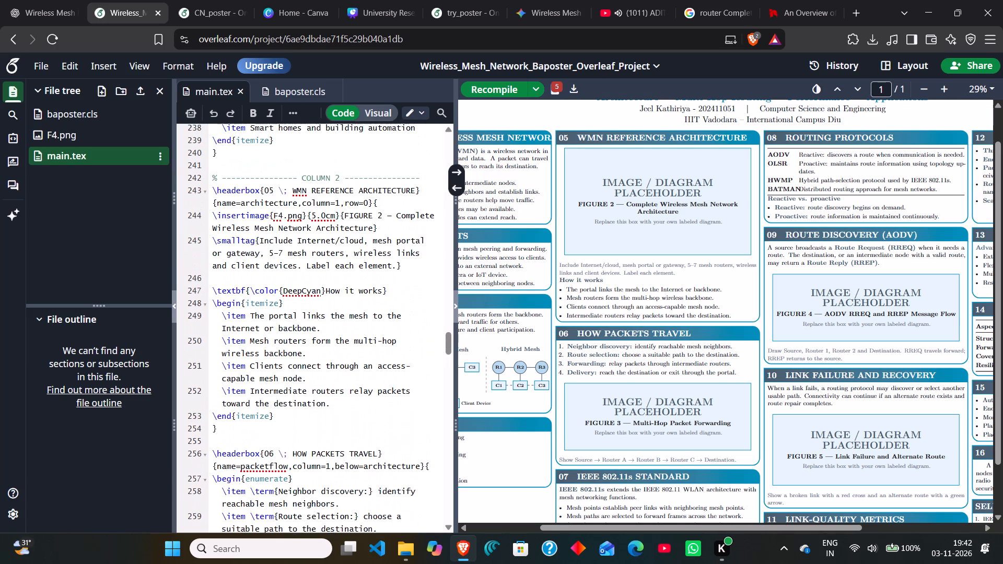
scroll(323, 250, "up", 1)
Copy the Figure 2 caption and the smalltag description from the WMN Reference Architecture code.
left_click(322, 202)
left_click(340, 238)
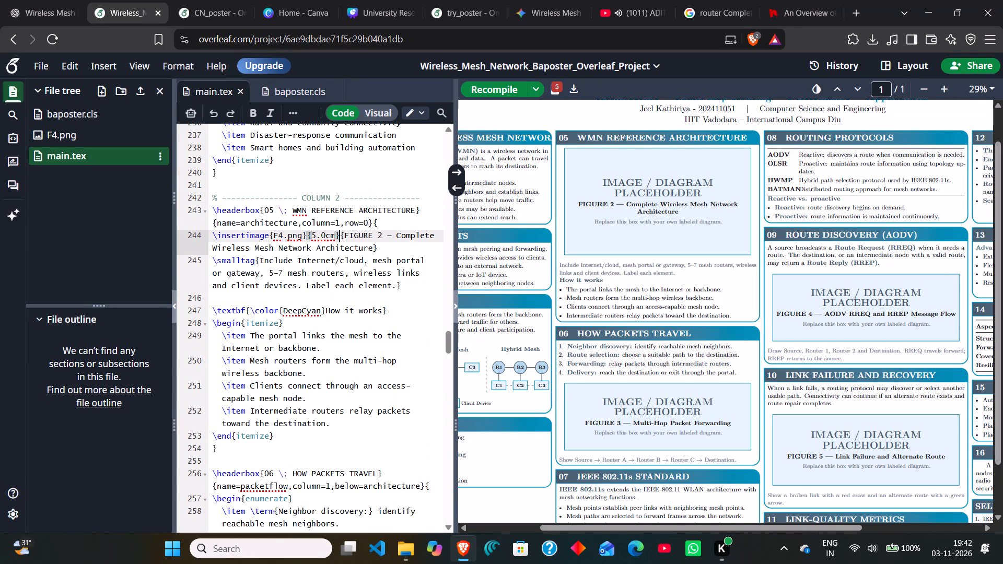
left_click(347, 253)
left_click(361, 271)
left_click_drag(413, 285, 297, 250)
left_click(297, 250)
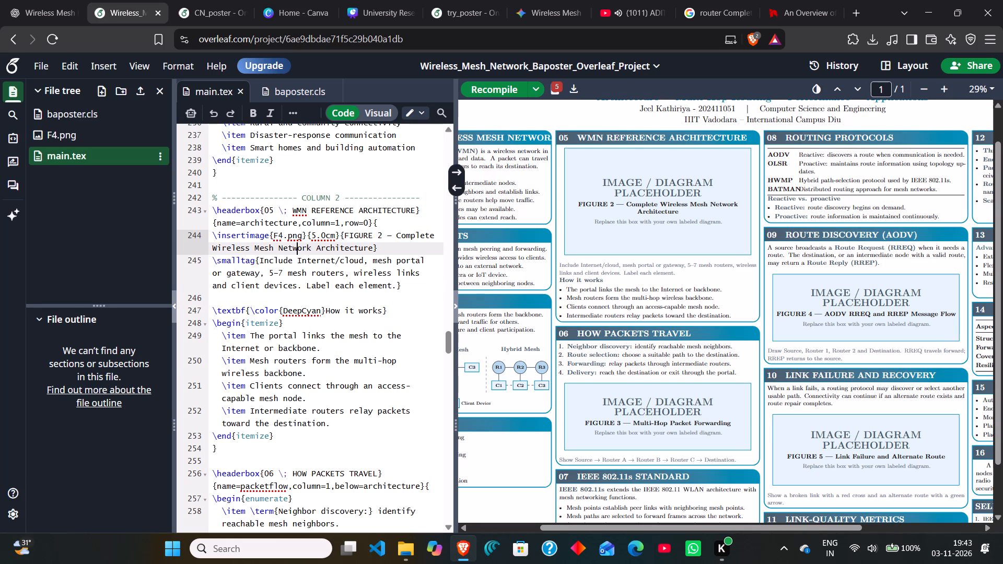
left_click_drag(400, 283, 331, 242)
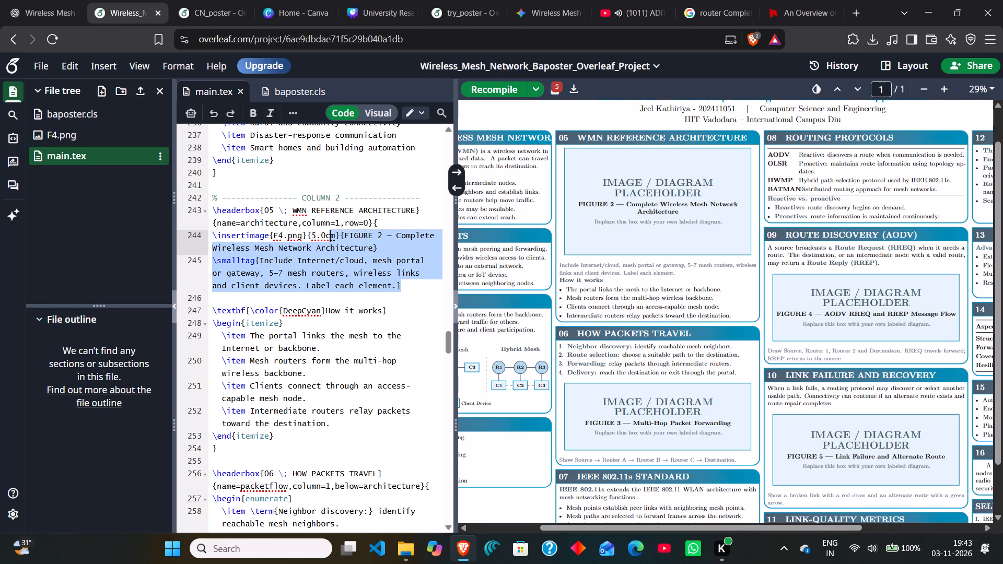
left_click_drag(331, 242, 344, 234)
left_click_drag(344, 234, 344, 233)
key("ctrl+c")
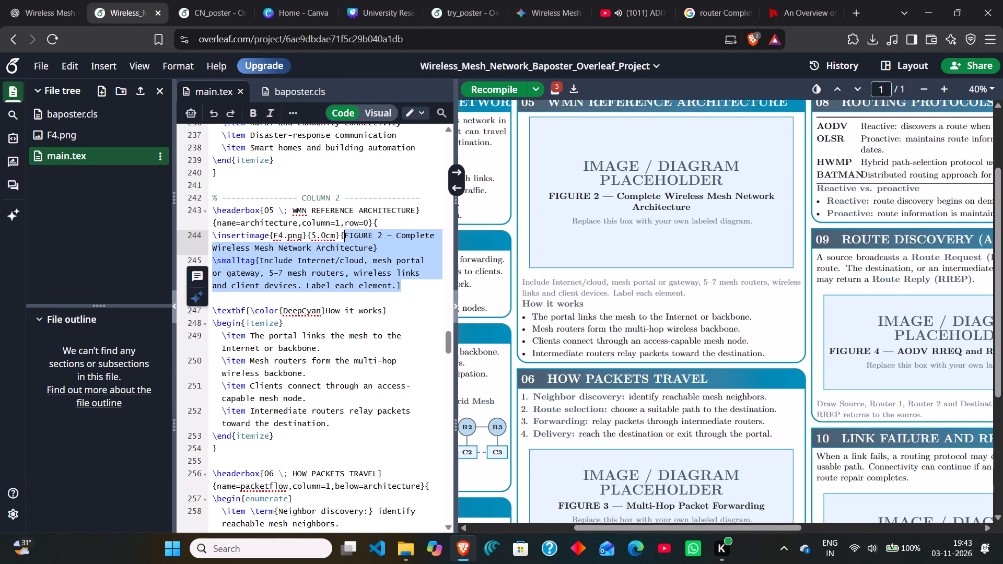
Capture a screenshot of the whole WMN Reference Architecture box in the compiled poster.
key("Print")
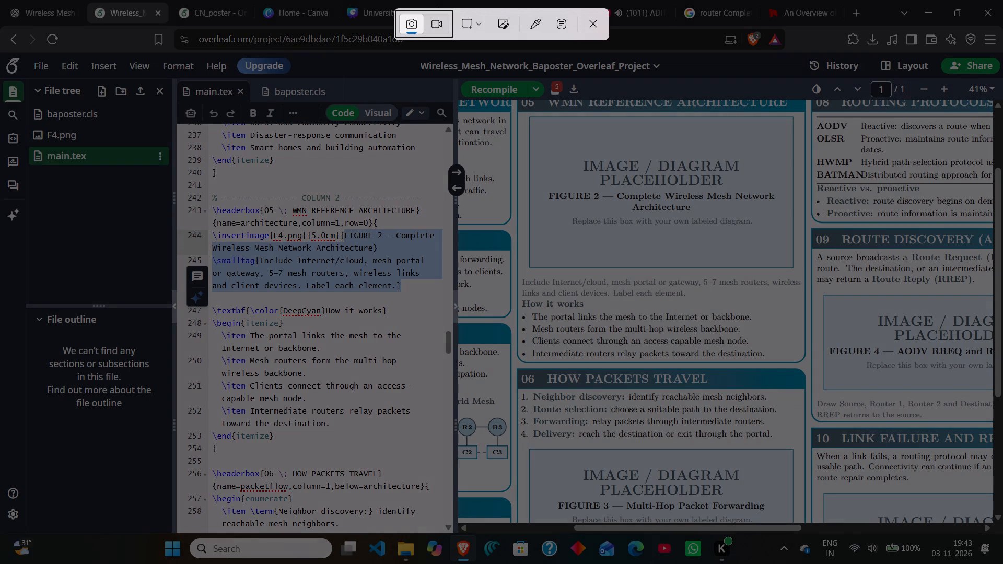
key("Escape")
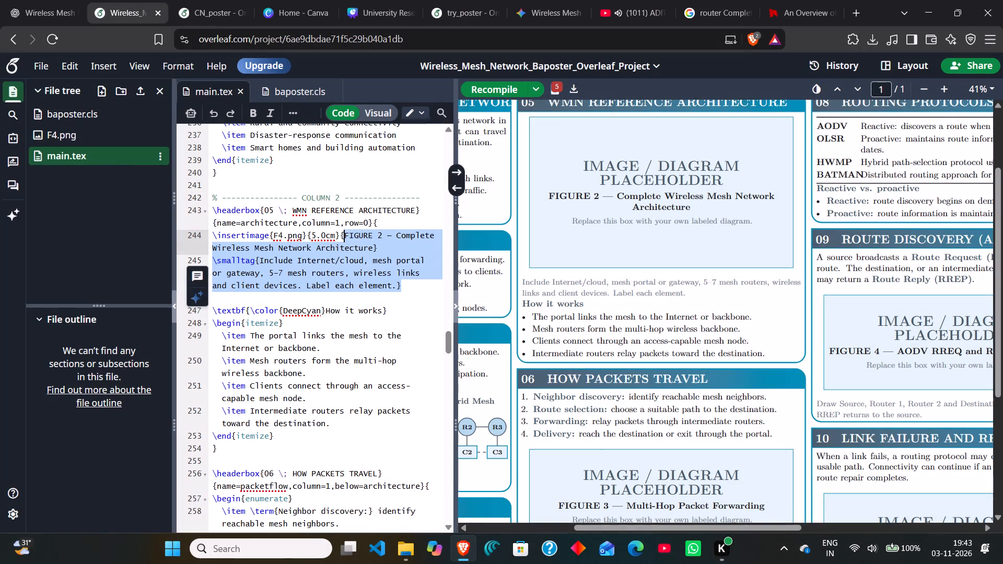
scroll(570, 114, "up", 1)
key("Print")
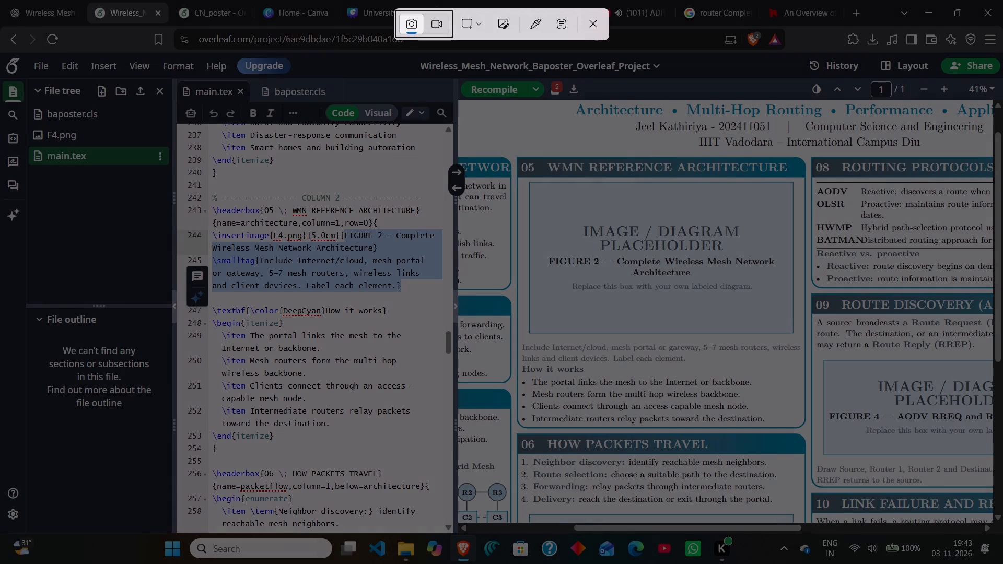
left_click_drag(515, 154, 650, 387)
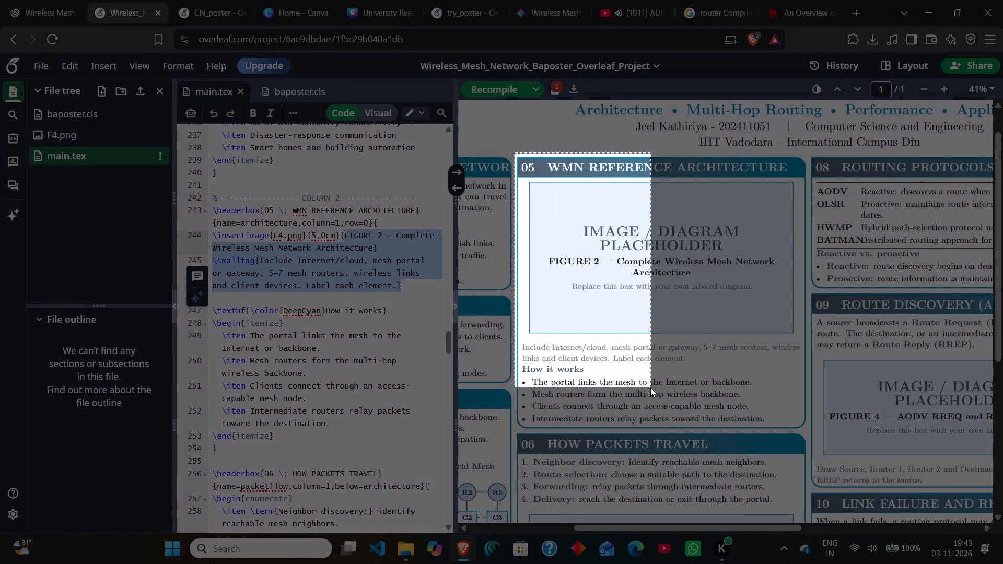
left_click_drag(650, 387, 806, 430)
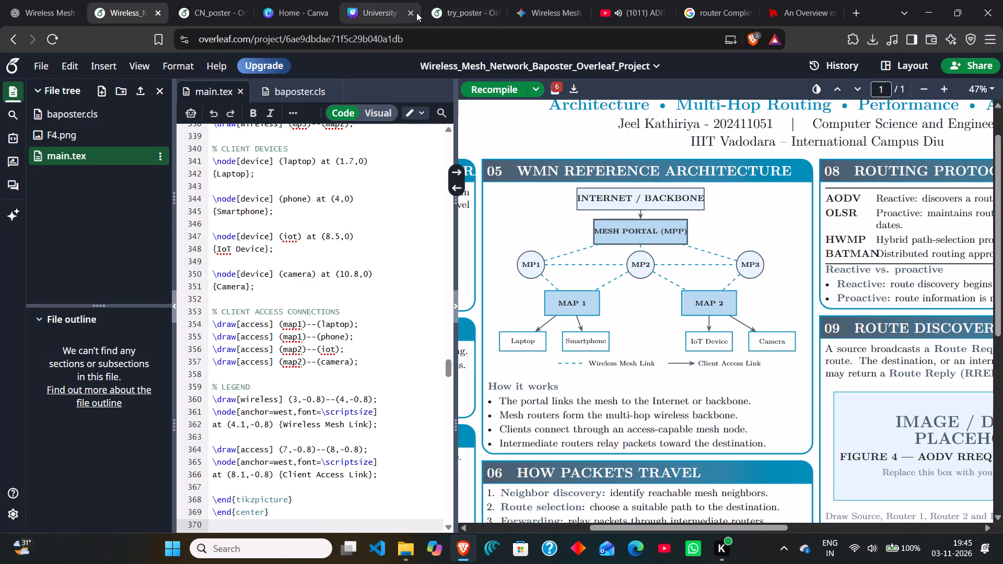
Examine the wireless mesh architecture images related to the IntechOpen figure in the Google results, including ResearchGate's typical architecture diagram.
left_click(710, 3)
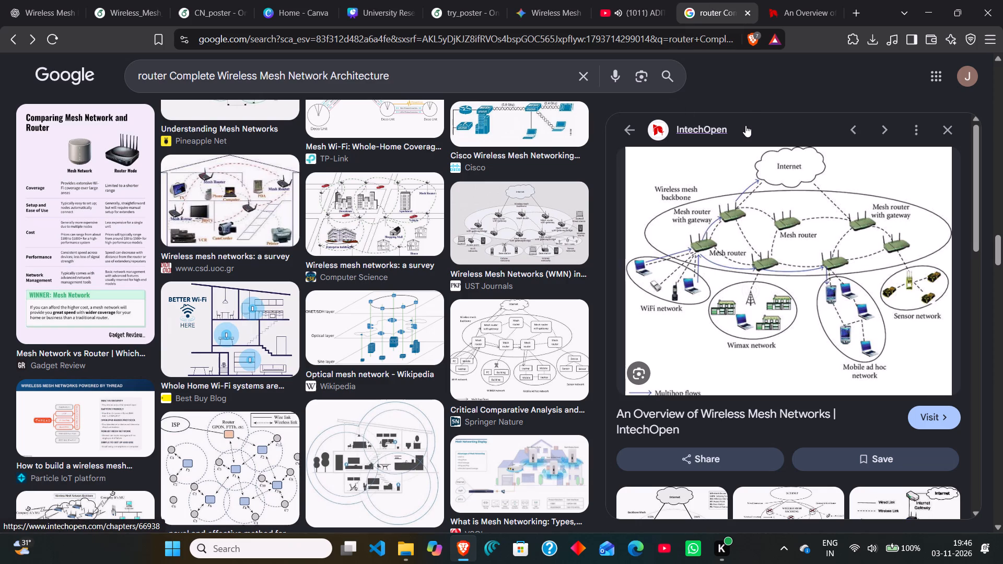
scroll(710, 275, "down", 3)
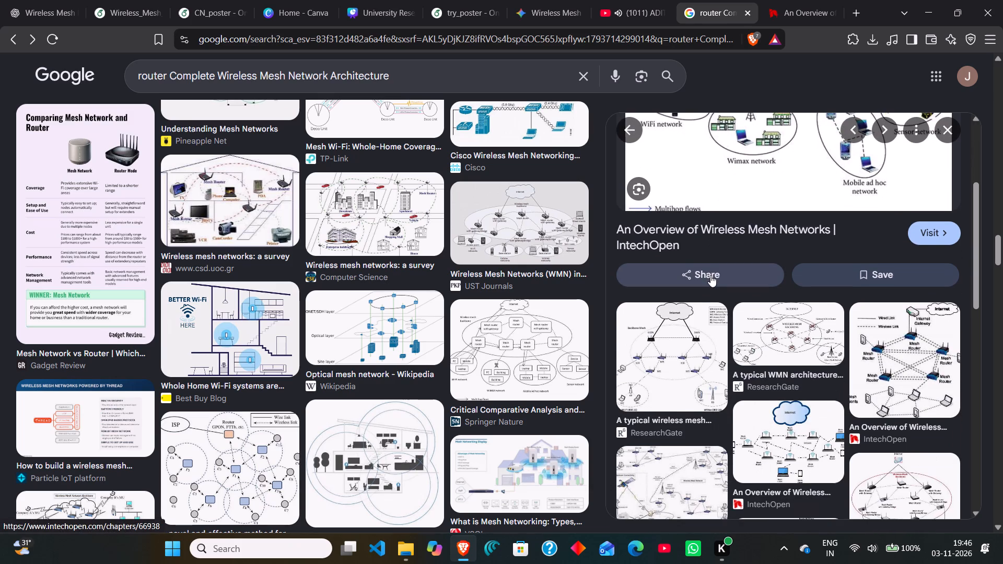
scroll(710, 275, "down", 1)
left_click(695, 314)
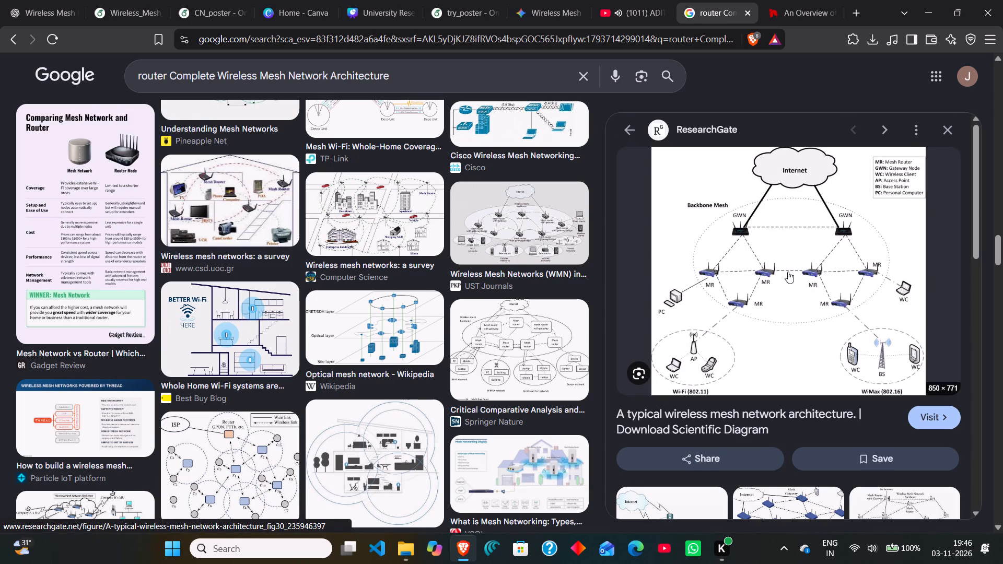
scroll(788, 272, "right", 5)
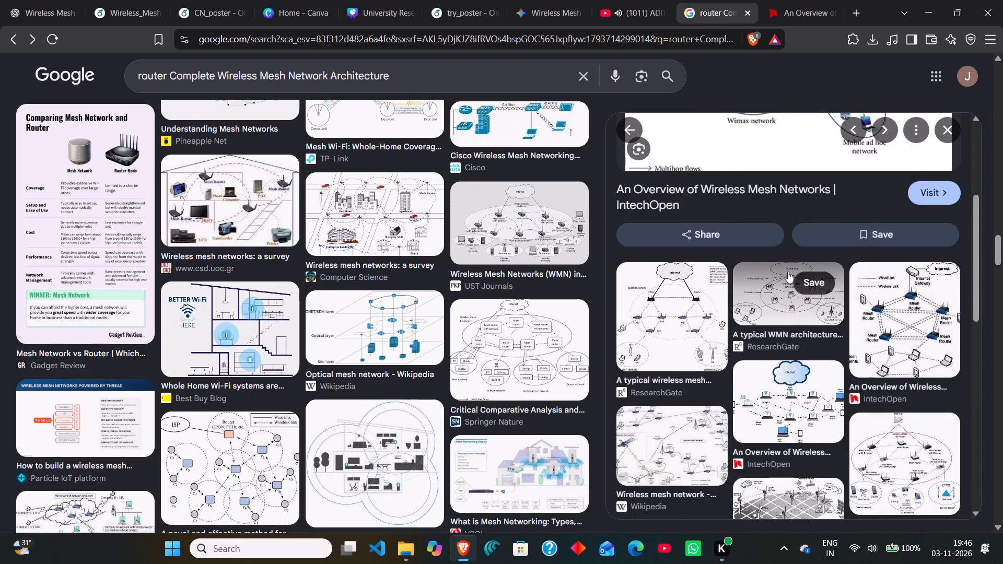
scroll(788, 272, "down", 2)
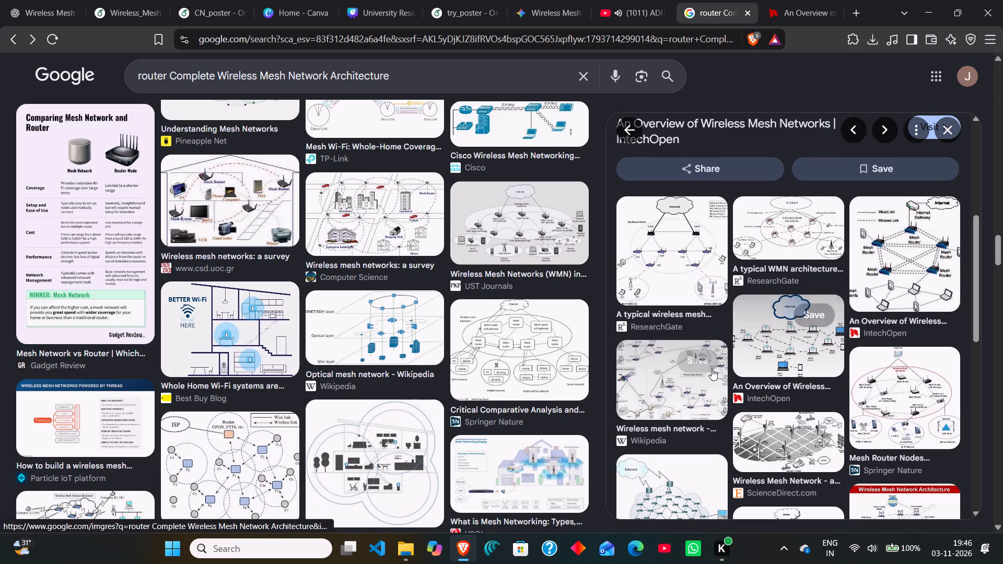
Save the Wikipedia wireless mesh network image to the Google saved items without creating a collection.
left_click(711, 370)
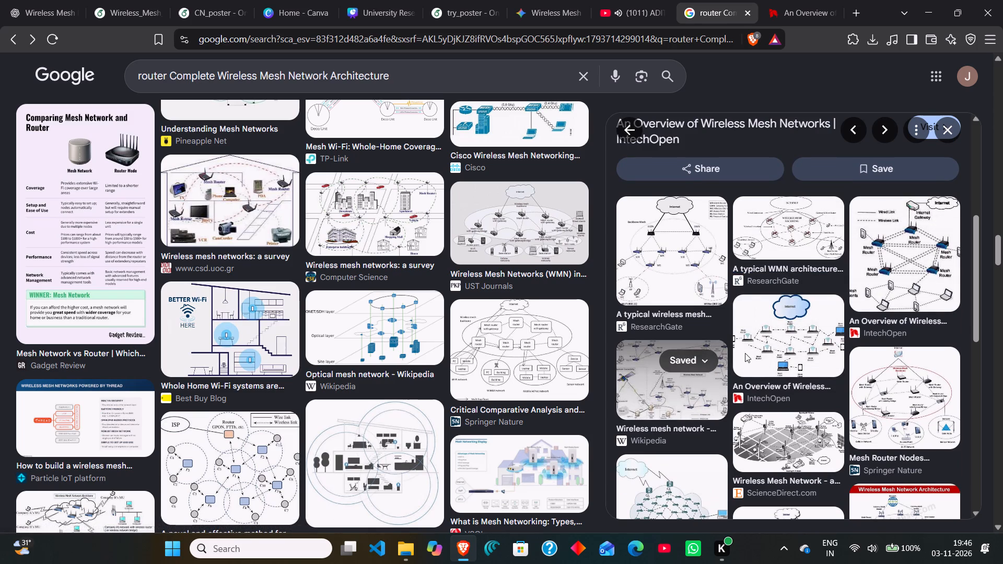
left_click(681, 392)
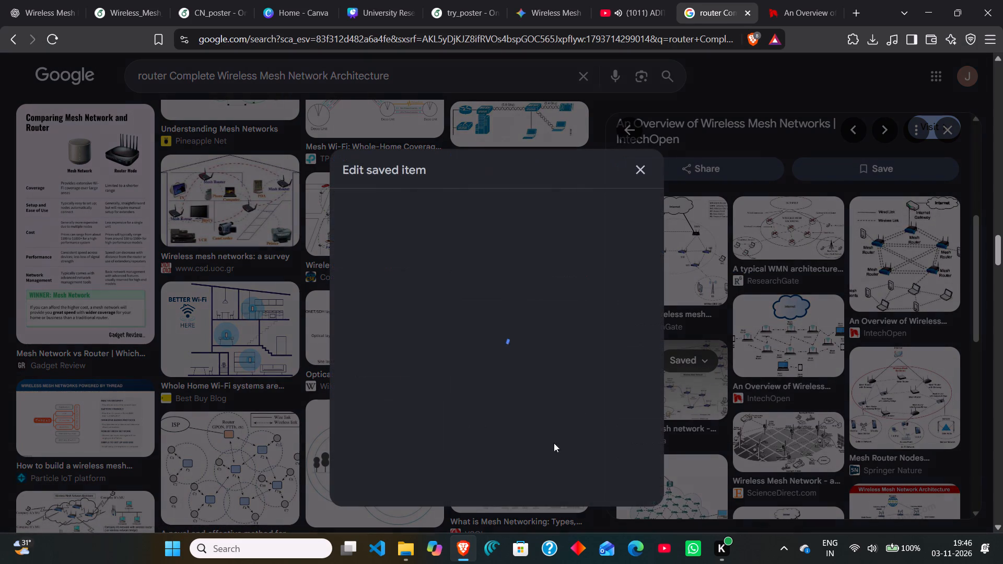
left_click(639, 175)
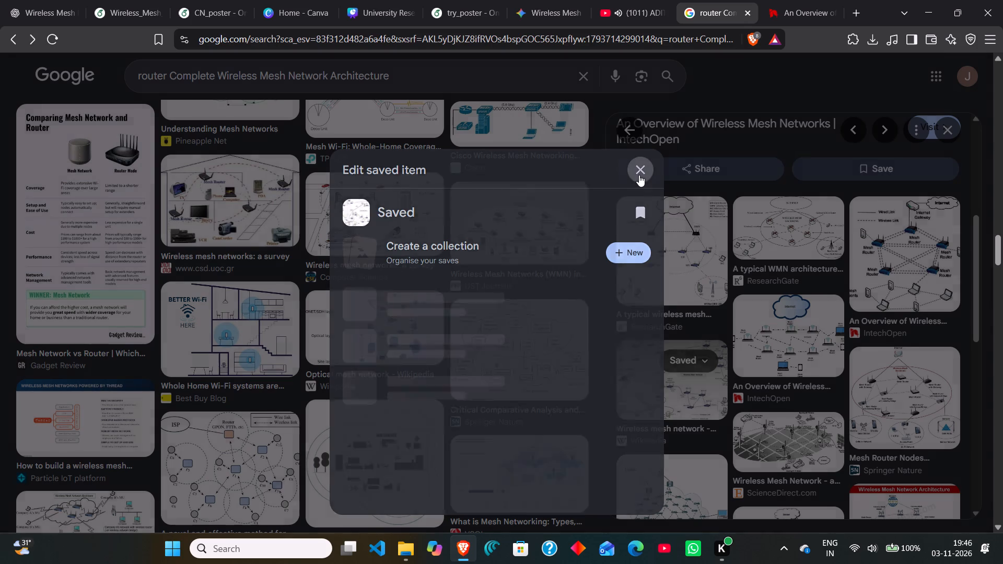
Examine the Wikipedia wireless mesh network diagram and ScienceDirect's Wireless Mesh Network overview image, and close the preview.
left_click(639, 387)
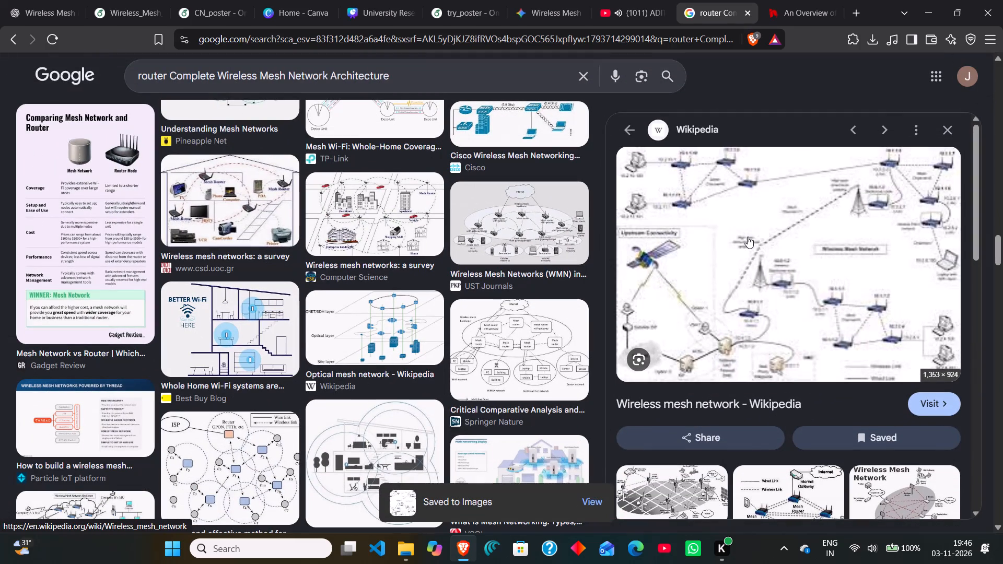
scroll(791, 297, "down", 3)
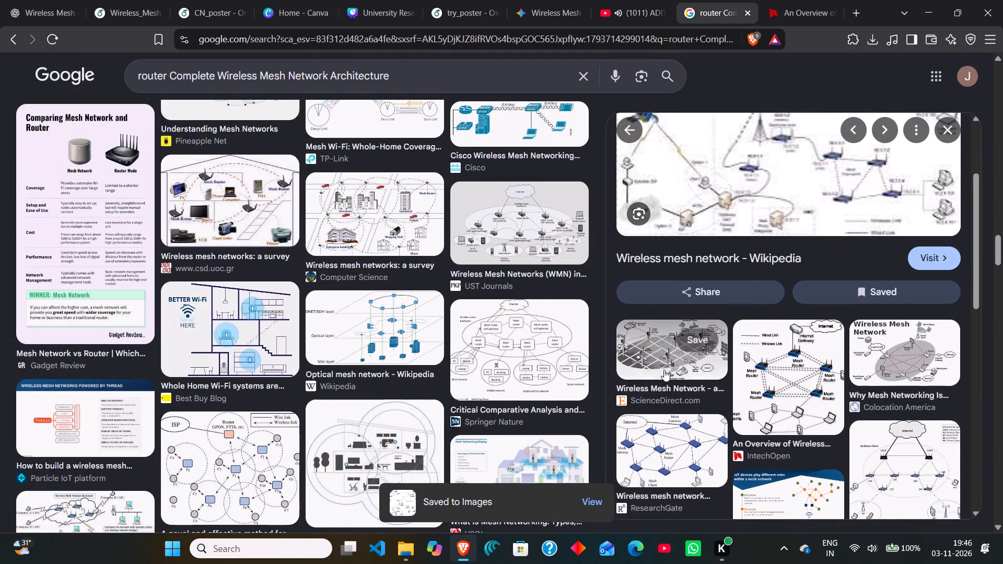
left_click(660, 371)
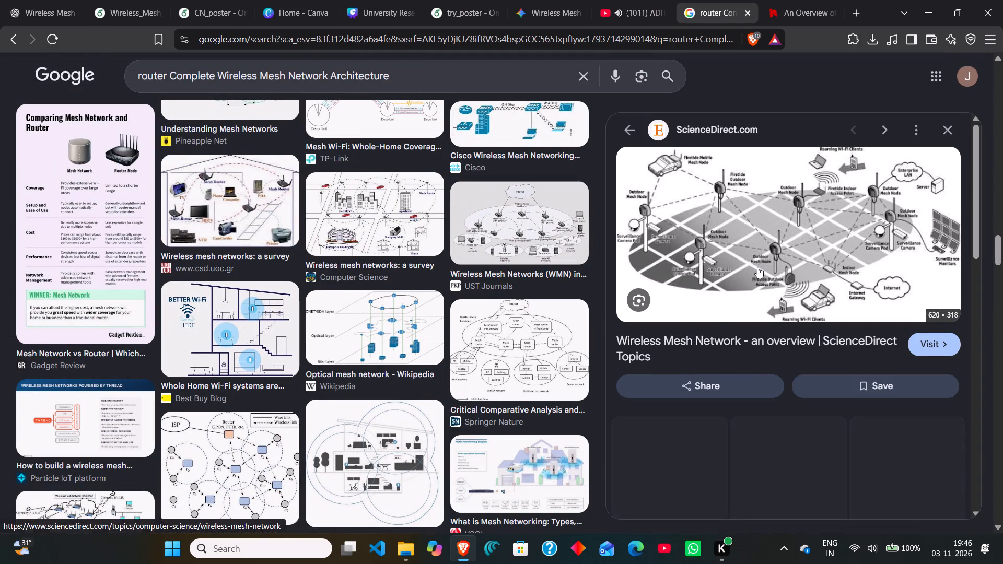
left_click(954, 129)
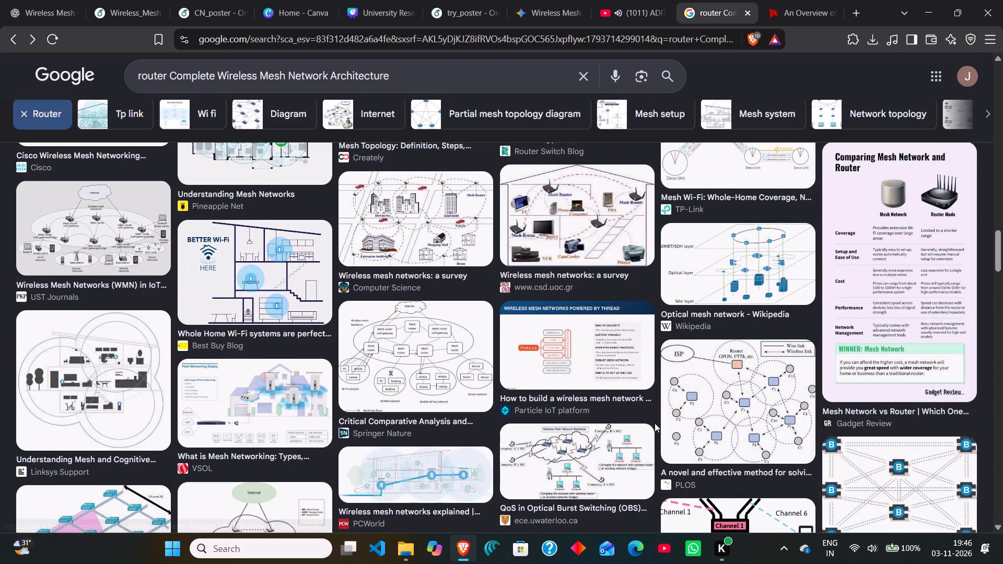
Save Semantic Scholar's "Figure 1 from Tactical network design" image to the Google saved items.
scroll(655, 423, "down", 2)
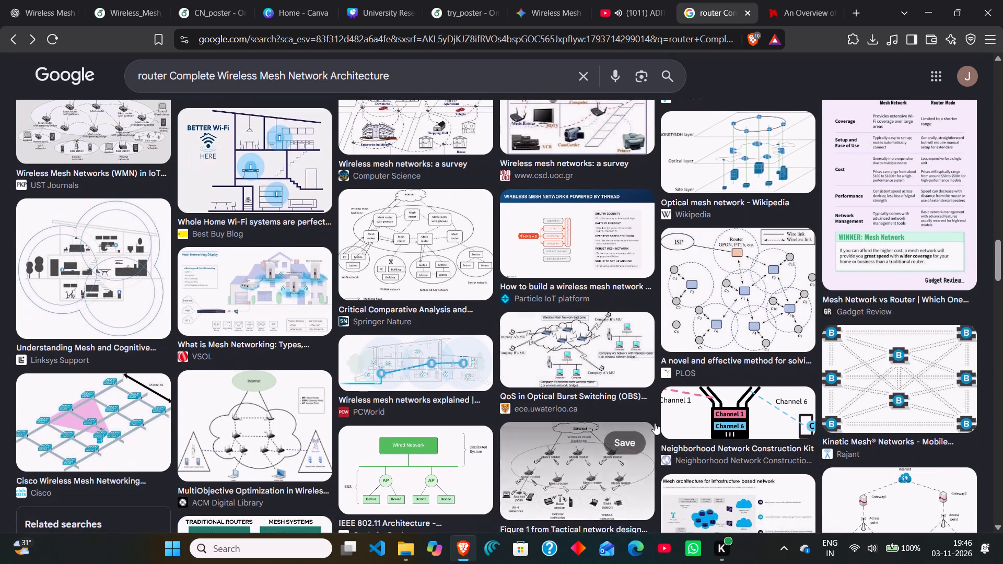
scroll(655, 423, "down", 3)
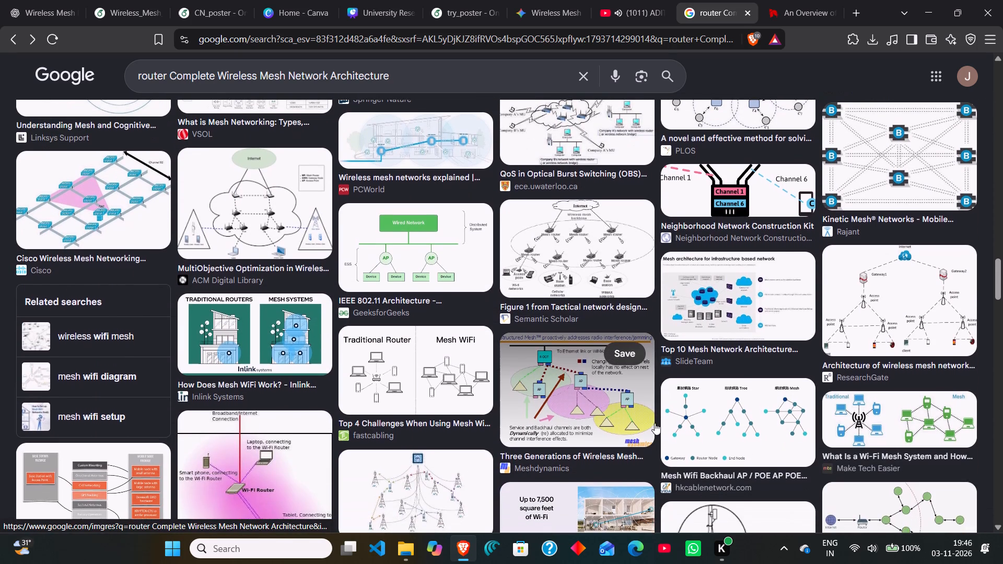
scroll(655, 423, "down", 1)
left_click(605, 207)
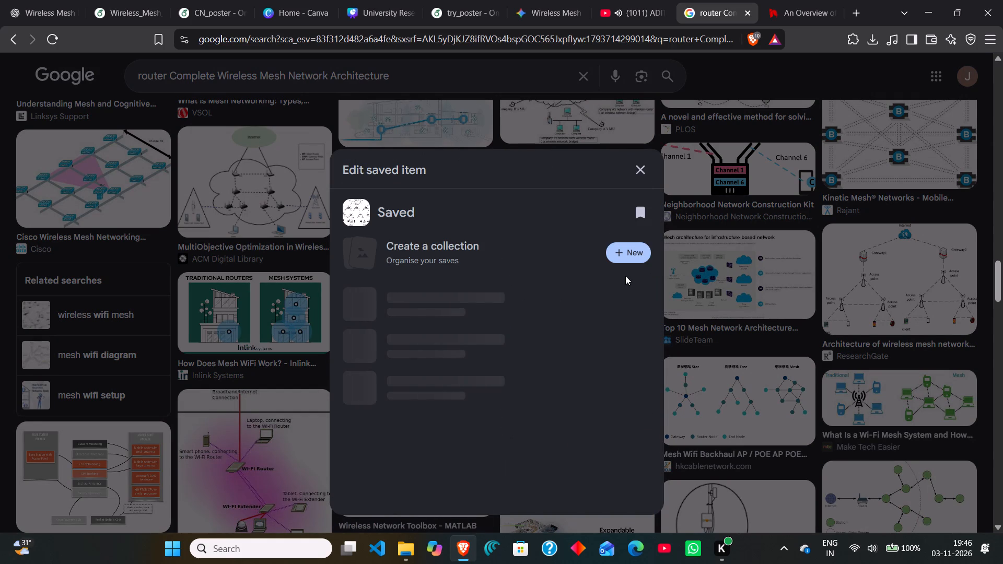
left_click(643, 162)
Examine the Semantic Scholar tactical network figure at preview size and its related architecture images.
left_click(543, 271)
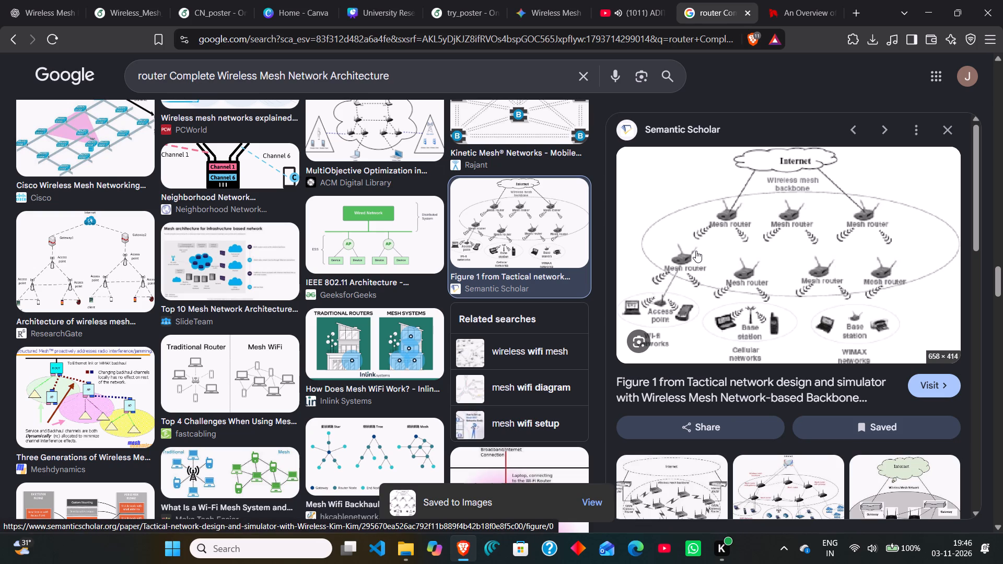
scroll(696, 251, "down", 2)
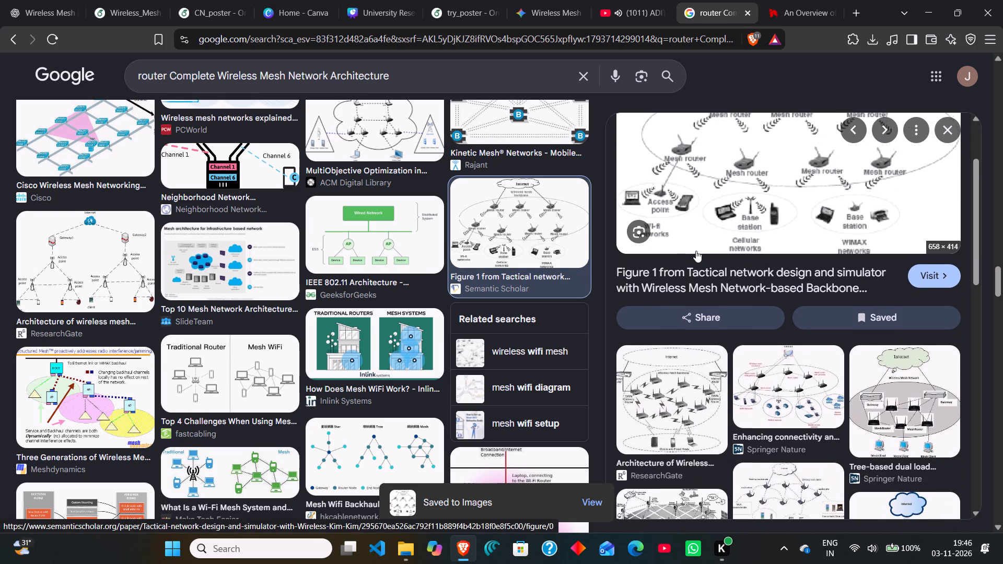
scroll(696, 251, "down", 2)
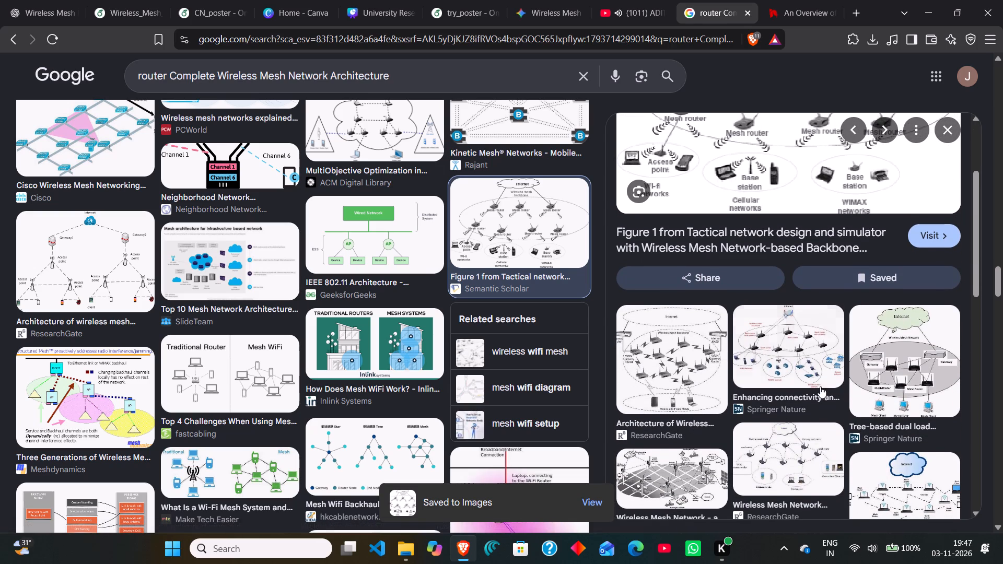
Examine ResearchGate's "Wireless Mesh Network Architecture" diagram and look through its related images for a suitable architecture figure.
left_click(771, 453)
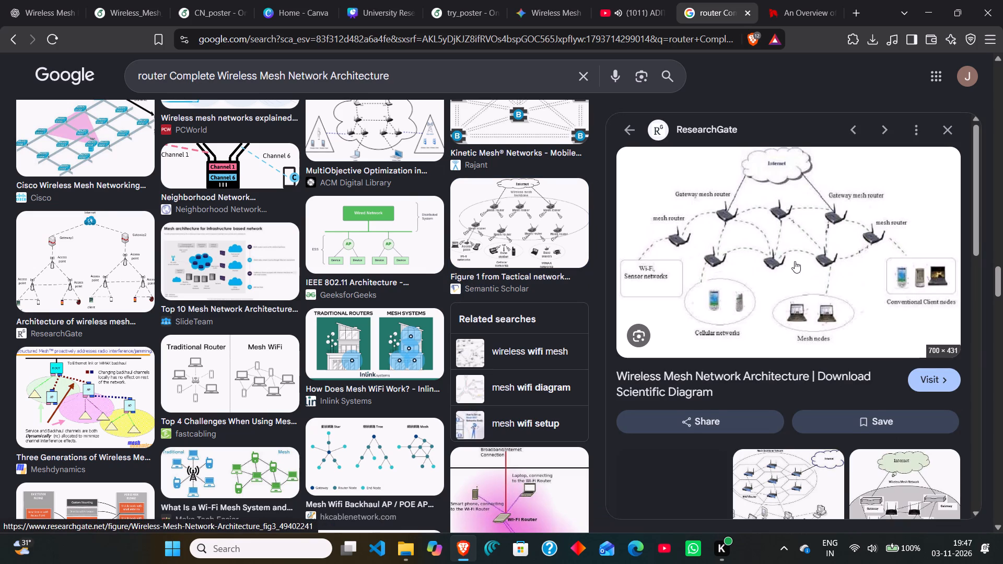
scroll(795, 261, "down", 2)
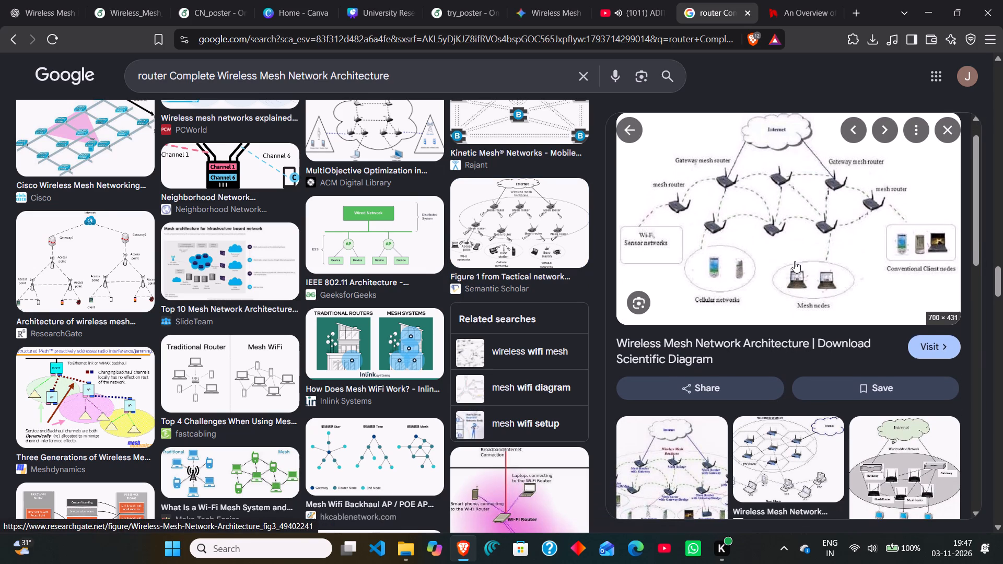
scroll(795, 261, "down", 2)
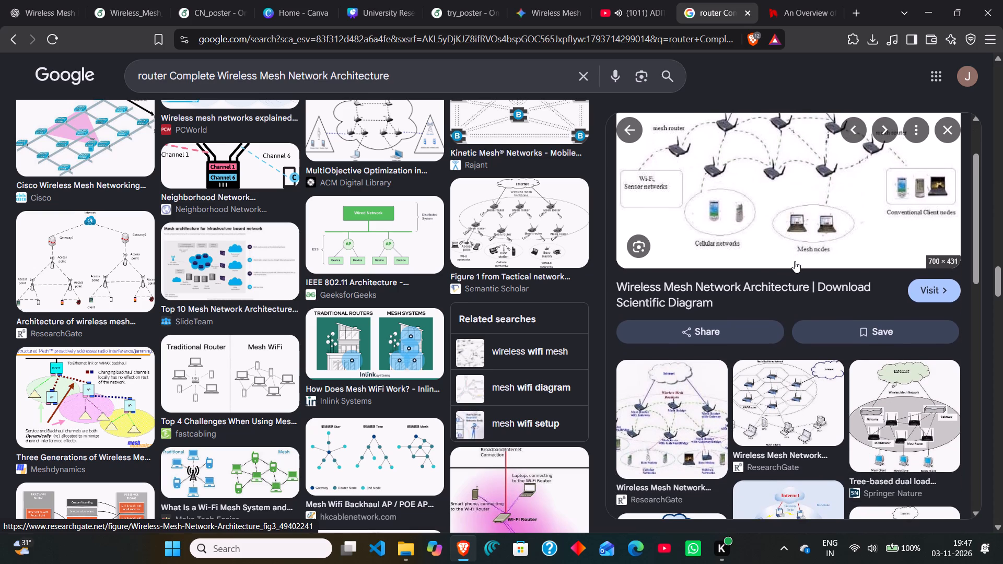
scroll(795, 261, "down", 3)
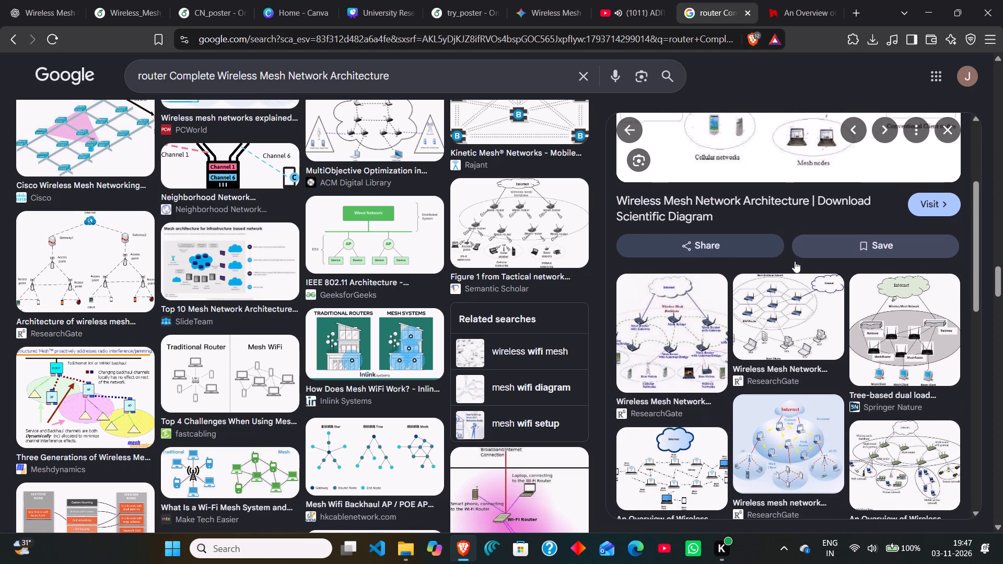
scroll(795, 261, "down", 4)
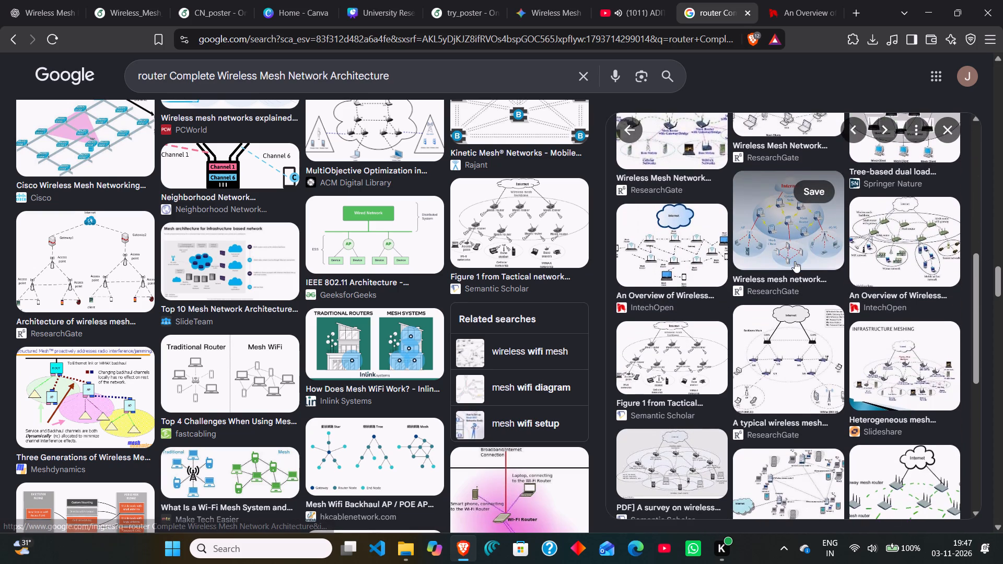
scroll(795, 261, "down", 3)
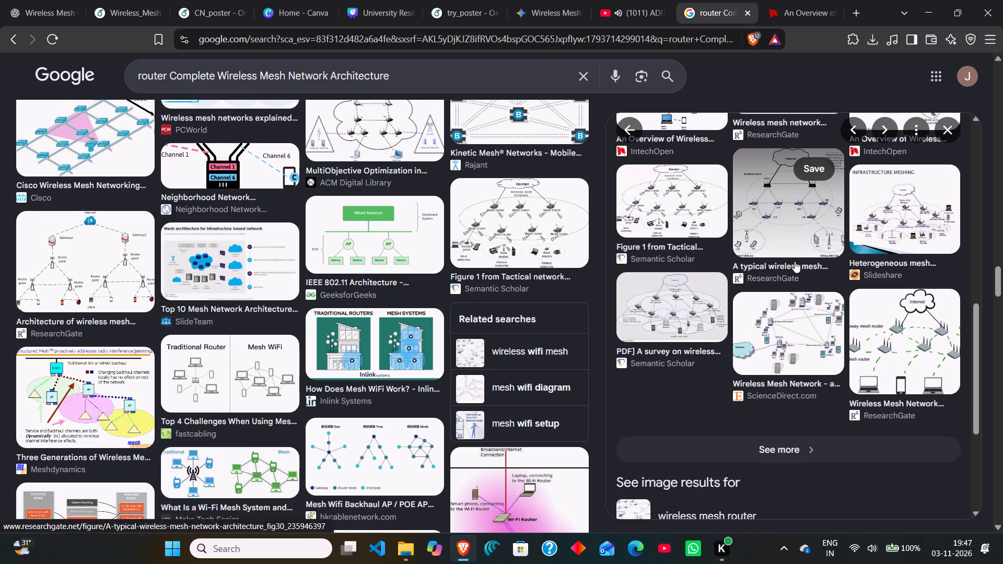
scroll(406, 395, "down", 1)
Preview the hybrid WMN figure from "A survey on wireless mesh networks" and open its Semantic Scholar source page.
left_click(660, 307)
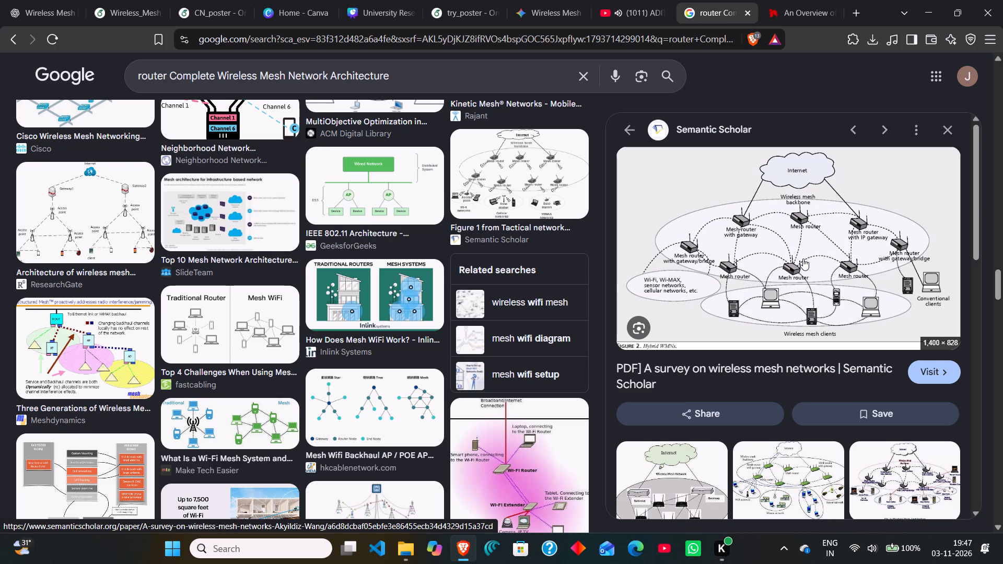
left_click(768, 334)
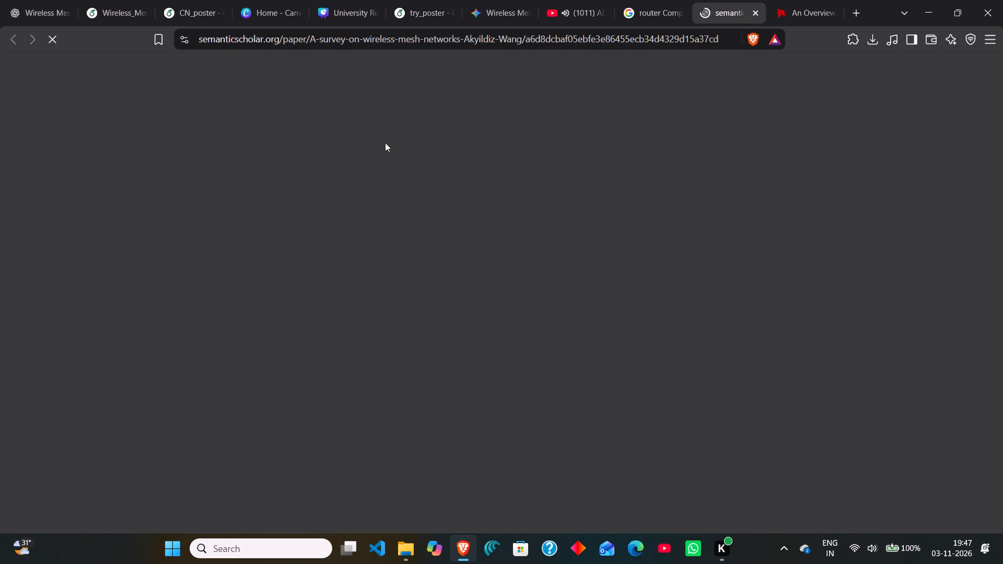
left_click(16, 0)
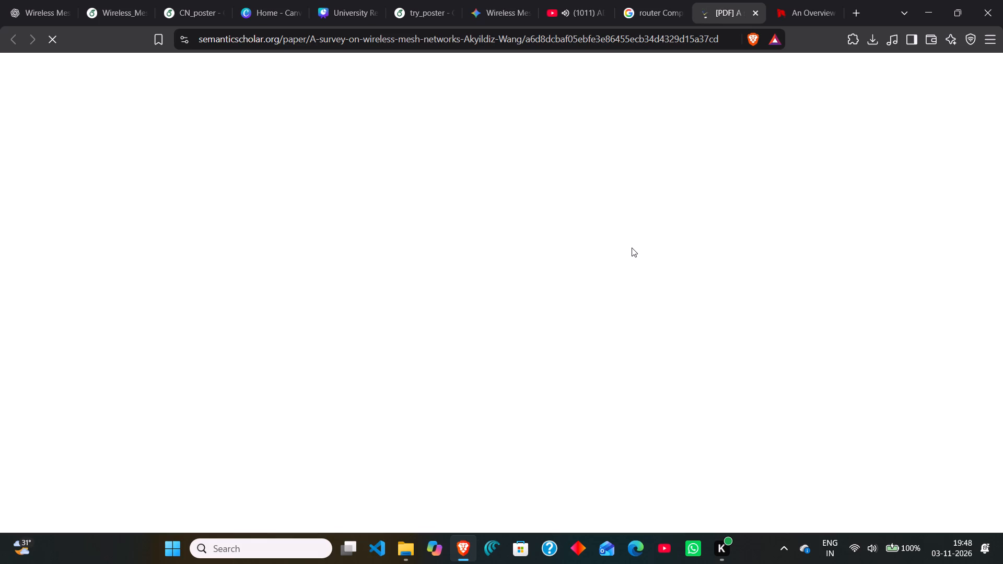
Browse the related mesh architecture image results and open the source page of ResearchGate's "Wireless mesh network architecture" figure.
left_click(655, 12)
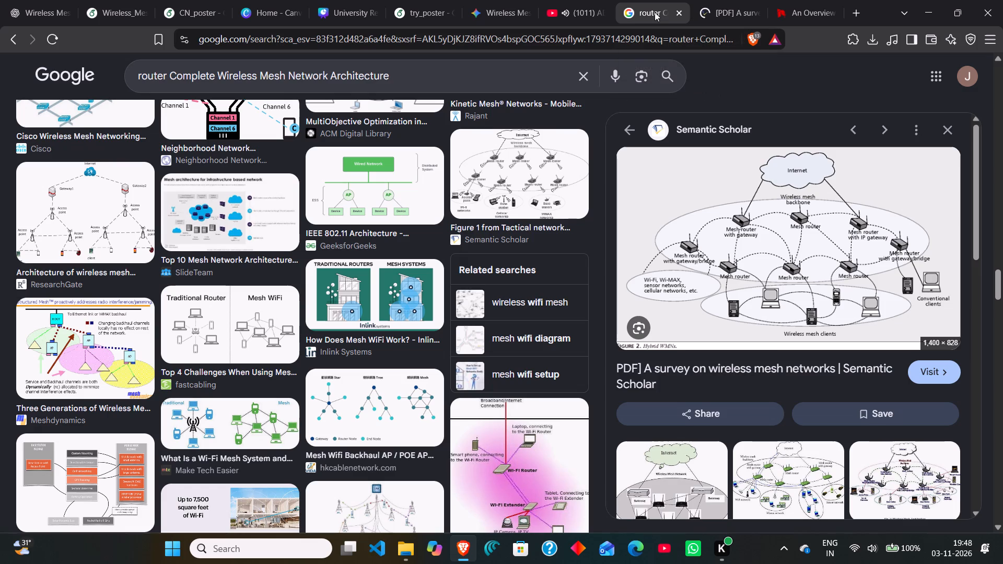
scroll(776, 335, "down", 2)
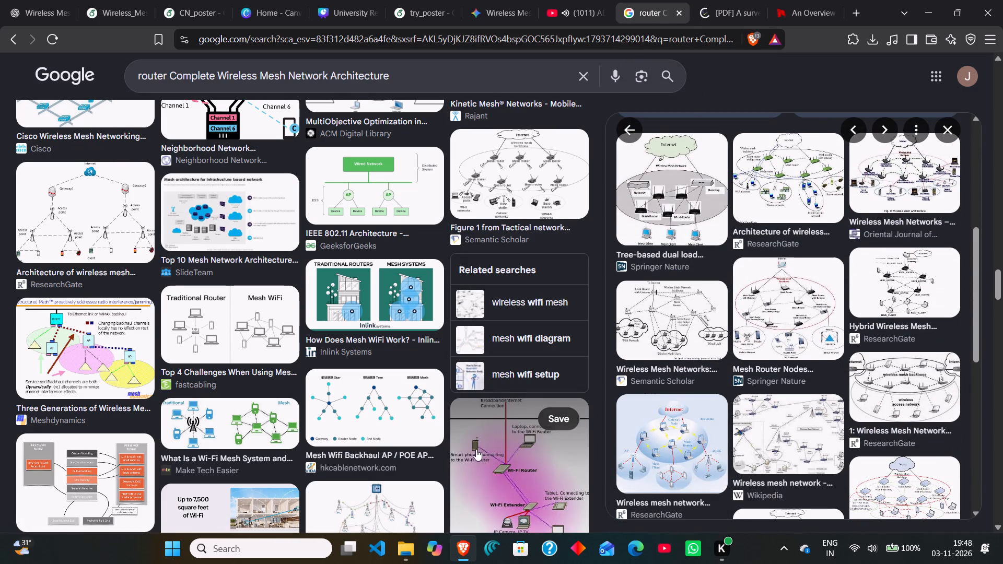
left_click(650, 442)
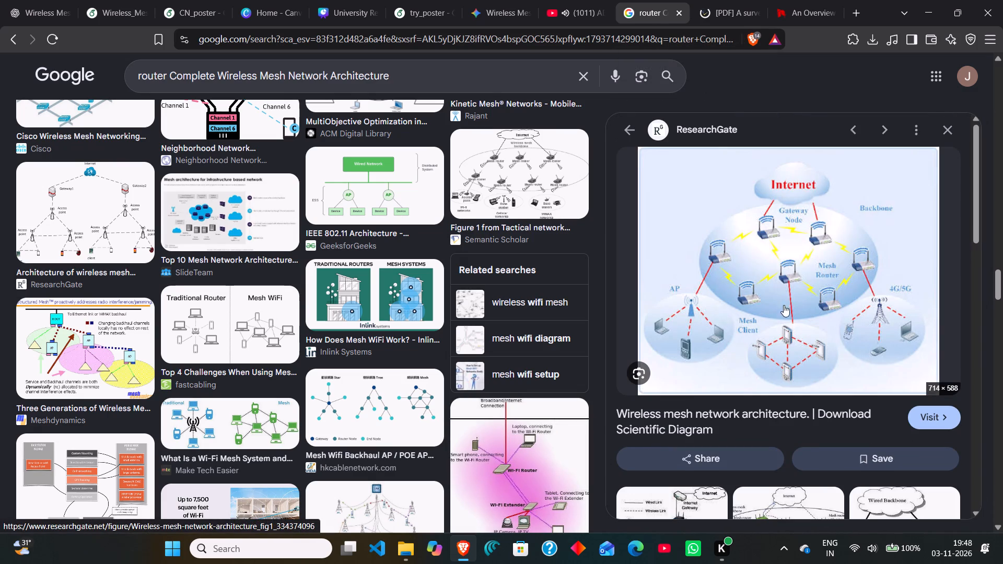
scroll(842, 275, "down", 3)
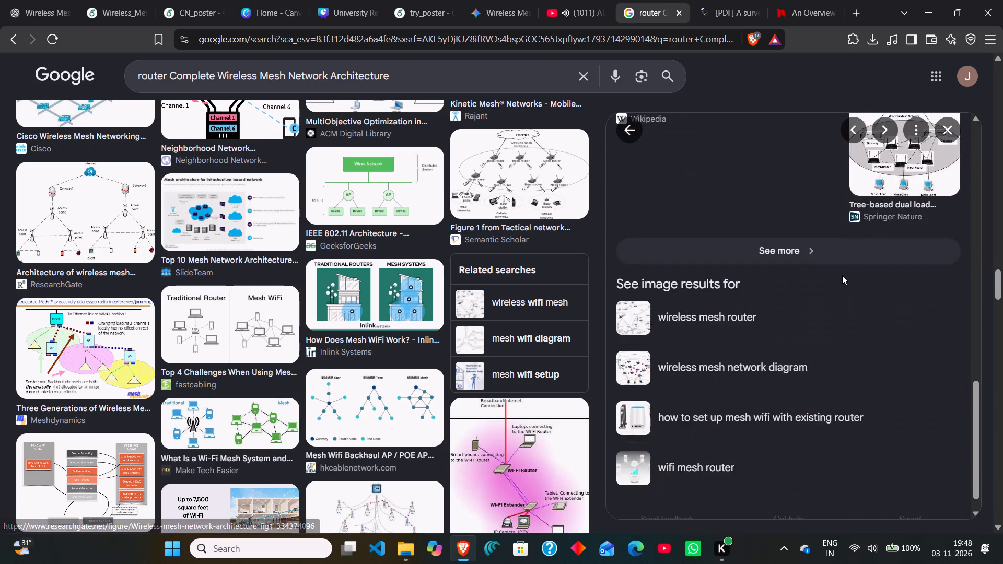
scroll(842, 275, "up", 5)
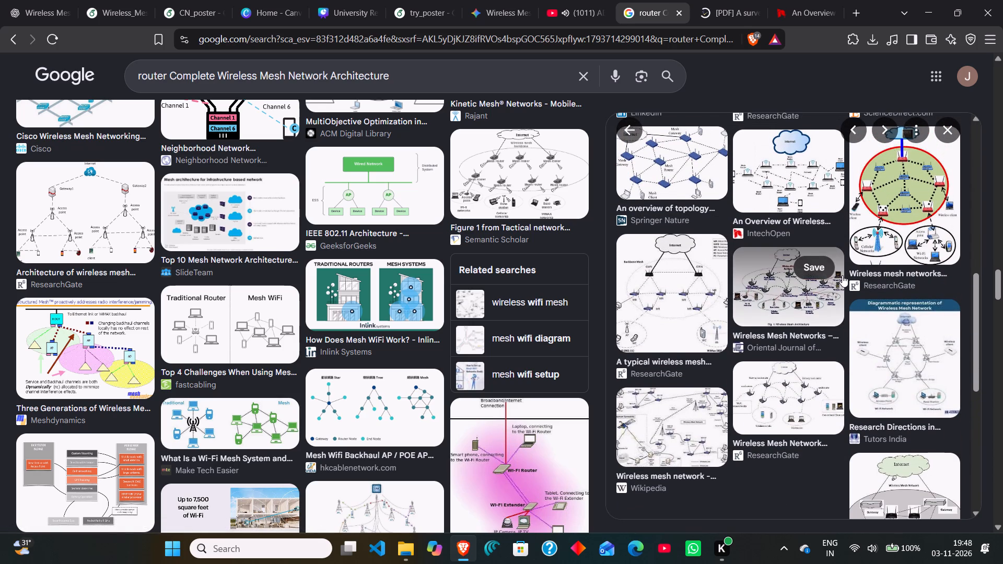
scroll(843, 269, "up", 1)
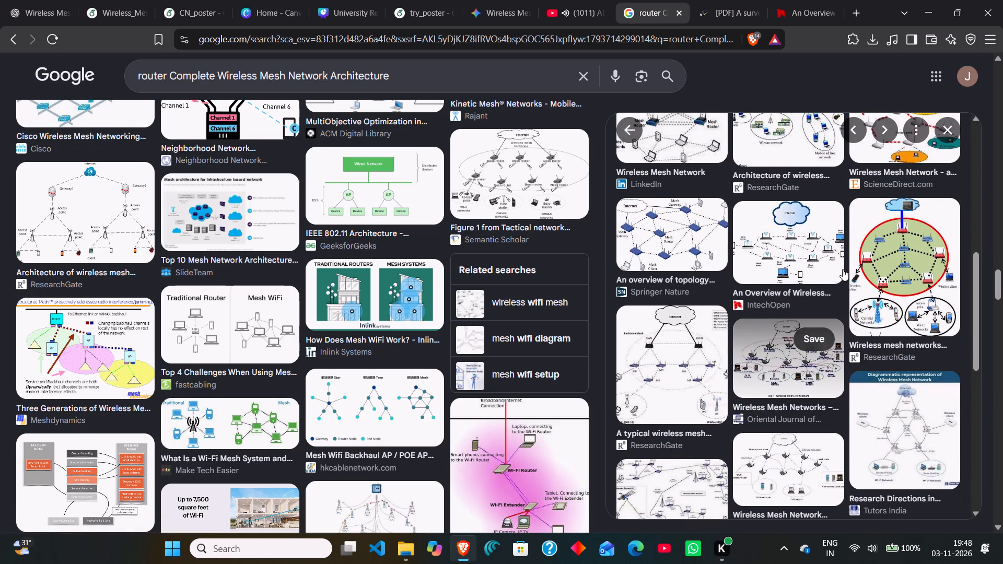
scroll(843, 269, "up", 7)
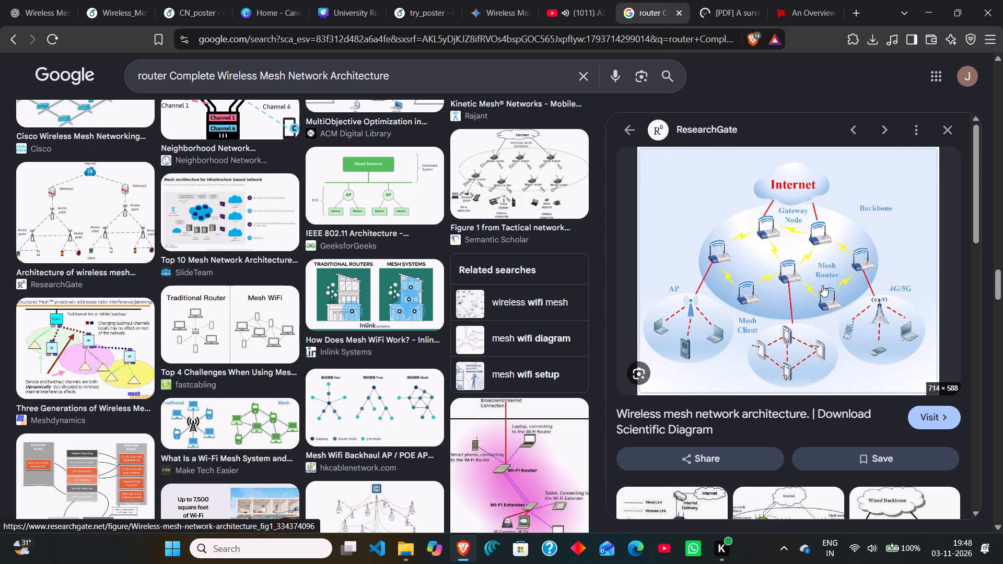
left_click(822, 285)
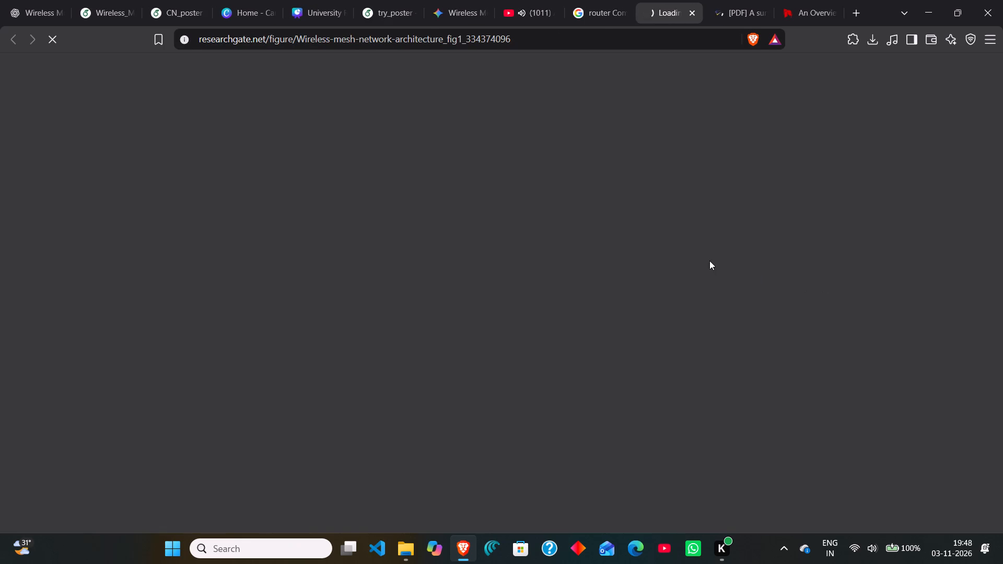
Examine the figures of the paper "A survey on wireless mesh networks" on Semantic Scholar, enlarging Figure 2, Hybrid WMNs.
left_click(749, 13)
scroll(634, 142, "down", 4)
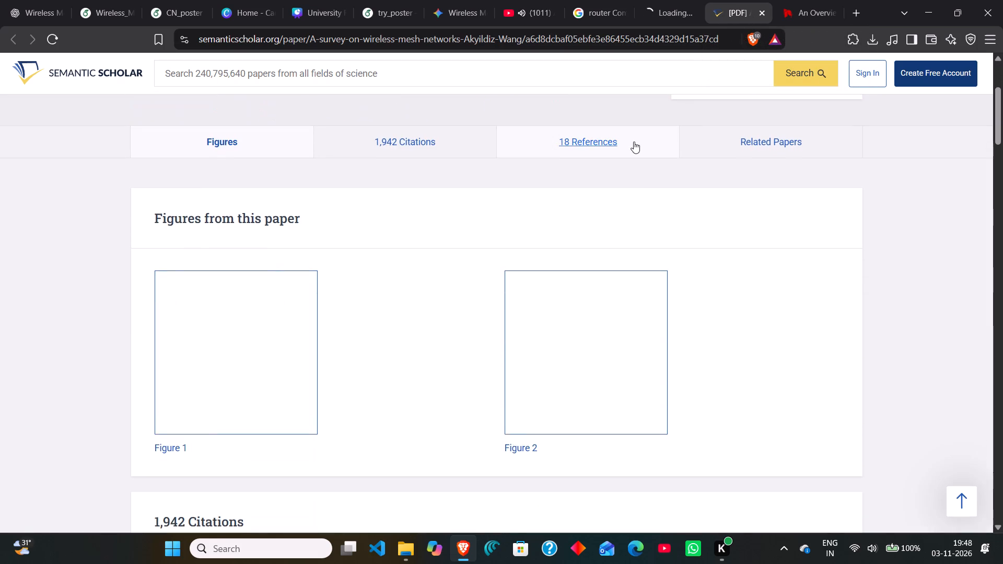
scroll(634, 142, "down", 2)
scroll(634, 142, "up", 4)
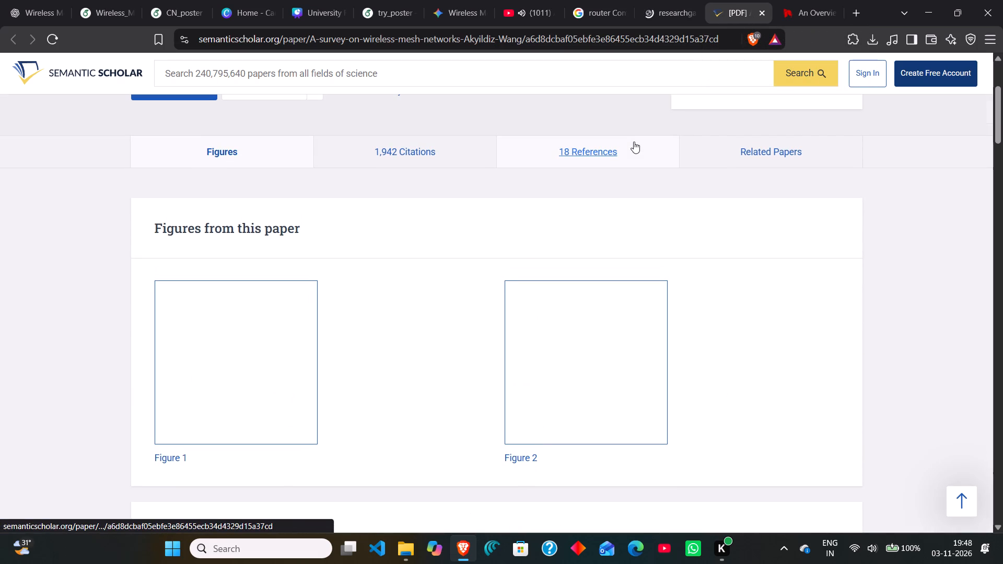
scroll(634, 142, "down", 4)
scroll(634, 142, "up", 4)
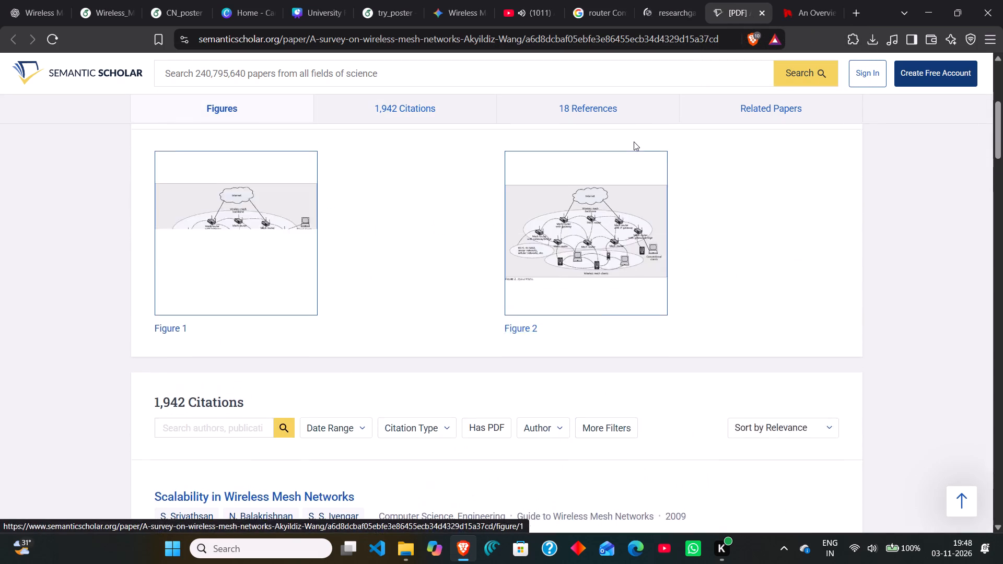
scroll(634, 142, "up", 1)
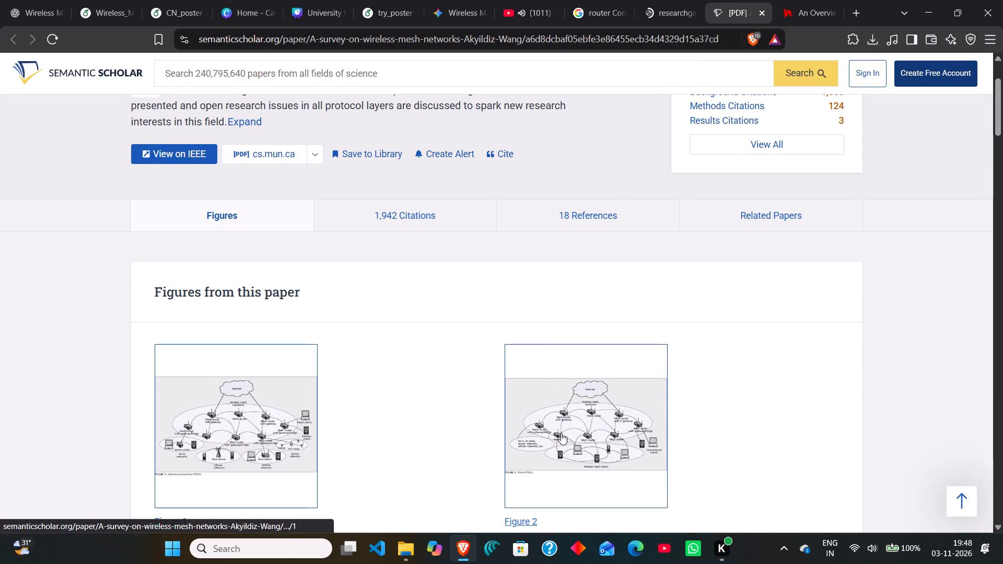
left_click(561, 433)
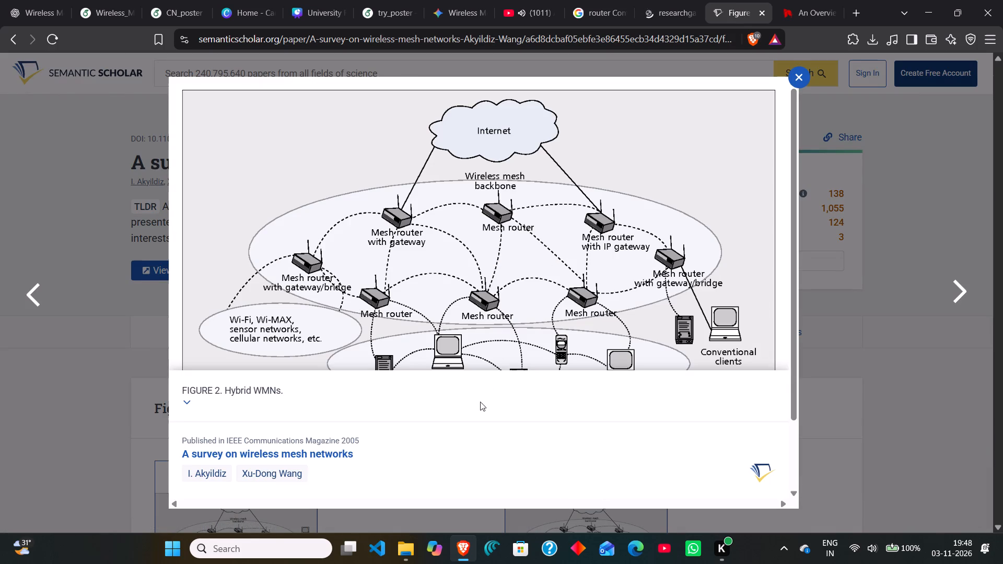
scroll(477, 307, "down", 3)
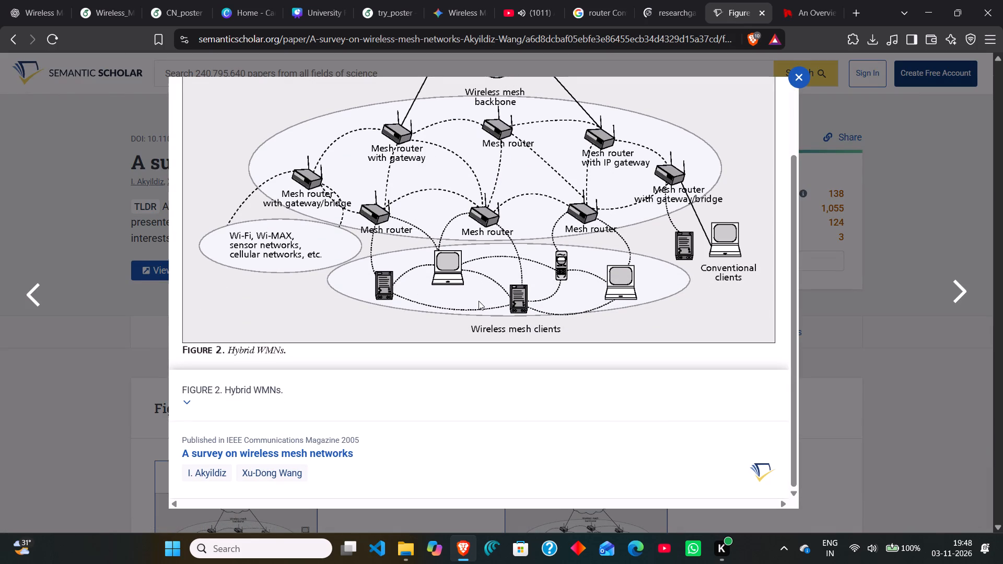
scroll(483, 301, "up", 3)
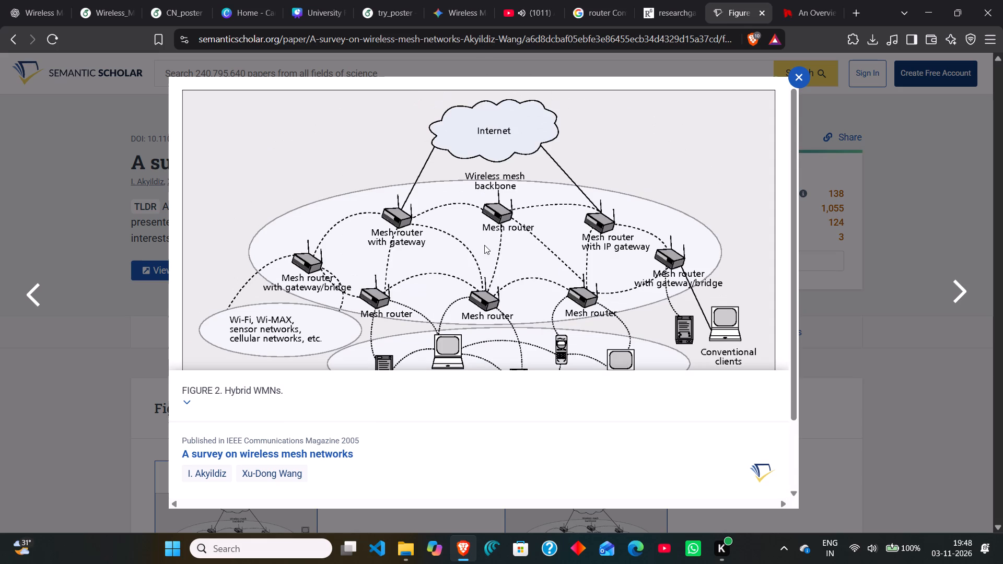
scroll(484, 245, "down", 5)
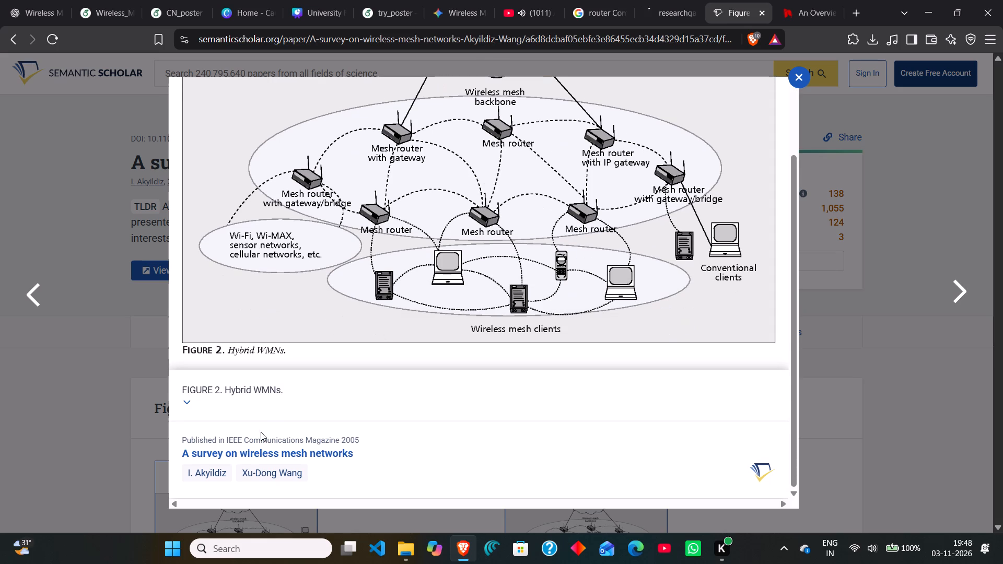
Return to the survey paper's main page and look through its figures and citations.
left_click(258, 455)
scroll(373, 357, "down", 3)
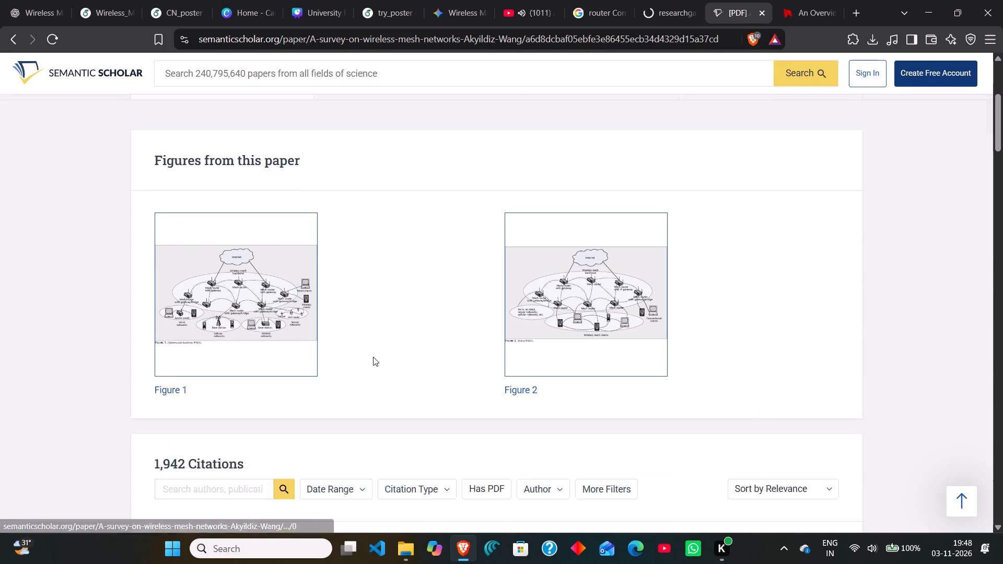
scroll(373, 357, "down", 5)
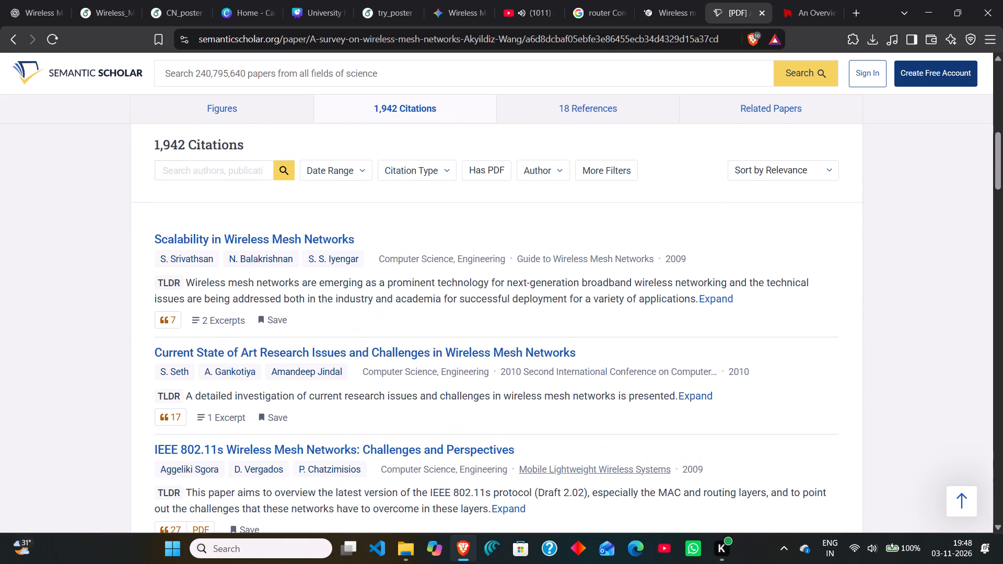
scroll(373, 357, "down", 2)
scroll(373, 357, "up", 9)
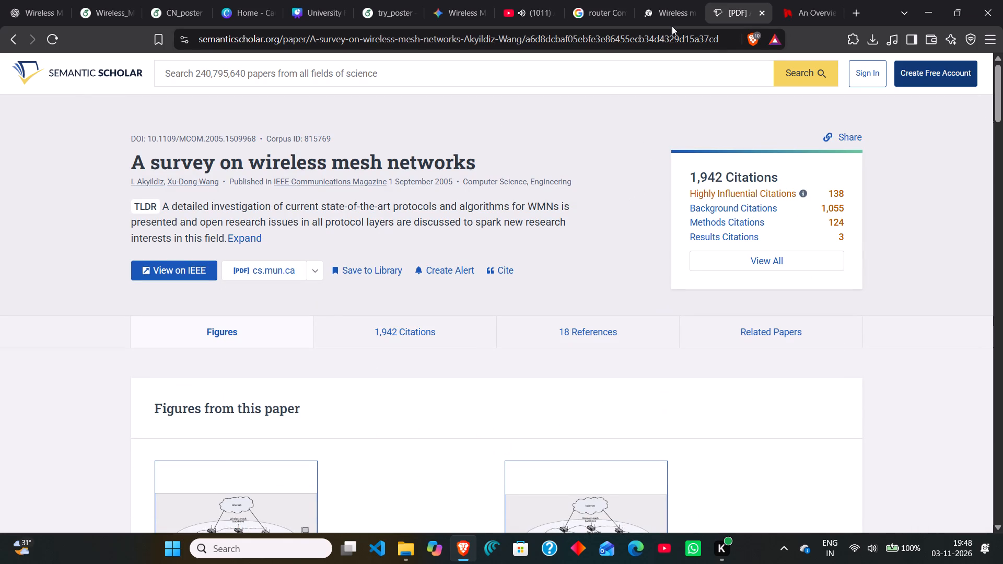
Examine the wireless mesh network architecture figure and its source publication on ResearchGate.
left_click(666, 0)
scroll(524, 253, "down", 2)
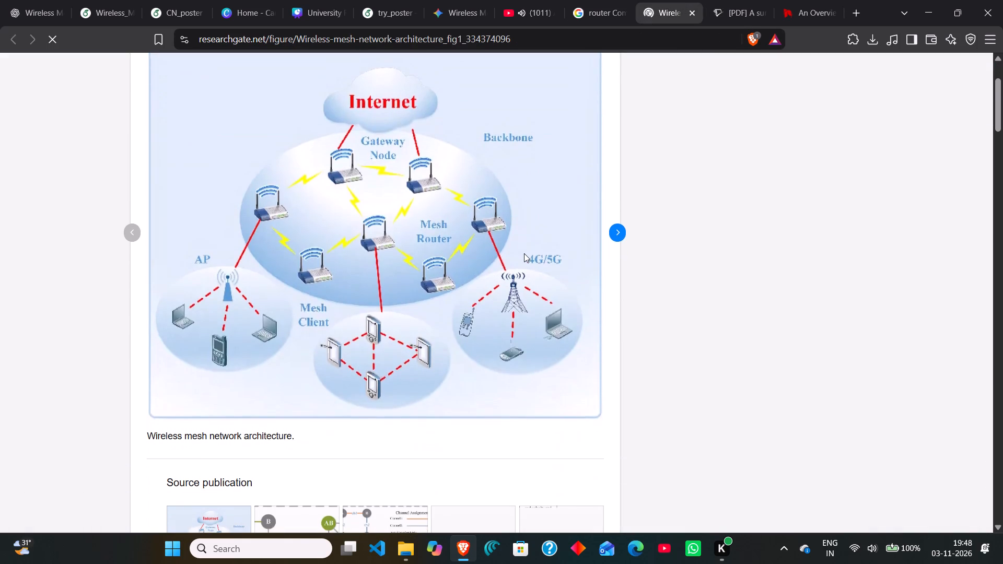
scroll(531, 222, "down", 4)
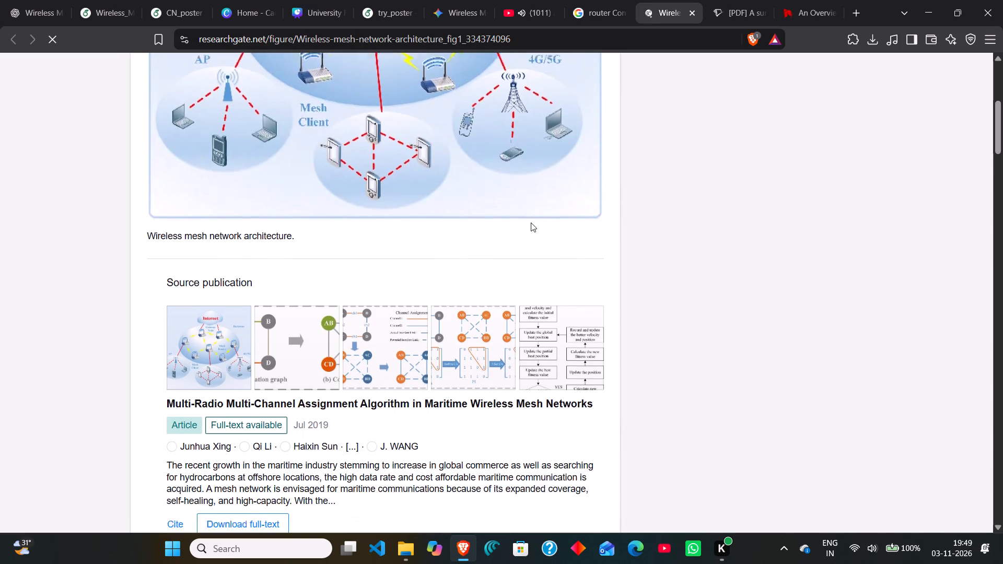
scroll(531, 222, "down", 1)
scroll(531, 222, "up", 6)
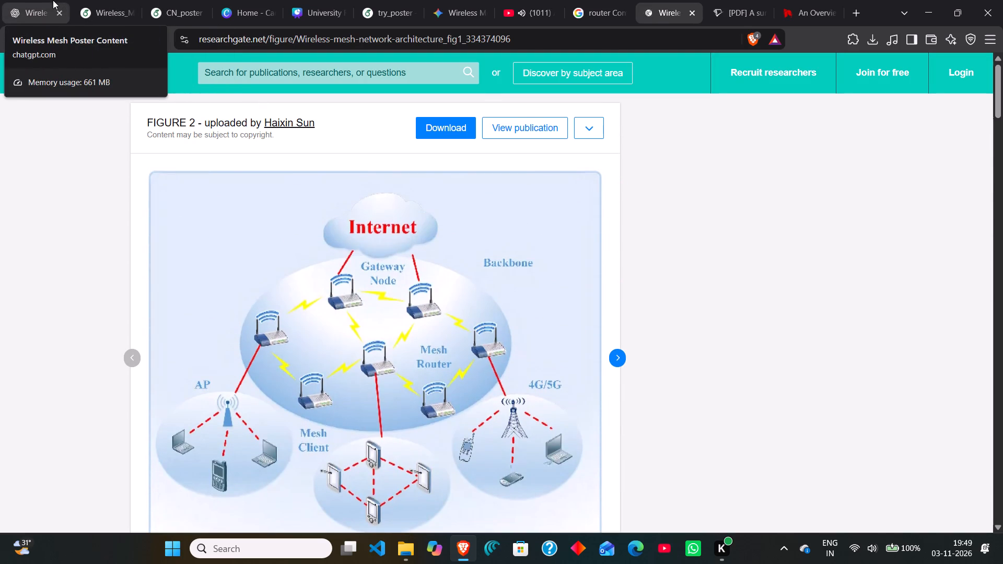
Upload the ResearchGate wireless mesh network architecture image to the Overleaf project's files.
left_click(109, 0)
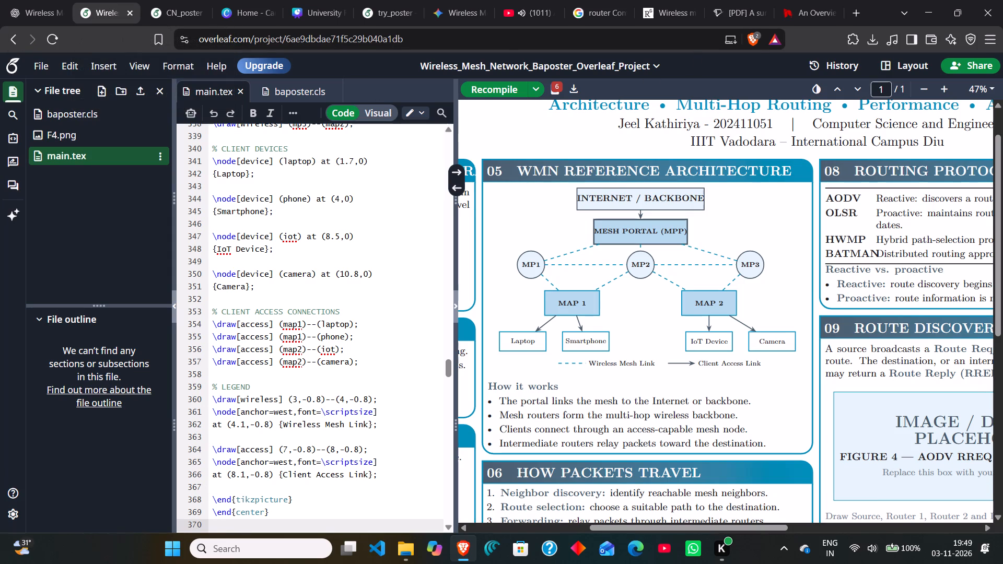
left_click(142, 96)
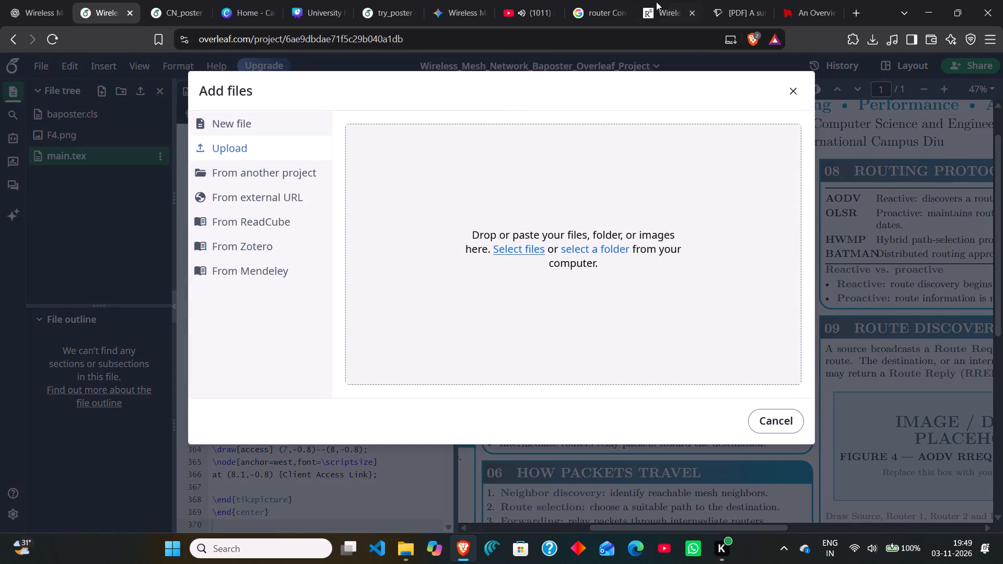
left_click(666, 0)
left_click_drag(411, 321, 457, 288)
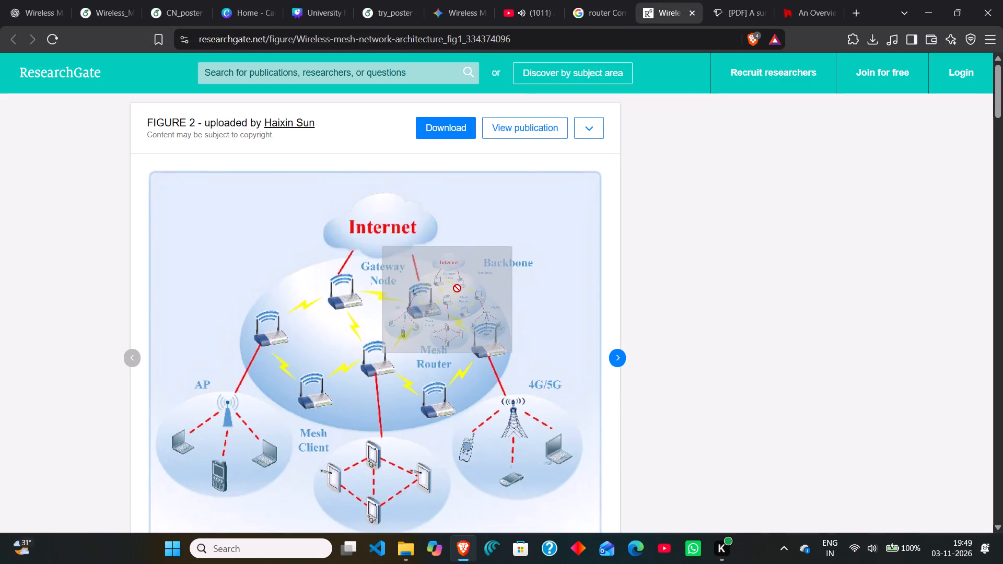
left_click_drag(457, 288, 115, 8)
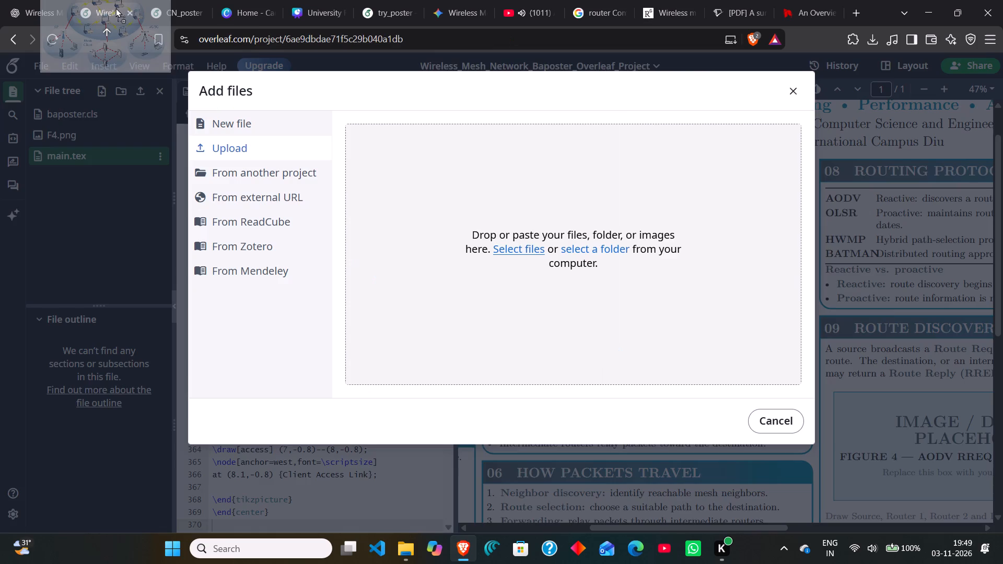
left_click_drag(115, 8, 532, 269)
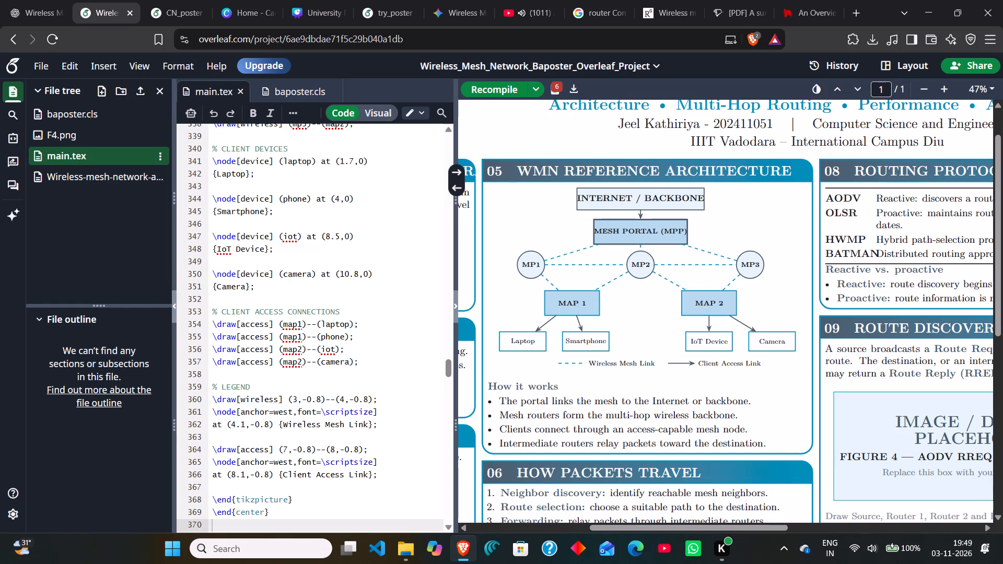
Go through the architecture diagram's TikZ code in main.tex and undo the last edit.
left_click(280, 242)
scroll(280, 242, "down", 1)
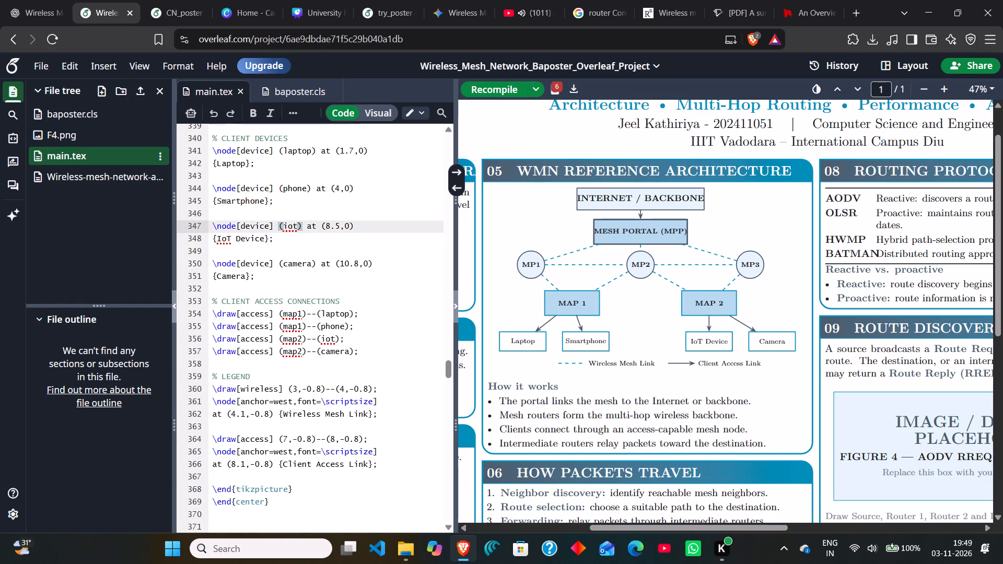
scroll(280, 242, "down", 1)
key("ctrl+z")
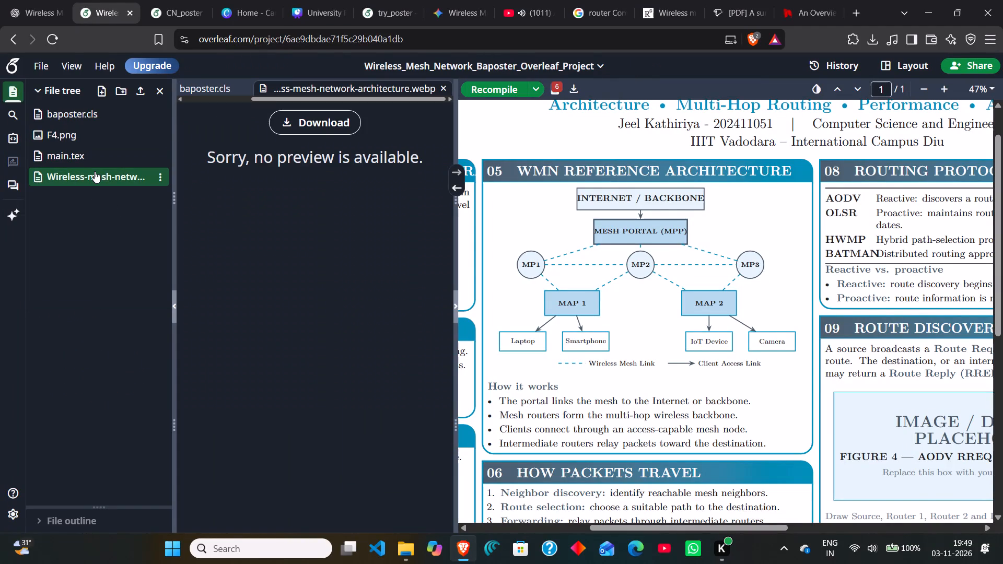
Copy the base name of the uploaded Wireless-mesh-network-architecture.webp file, without its extension.
key("F2")
left_click(95, 171)
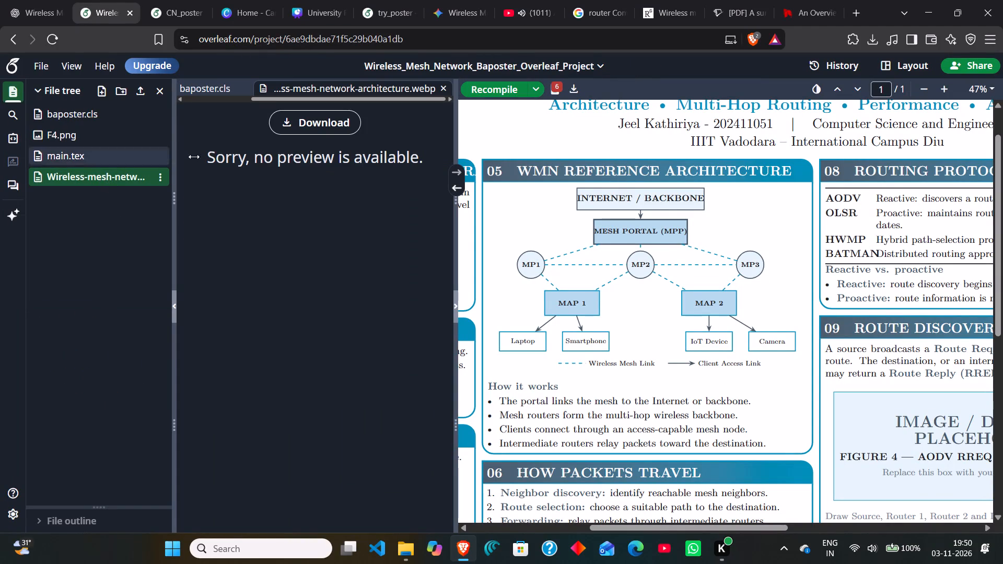
left_click(335, 90)
key("F2")
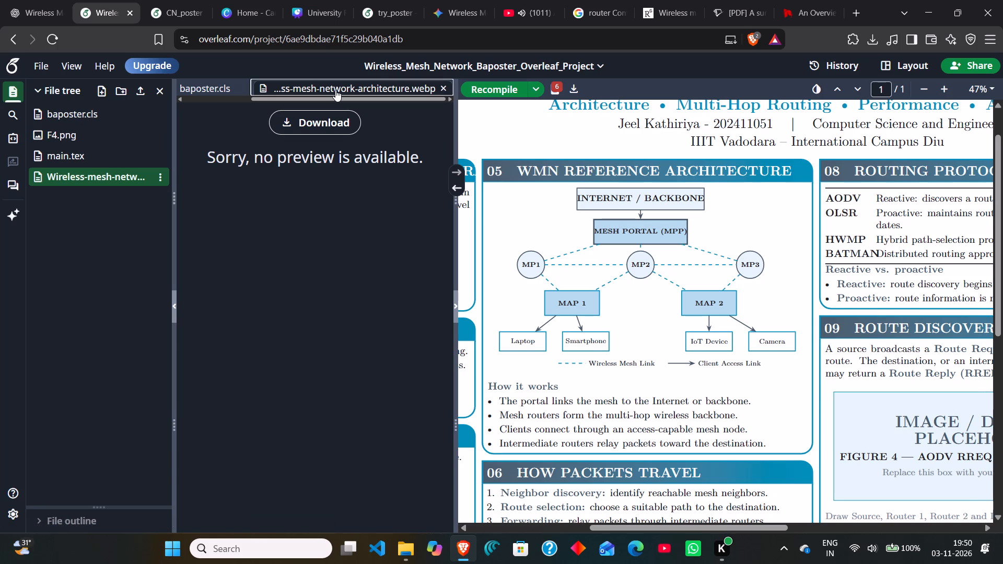
left_click(354, 85)
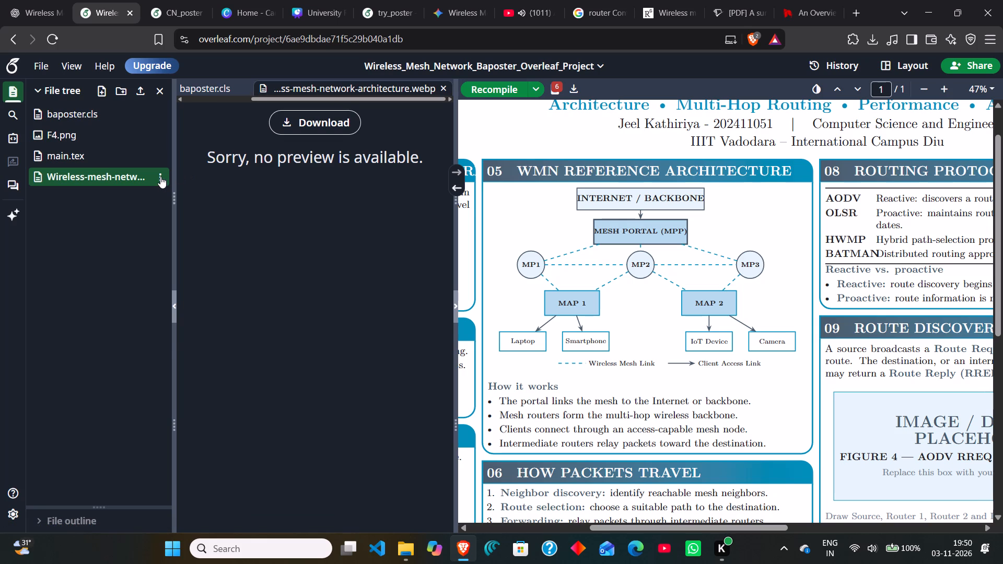
left_click(160, 177)
left_click(193, 204)
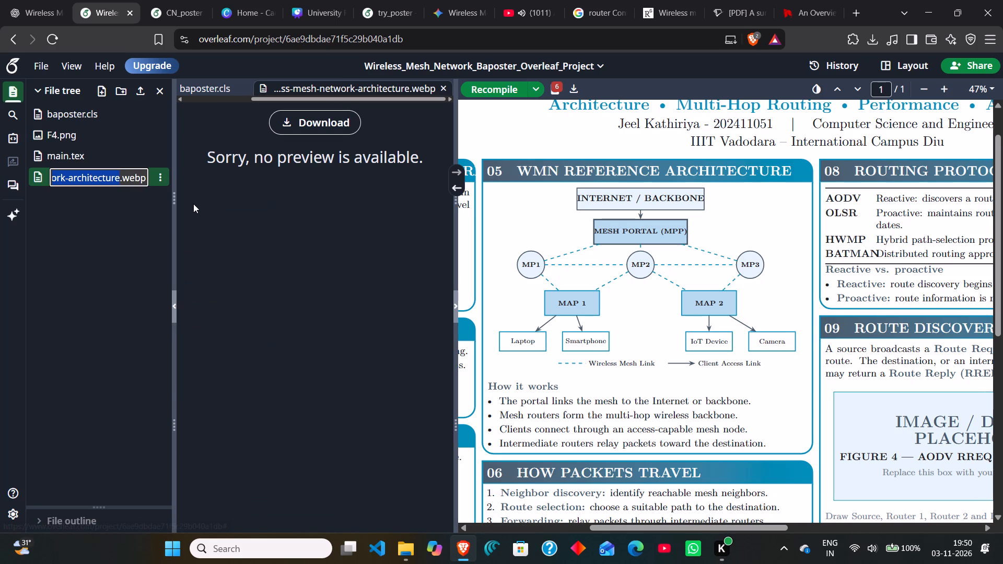
key("ctrl+c")
In main.tex, replace the wmn-architecture image name in section 05's \insertimage with Wireless-mesh-network-architecture and recompile.
left_click(111, 151)
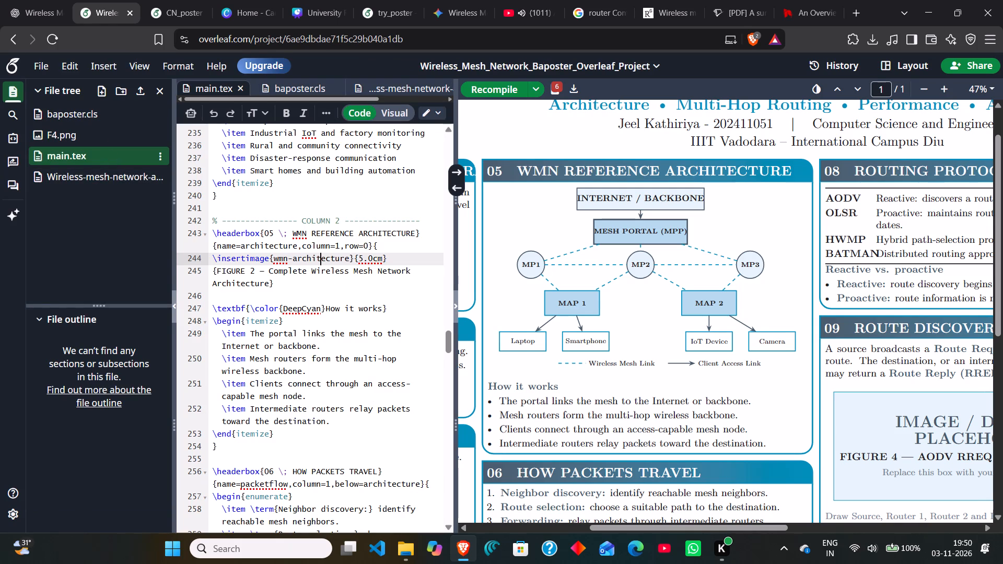
left_click(350, 258)
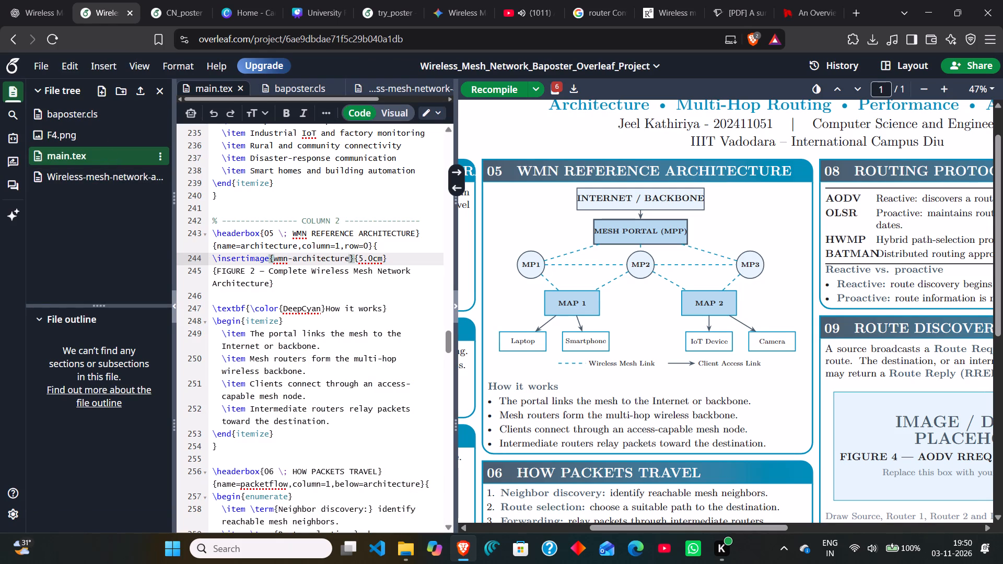
key("BackSpace")
key("BackSpace")
key("BackSpace")
key("BackSpace")
key("BackSpace")
key("BackSpace")
key("BackSpace")
key("BackSpace")
key("BackSpace")
key("BackSpace")
key("BackSpace")
key("BackSpace")
key("BackSpace")
key("BackSpace")
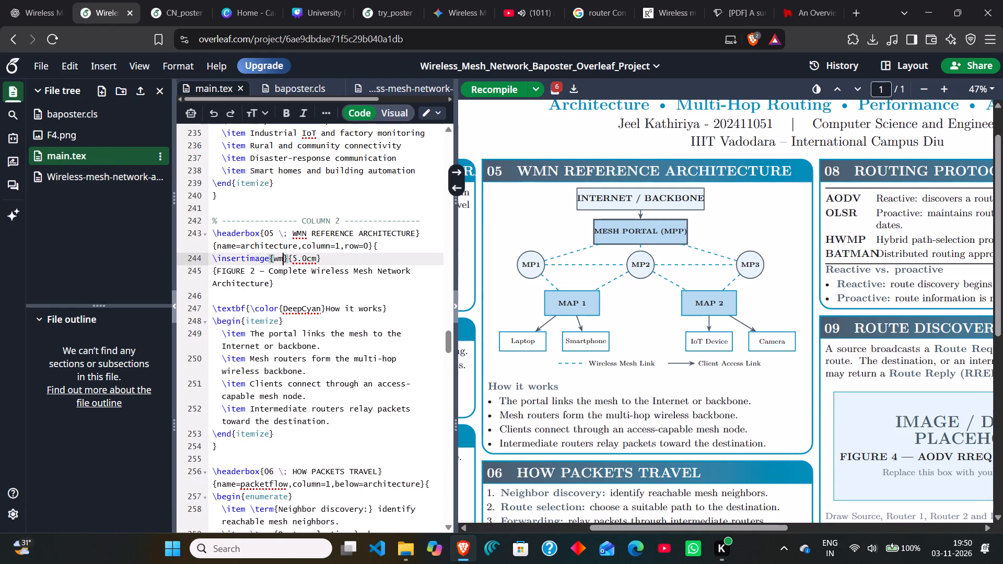
key("BackSpace")
key("BackSpace")
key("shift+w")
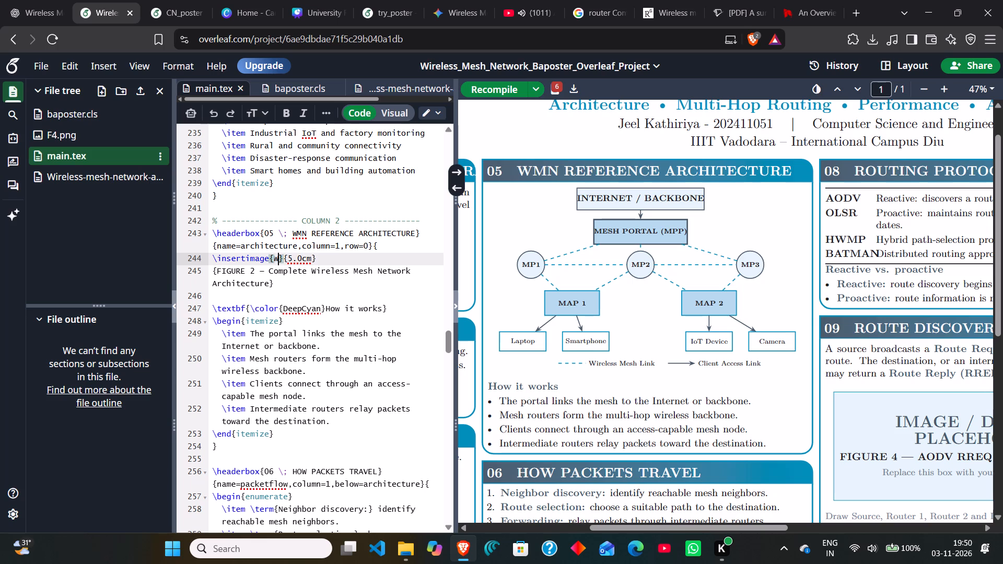
key("BackSpace")
key("ctrl+v")
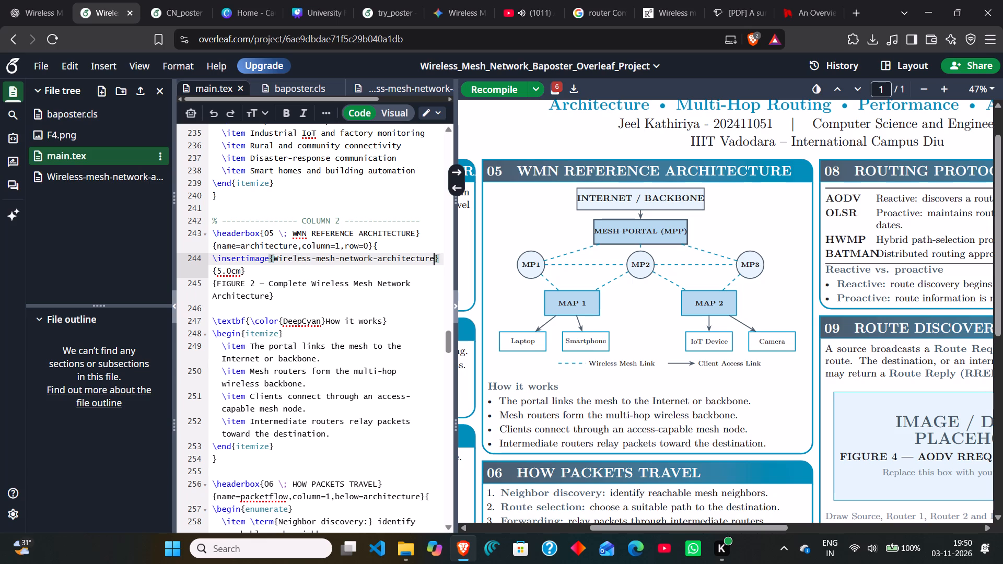
key("ctrl+s")
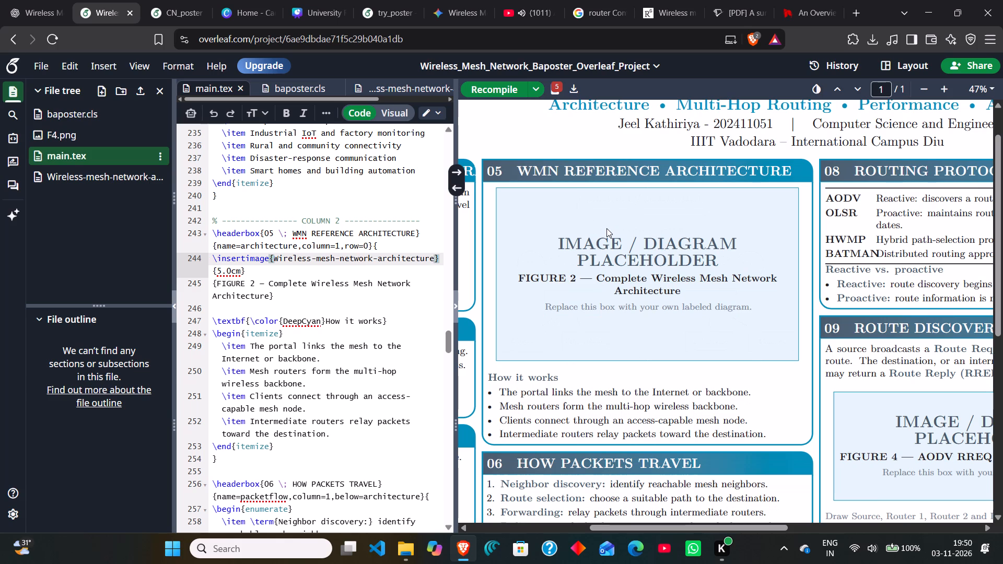
Append the .webp extension to the image name in section 05's \insertimage command, checking the uploaded file's name, and recompile.
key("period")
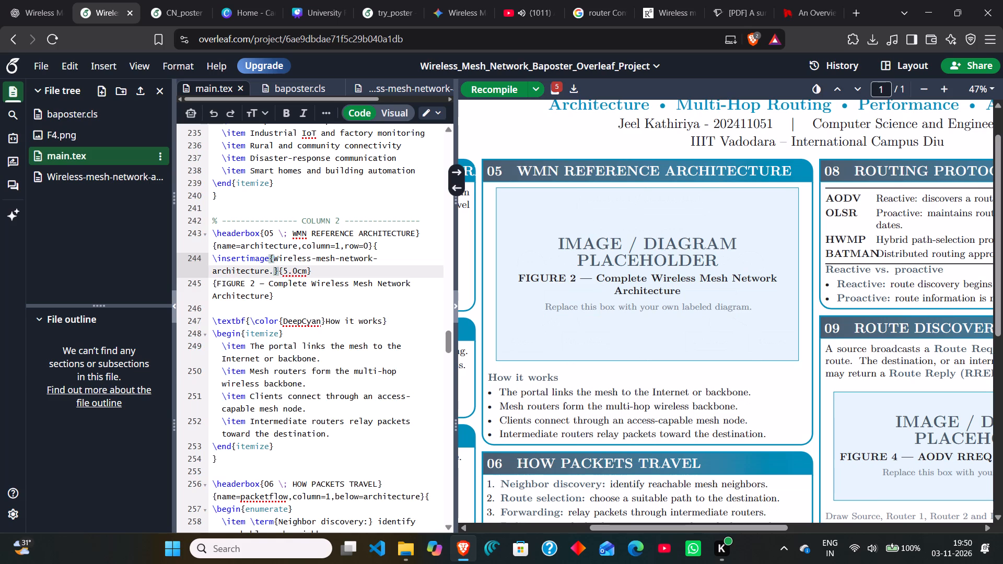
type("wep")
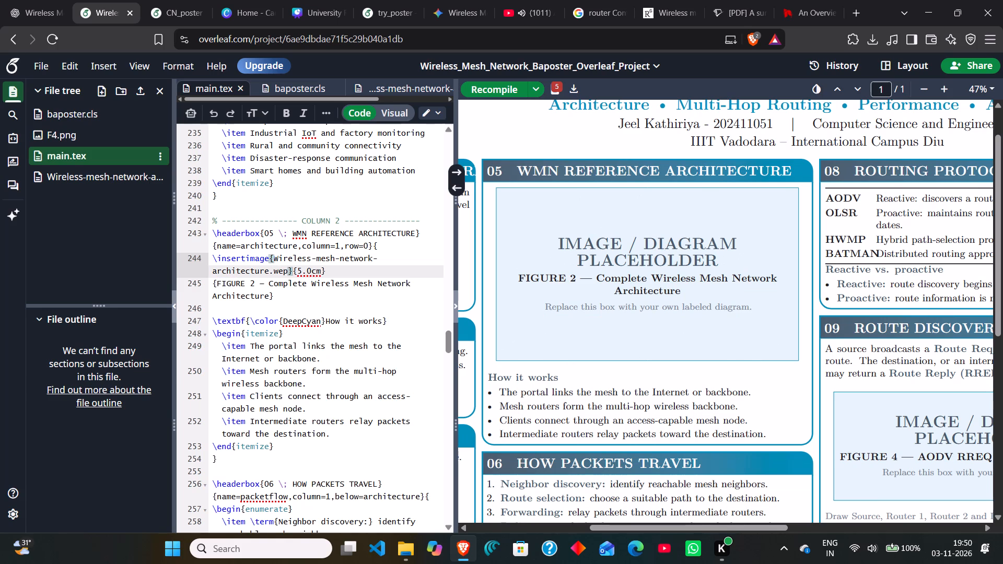
left_click(138, 172)
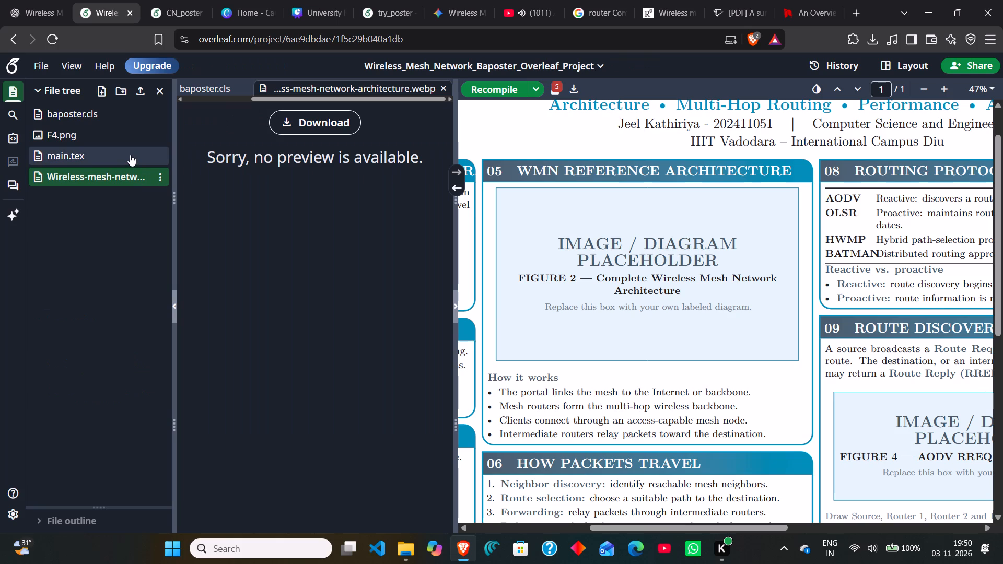
left_click(130, 155)
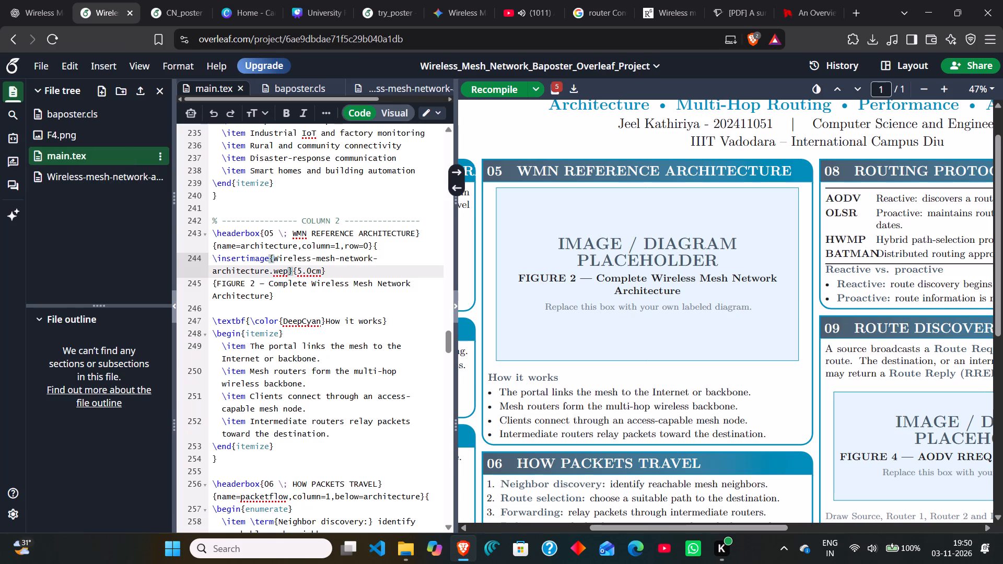
key("BackSpace")
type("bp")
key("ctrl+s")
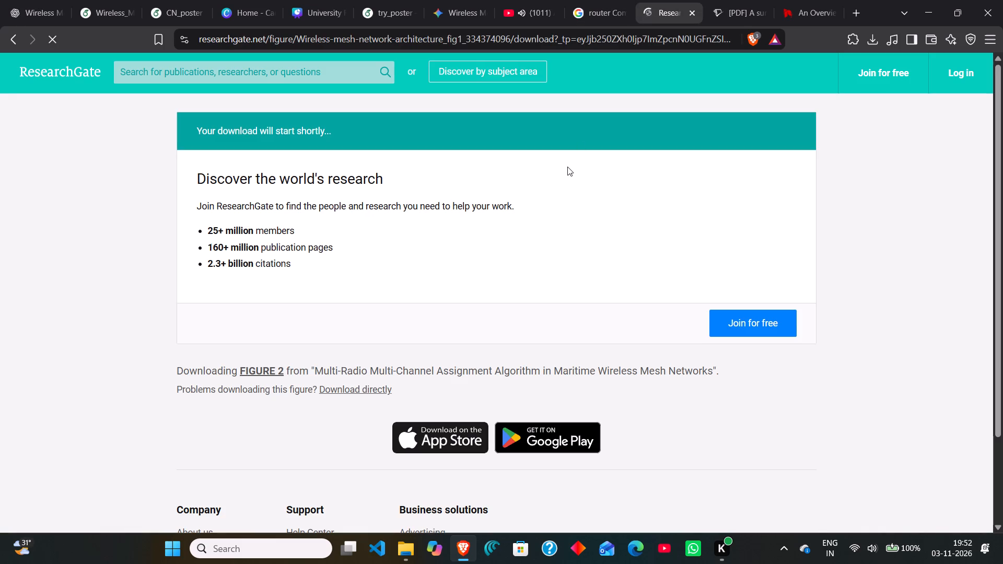
Examine the full-size wireless mesh network architecture image from ResearchGate.
scroll(567, 167, "up", 3)
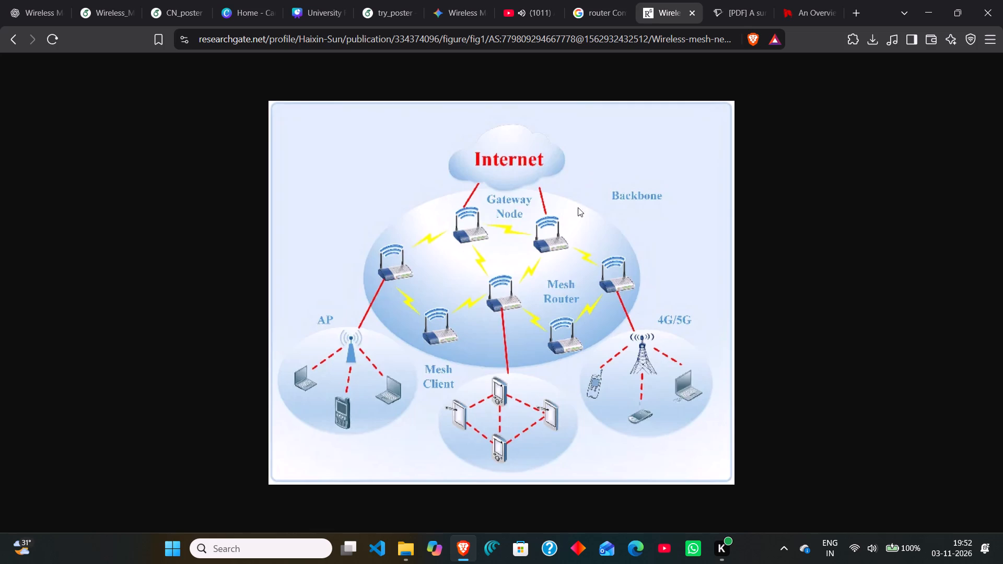
left_click_drag(676, 180, 658, 192)
left_click(827, 206)
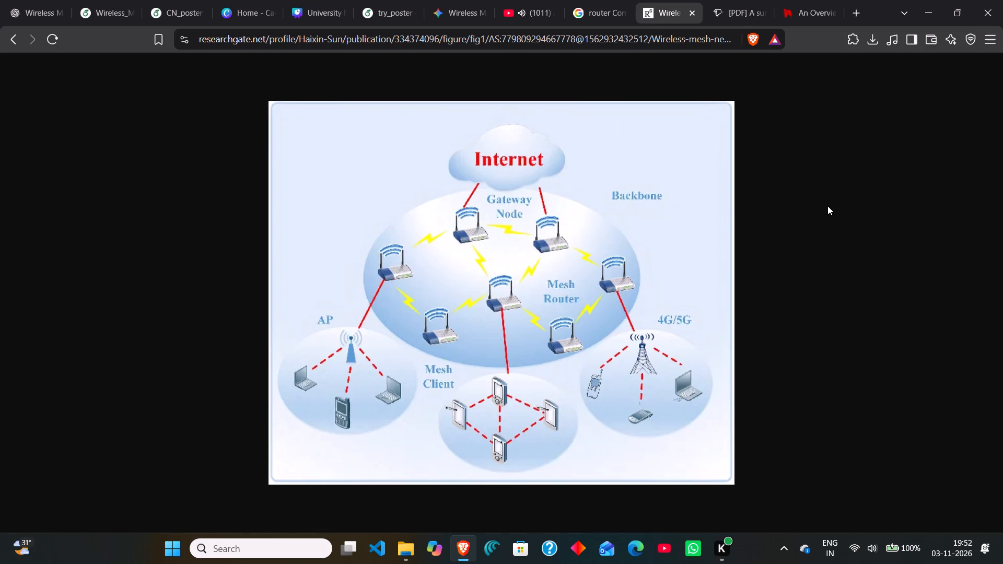
left_click(827, 206)
left_click(837, 256)
scroll(543, 131, "right", 7)
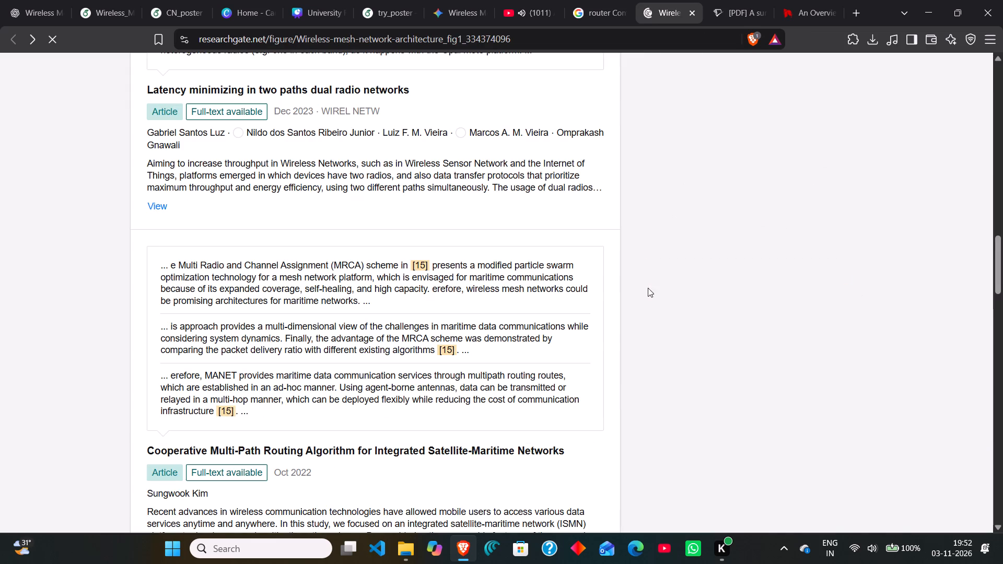
Use ResearchGate's download option for Figure 2 again and inspect the full-size architecture image.
scroll(637, 256, "up", 13)
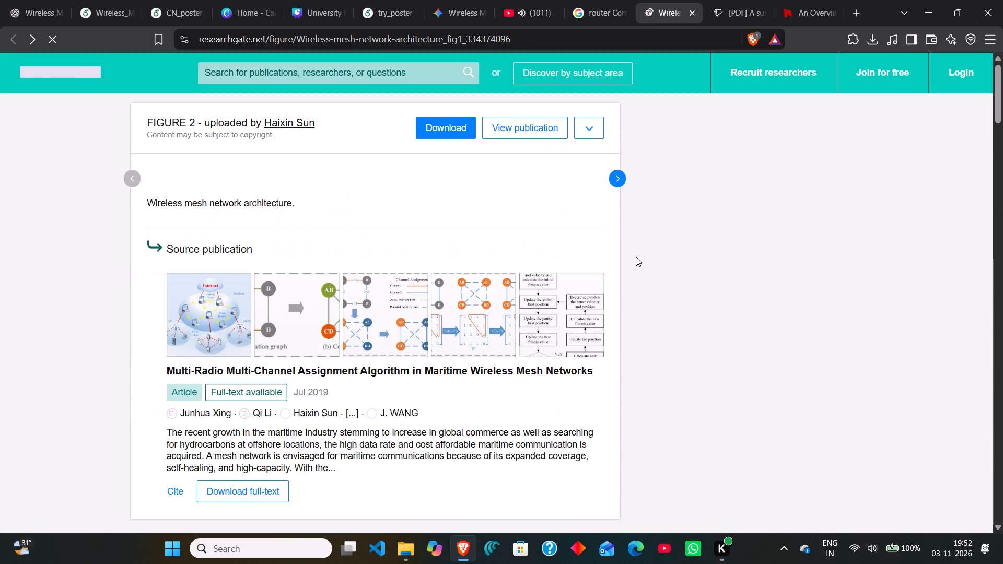
left_click(441, 134)
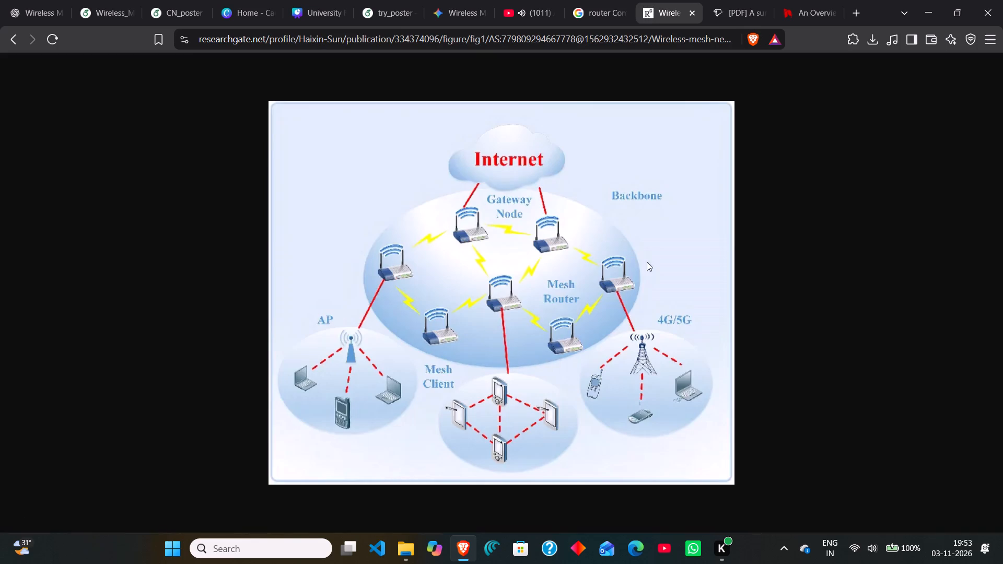
left_click(881, 37)
left_click(640, 240)
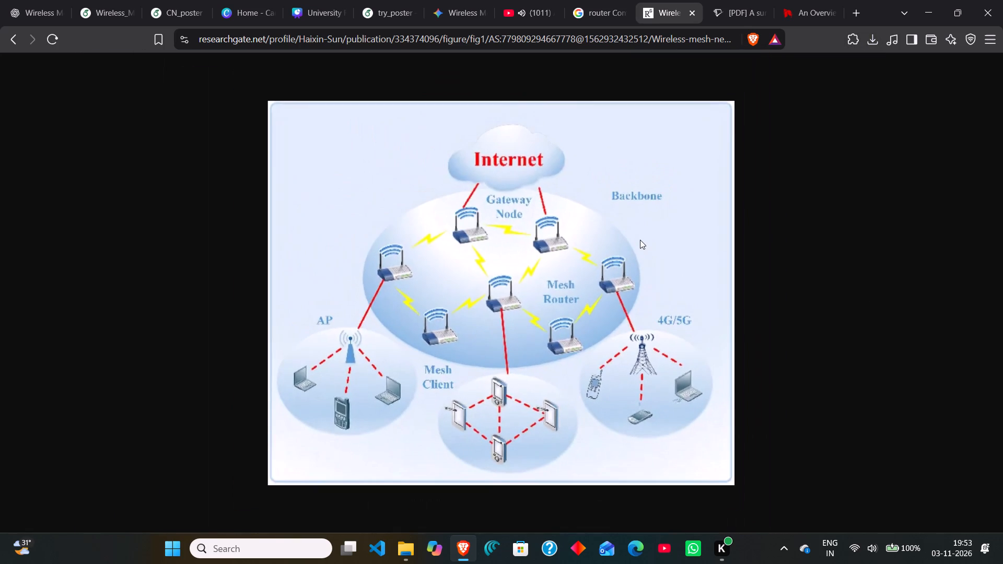
left_click(806, 254)
Return to the ResearchGate Figure 2 page and examine the architecture diagram with its caption.
scroll(806, 254, "right", 8)
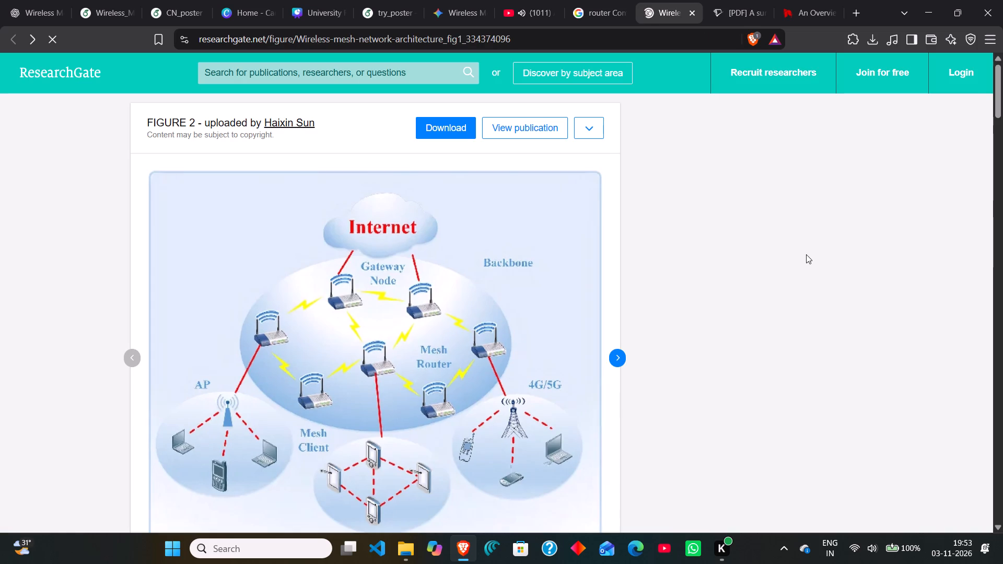
scroll(806, 254, "right", 16)
scroll(164, 245, "right", 4)
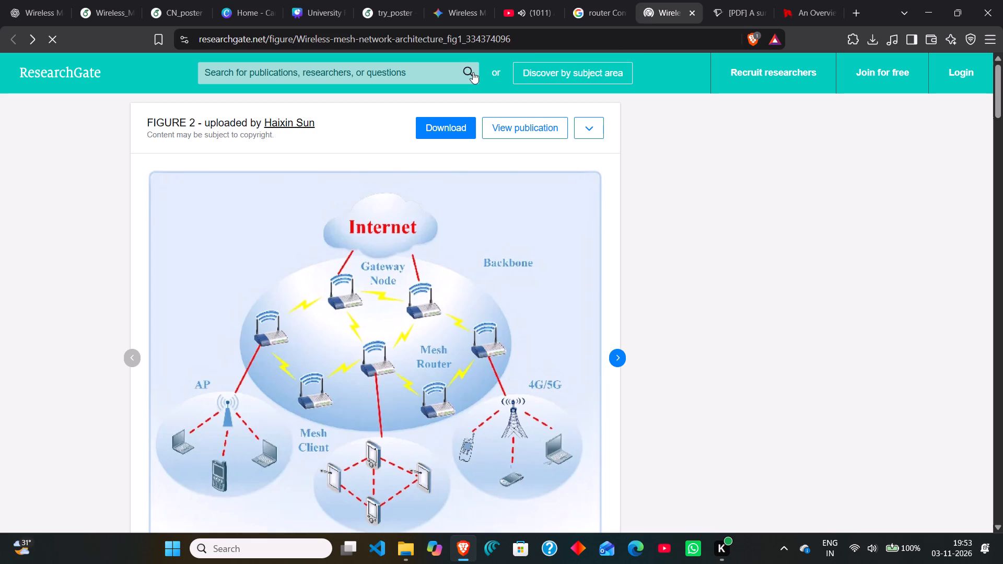
scroll(745, 214, "up", 3)
scroll(745, 214, "down", 4)
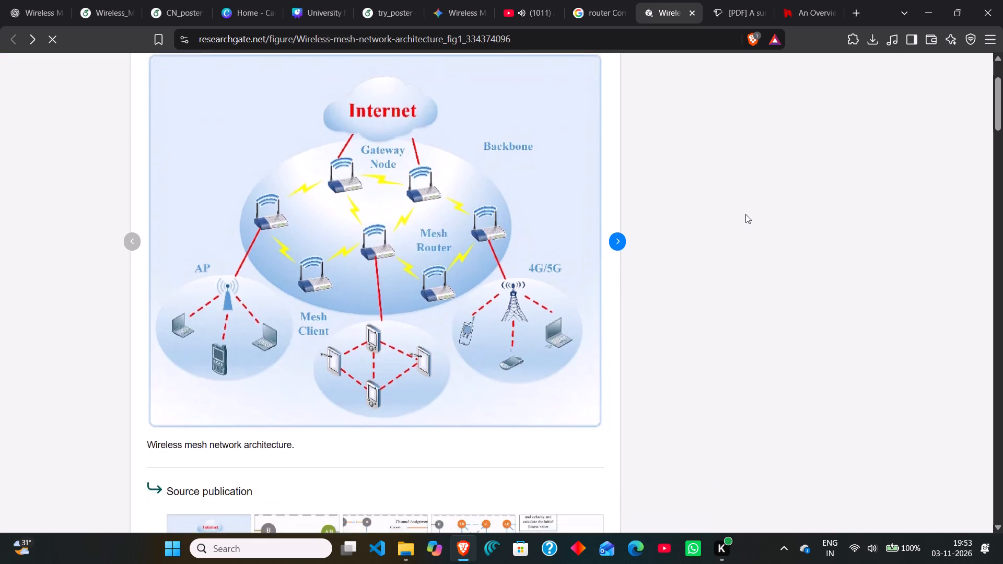
scroll(745, 214, "down", 2)
scroll(745, 214, "up", 7)
scroll(745, 214, "right", 8)
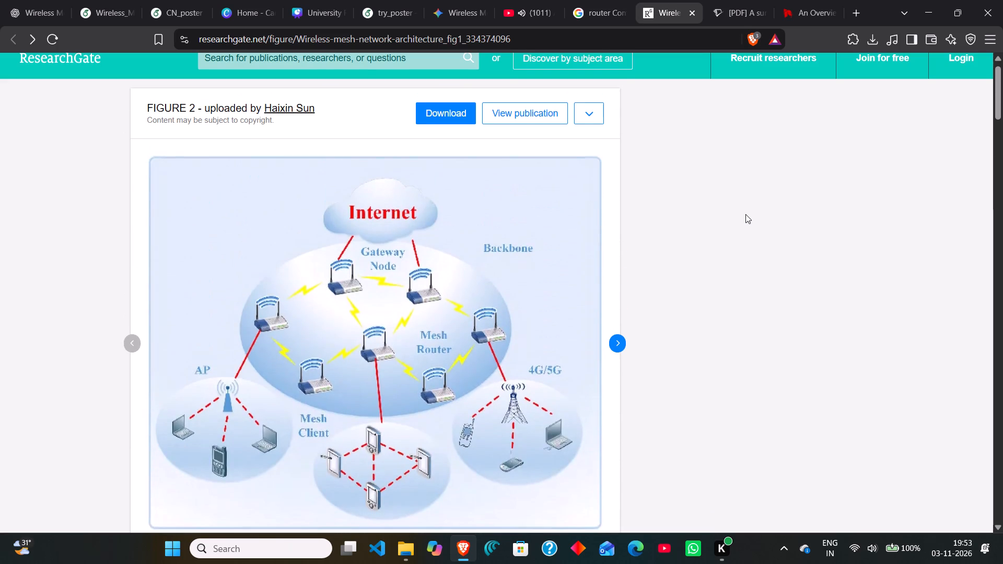
Reopen the ResearchGate architecture figure from the Google image results and close its earlier page.
left_click(609, 1)
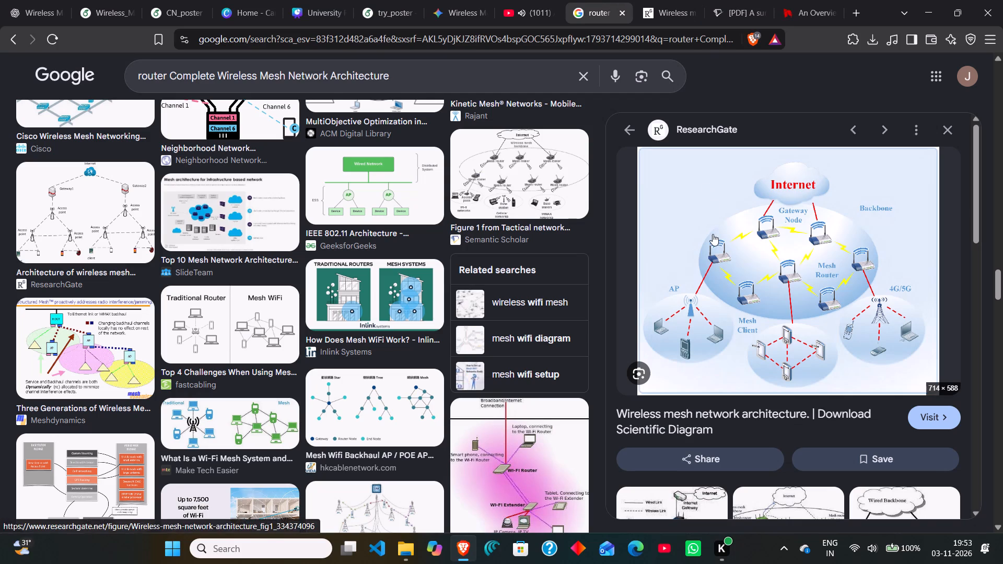
left_click(713, 234)
left_click(692, 13)
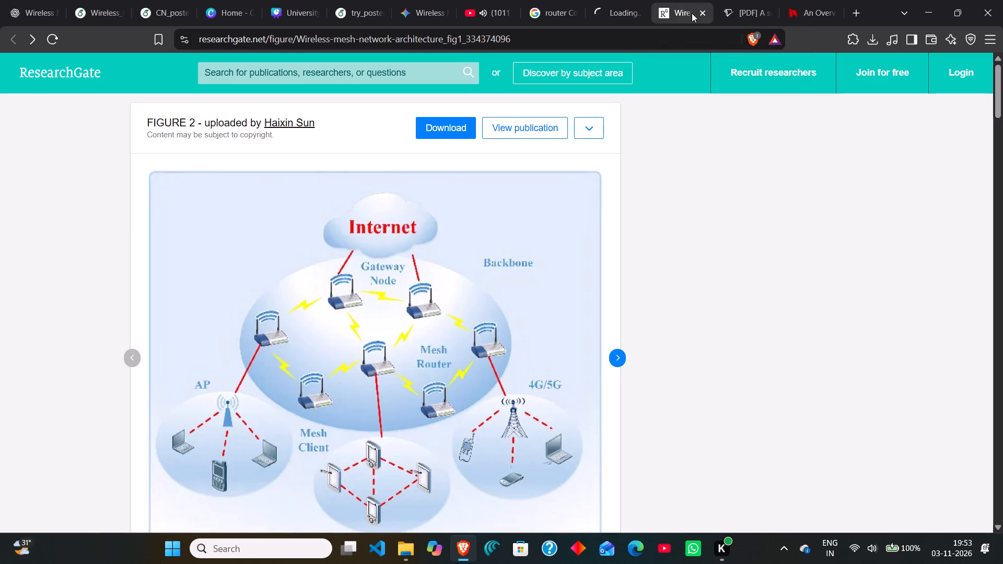
left_click(703, 14)
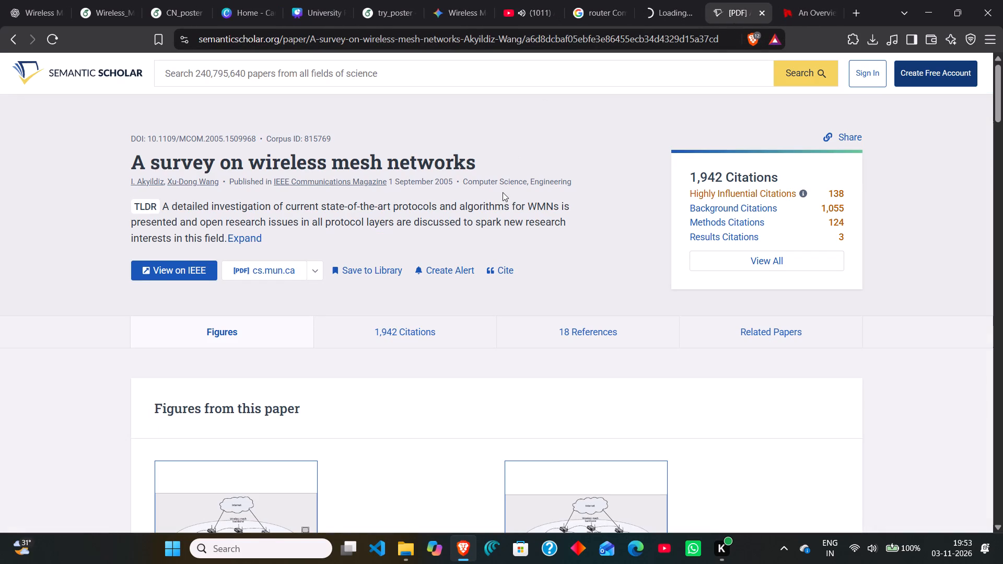
Open Figure 1 of "A survey on wireless mesh networks" on Semantic Scholar in the enlarged view.
scroll(492, 323, "down", 4)
scroll(283, 256, "right", 1)
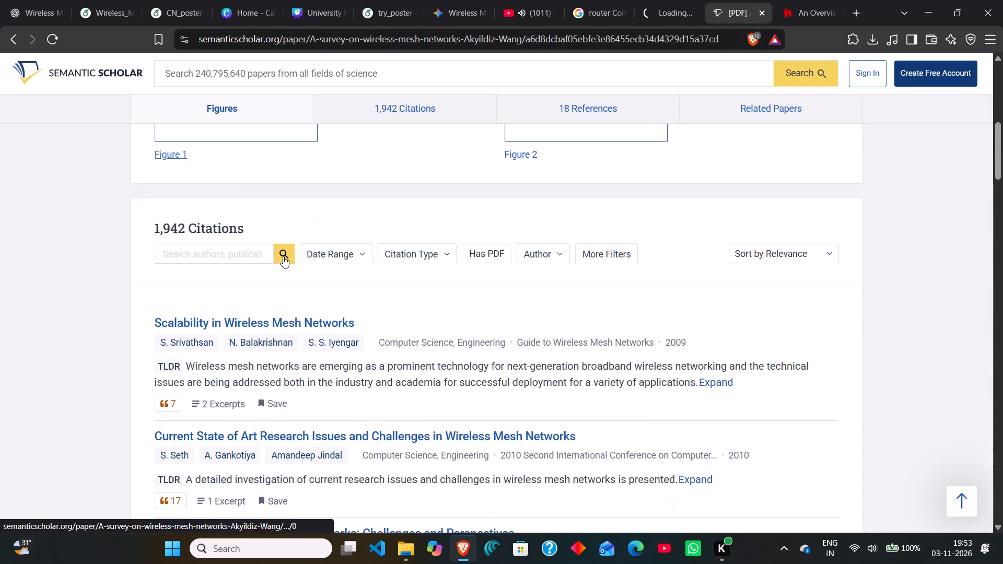
scroll(283, 256, "right", 1)
left_click(277, 246)
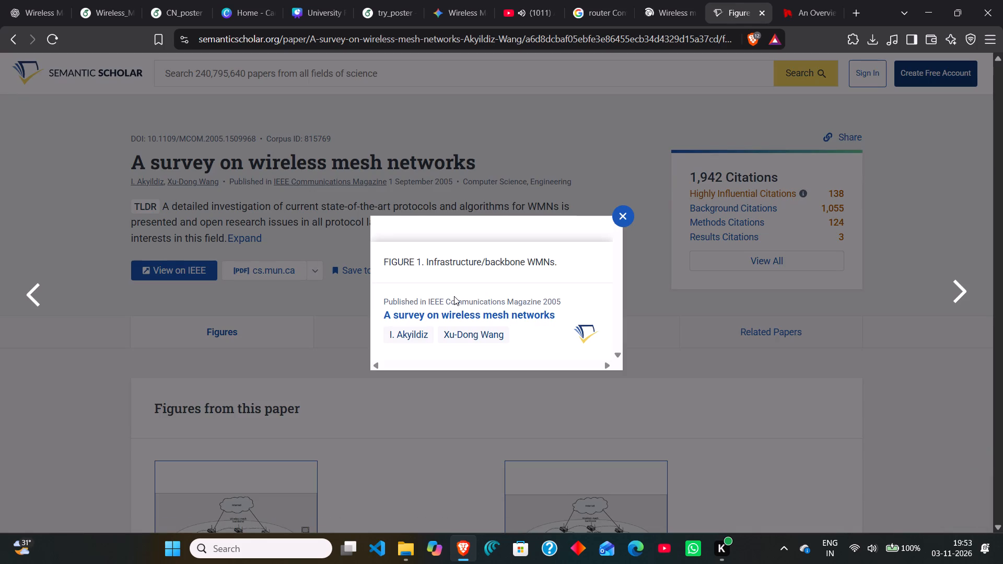
left_click(622, 213)
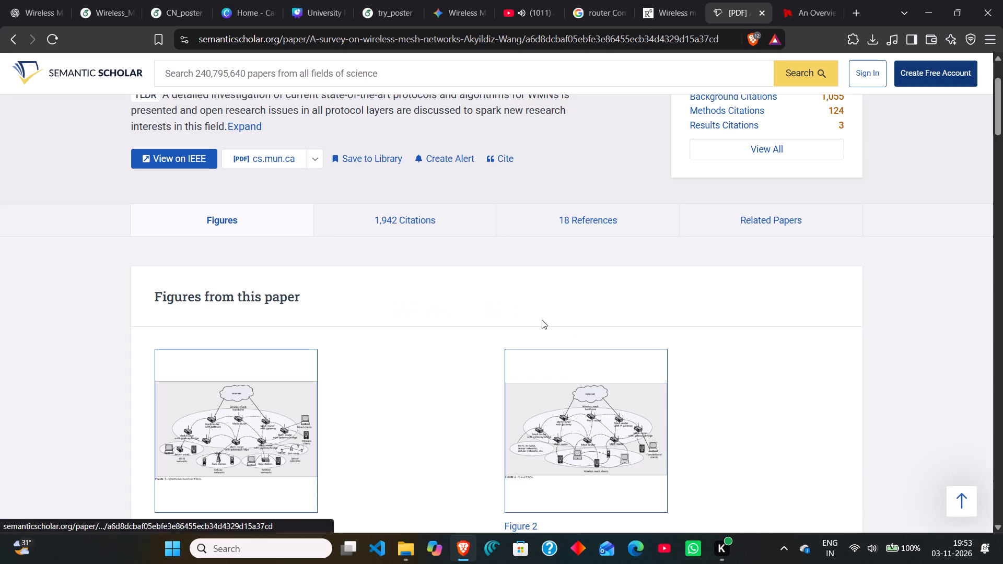
scroll(542, 320, "down", 6)
scroll(542, 320, "up", 3)
left_click(310, 281)
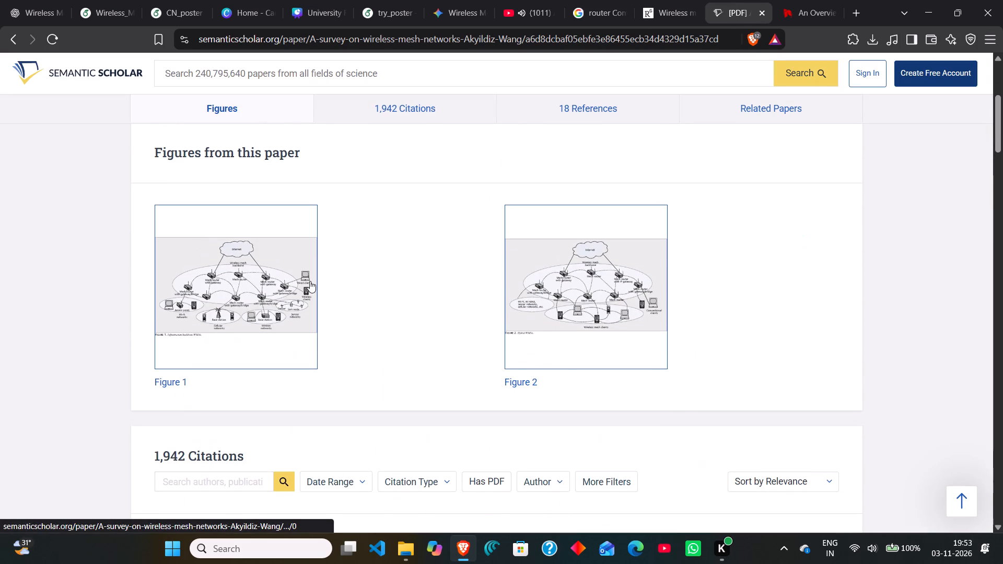
Examine the enlarged Infrastructure/backbone WMNs diagram and its full caption.
scroll(301, 343, "down", 6)
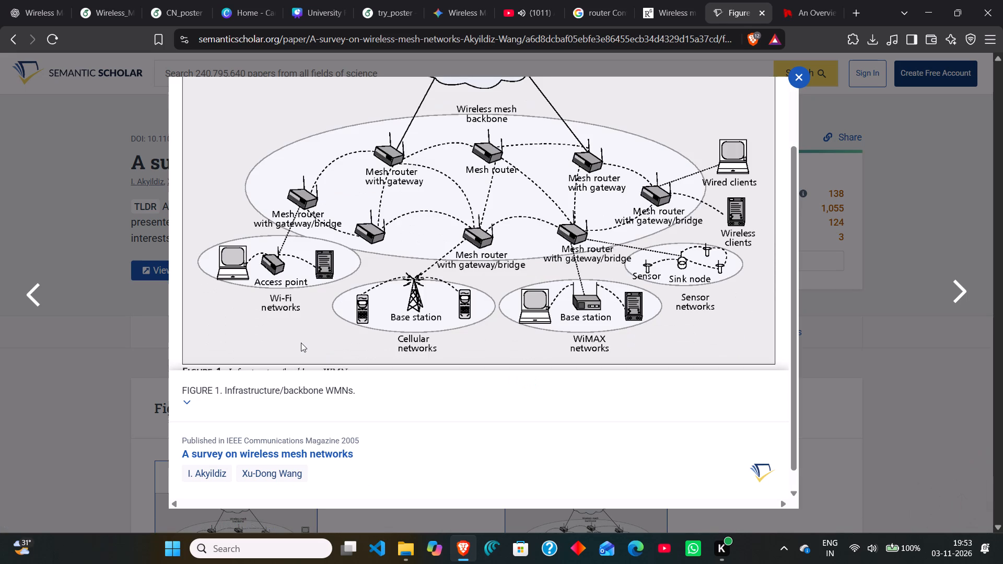
scroll(301, 343, "down", 2)
scroll(364, 452, "down", 4)
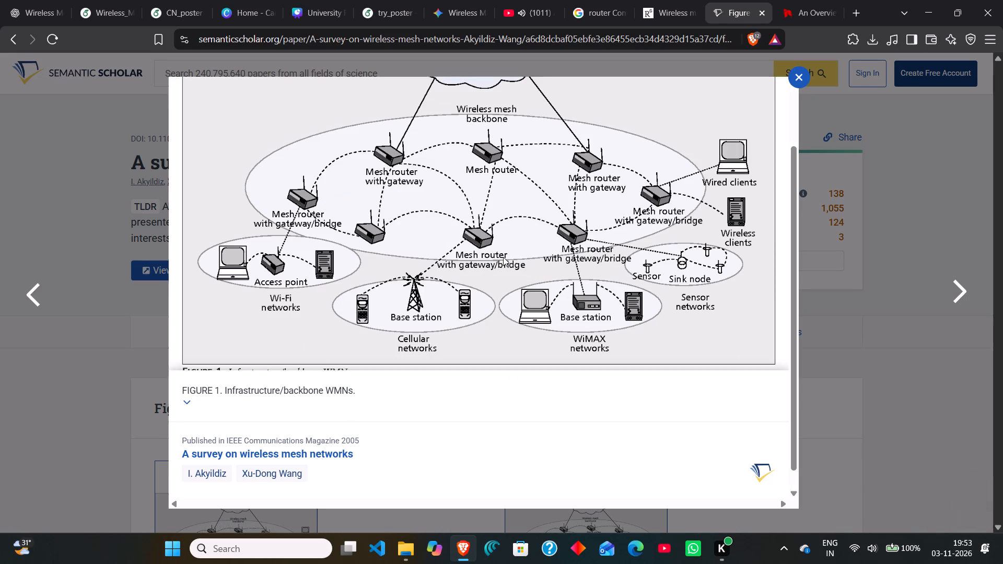
left_click(503, 257)
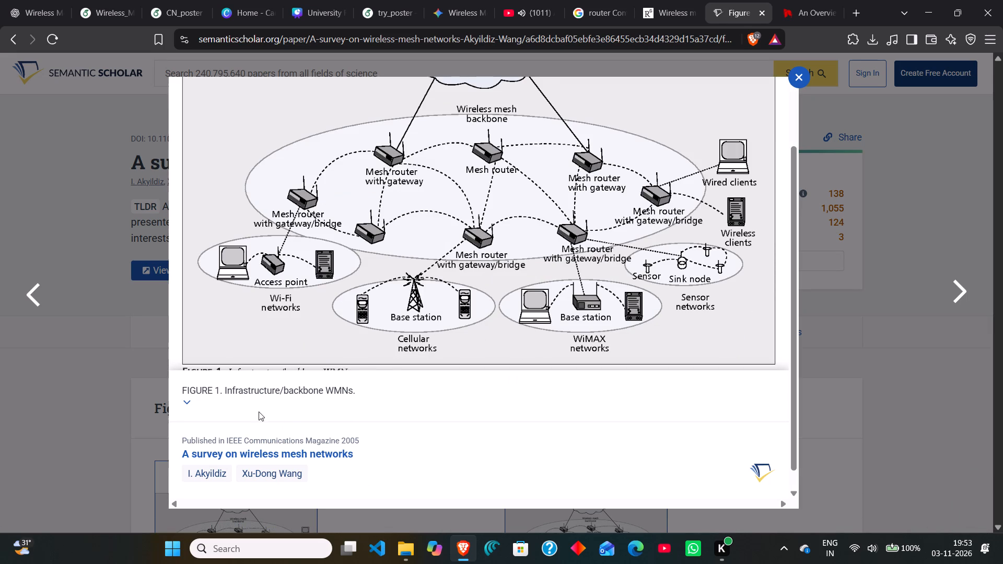
left_click(259, 406)
left_click(187, 401)
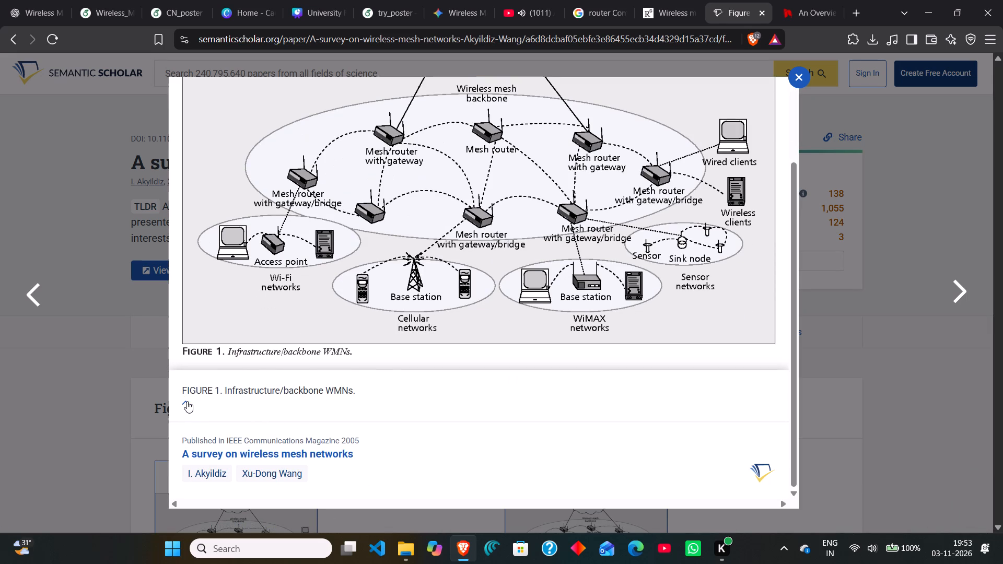
left_click(187, 401)
scroll(451, 250, "up", 3)
left_click(451, 250)
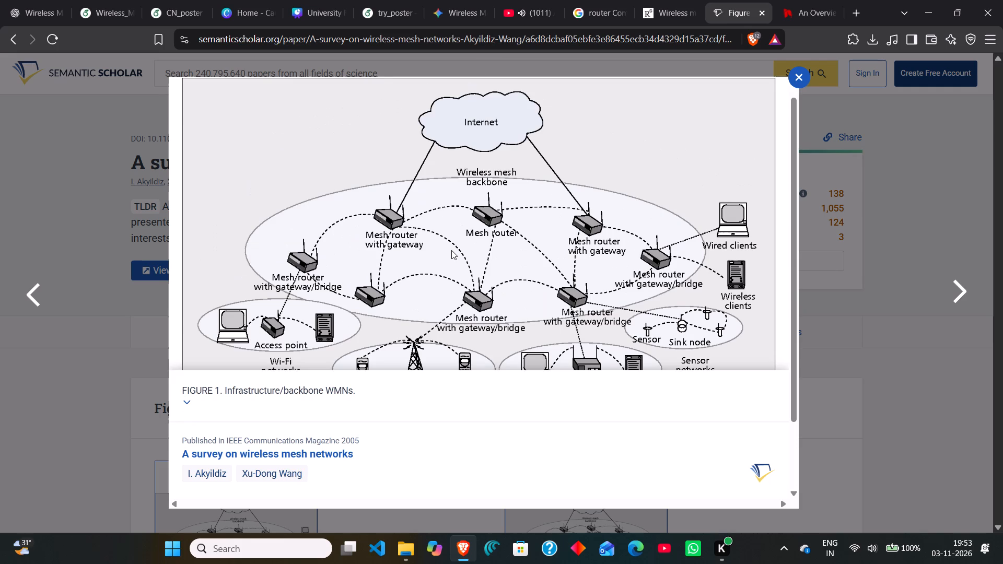
left_click(451, 250)
Open the source publication of ResearchGate's Figure 2 and look through its abstract and figures.
left_click(656, 4)
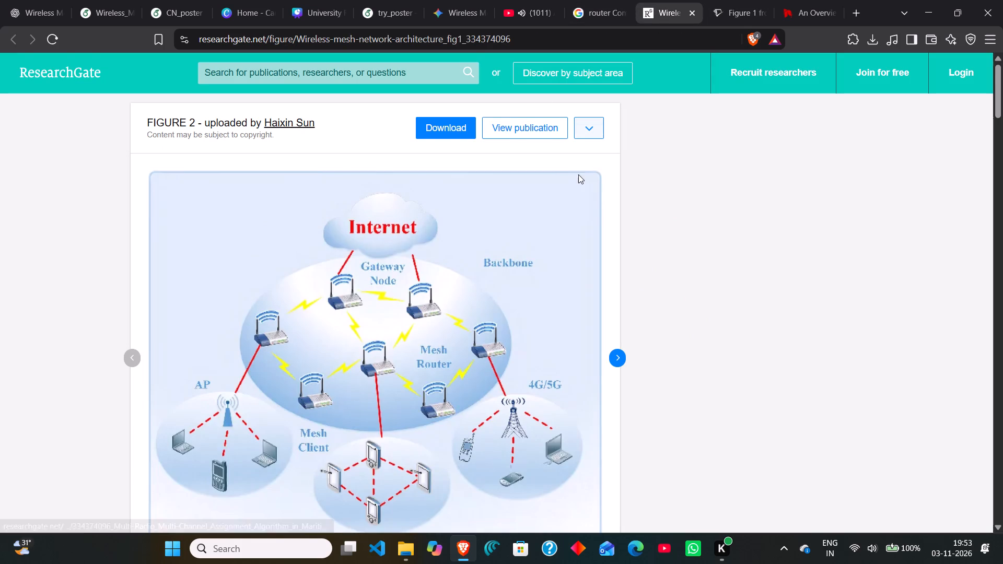
scroll(578, 174, "down", 5)
scroll(578, 174, "up", 2)
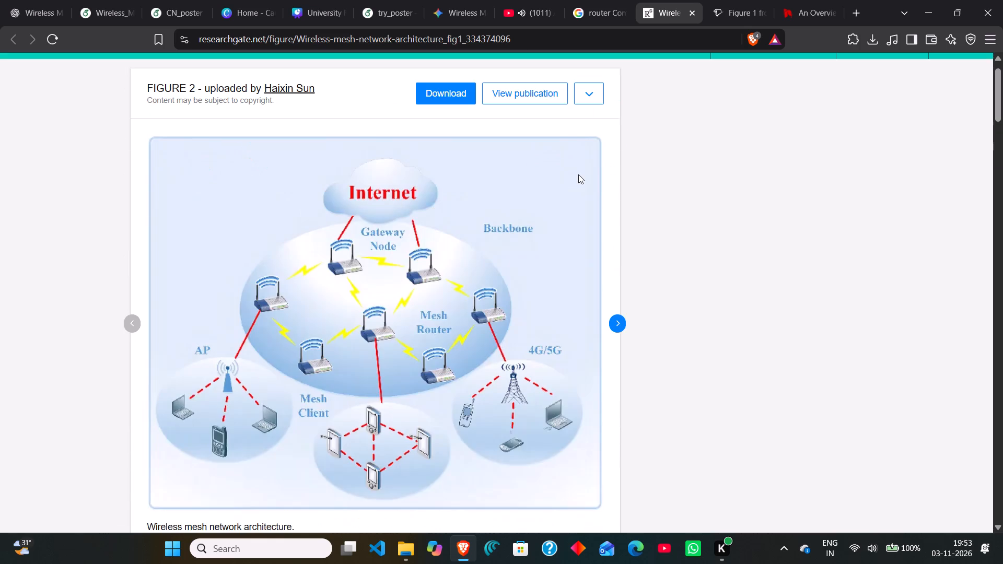
scroll(578, 174, "up", 1)
left_click(549, 133)
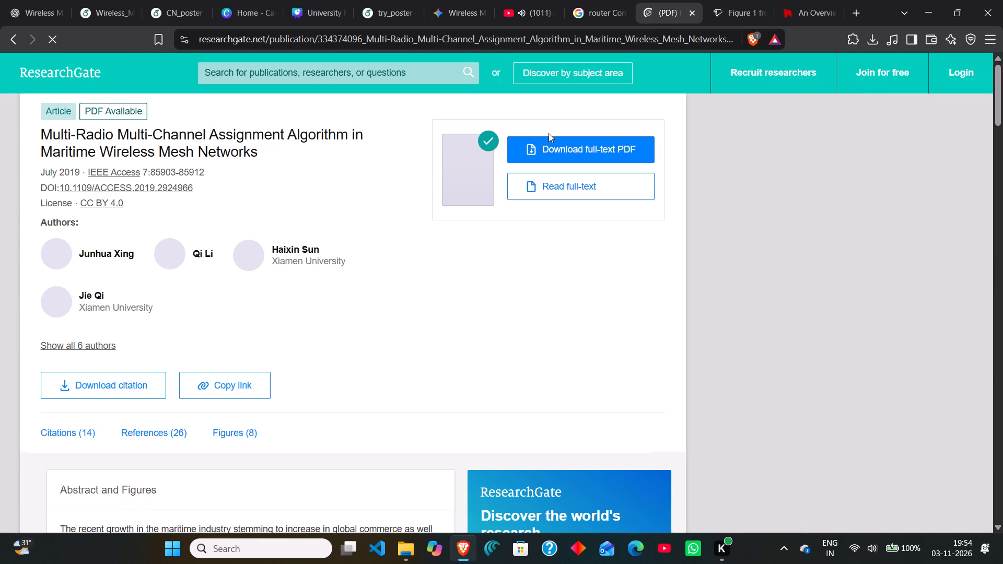
scroll(543, 459, "down", 7)
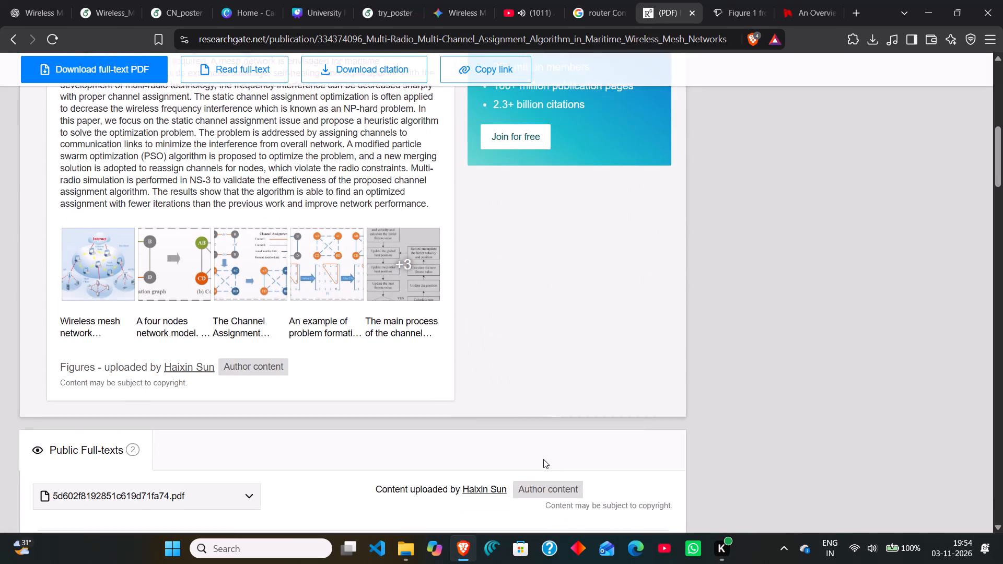
scroll(543, 459, "down", 5)
scroll(543, 459, "right", 1)
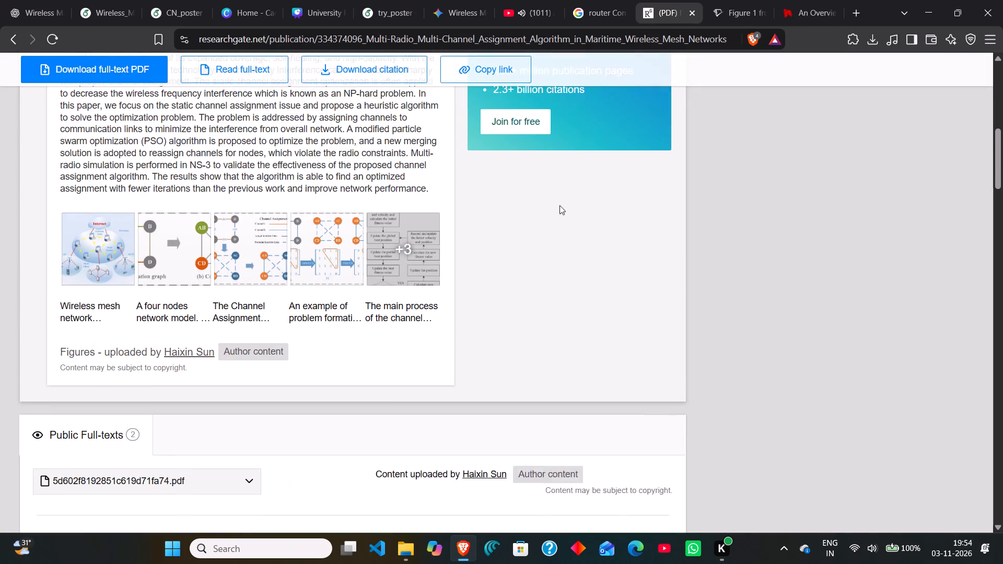
Visit the ResearchGate architecture figure from the Google results again and browse to its neighbouring Figure 3 and back.
left_click(596, 0)
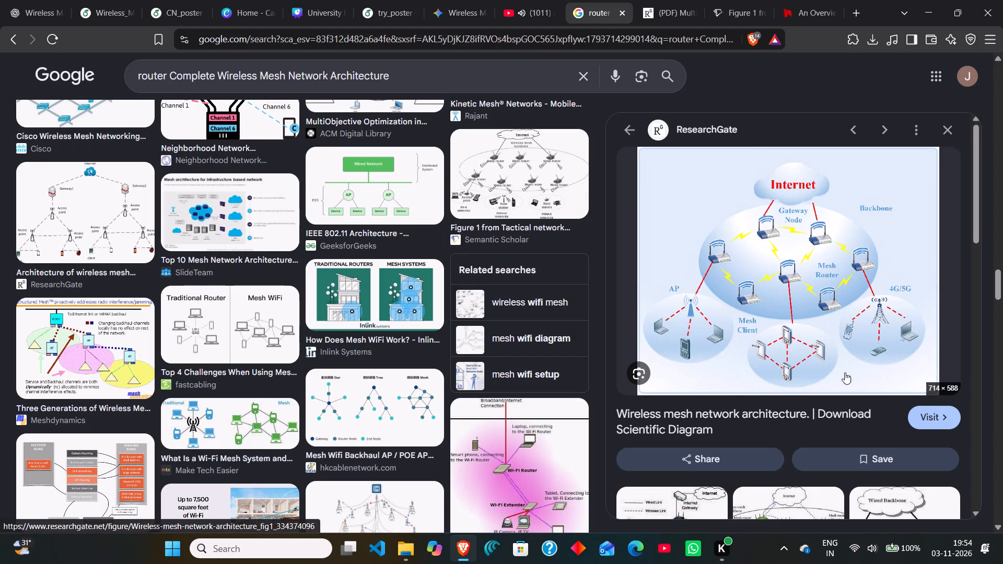
left_click(924, 414)
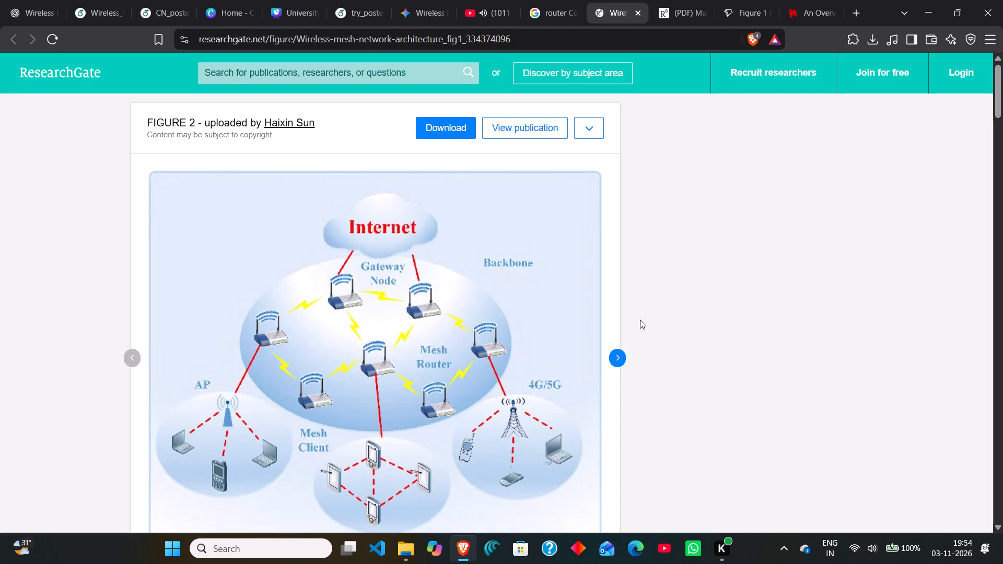
scroll(430, 338, "down", 1)
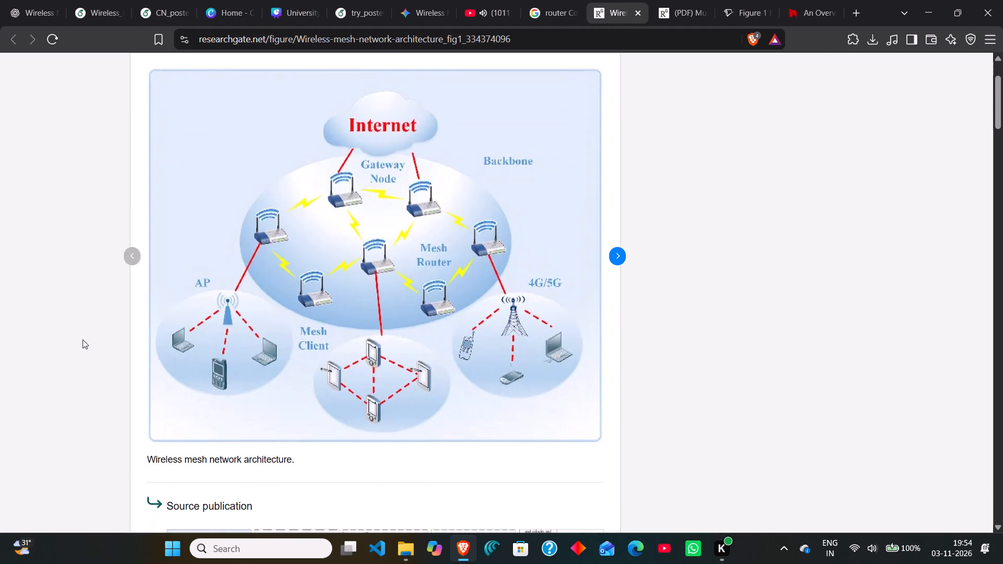
left_click(137, 257)
left_click_drag(137, 257, 505, 260)
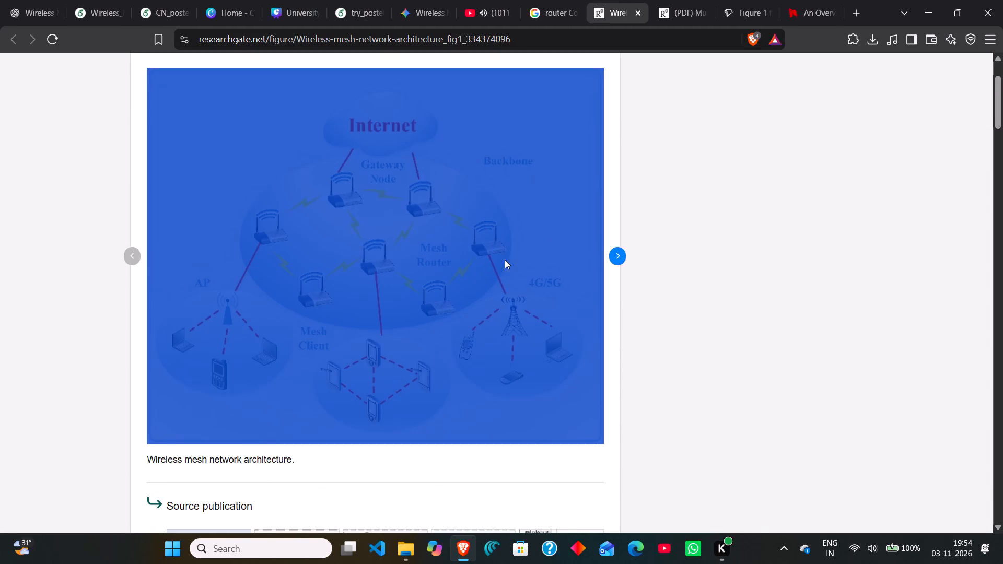
left_click_drag(505, 260, 614, 256)
left_click(614, 256)
left_click(551, 275)
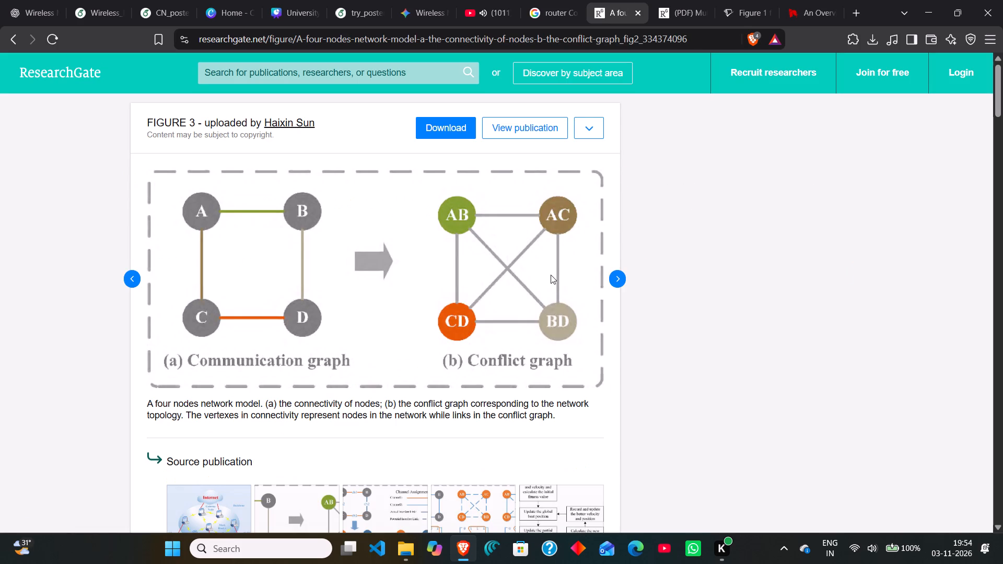
left_click(132, 285)
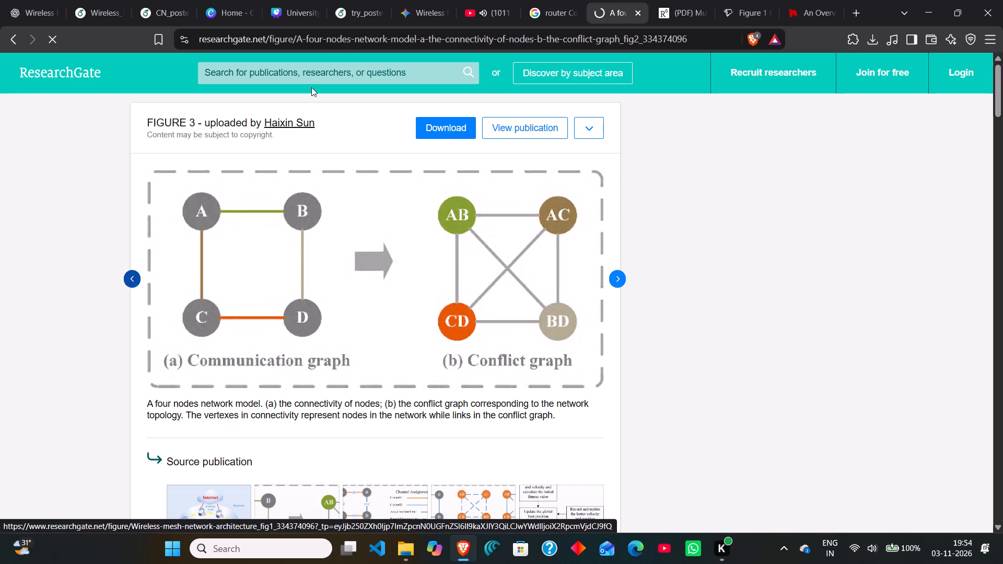
Recheck the ResearchGate page of "Multi-Radio Multi-Channel Assignment Algorithm in Maritime Wireless Mesh Networks" and close it.
left_click(670, 0)
scroll(502, 234, "up", 6)
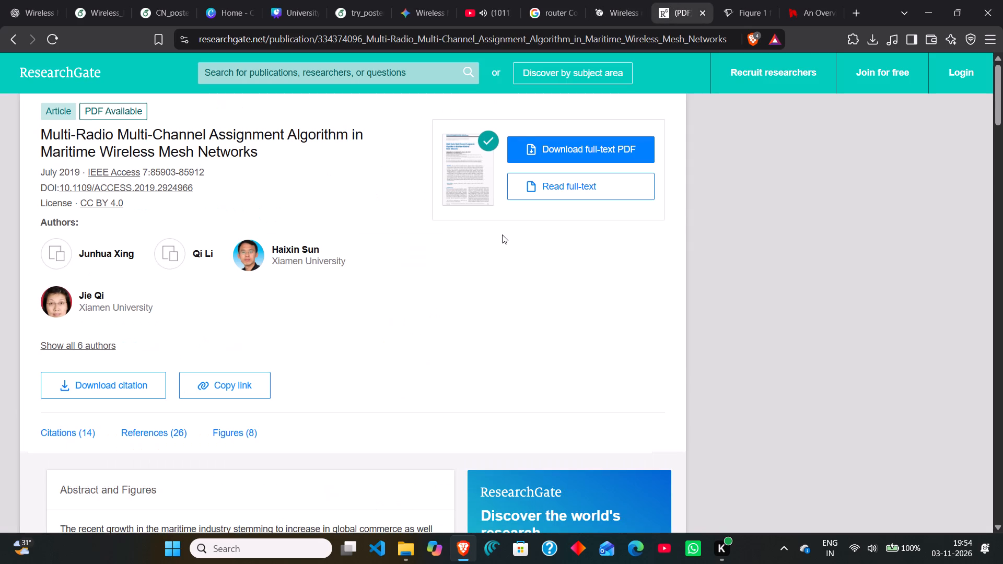
scroll(502, 234, "down", 2)
scroll(502, 234, "up", 3)
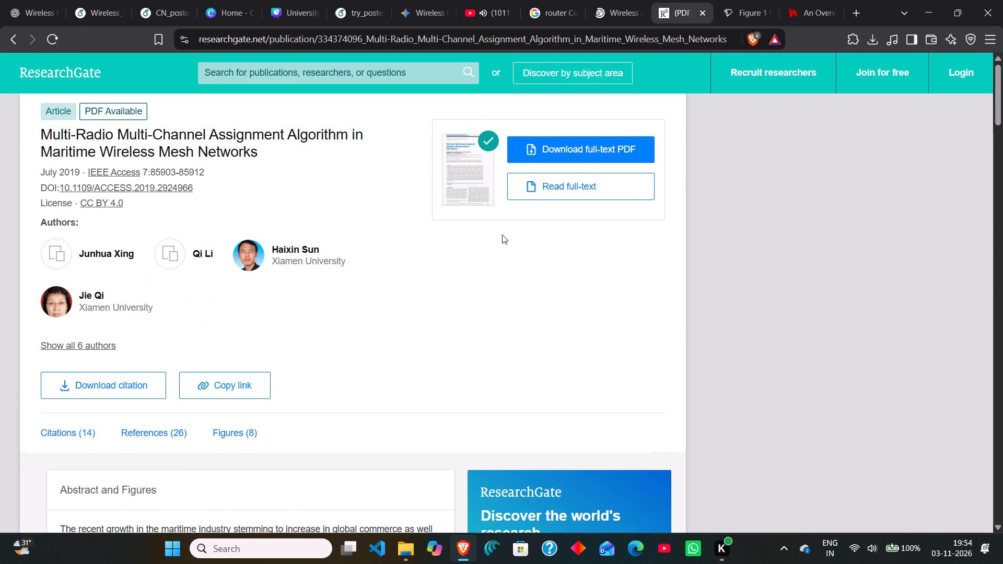
left_click(705, 10)
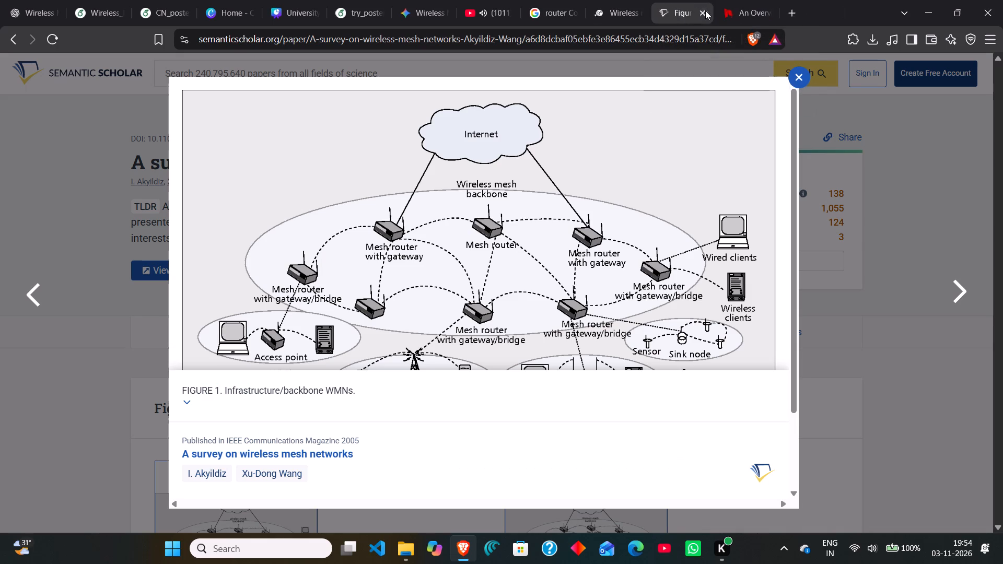
Compare the Infrastructure/backbone WMNs diagram with ResearchGate's Figure 2 page, including its source publication and neighbouring figure, and close the ResearchGate page.
scroll(518, 278, "down", 5)
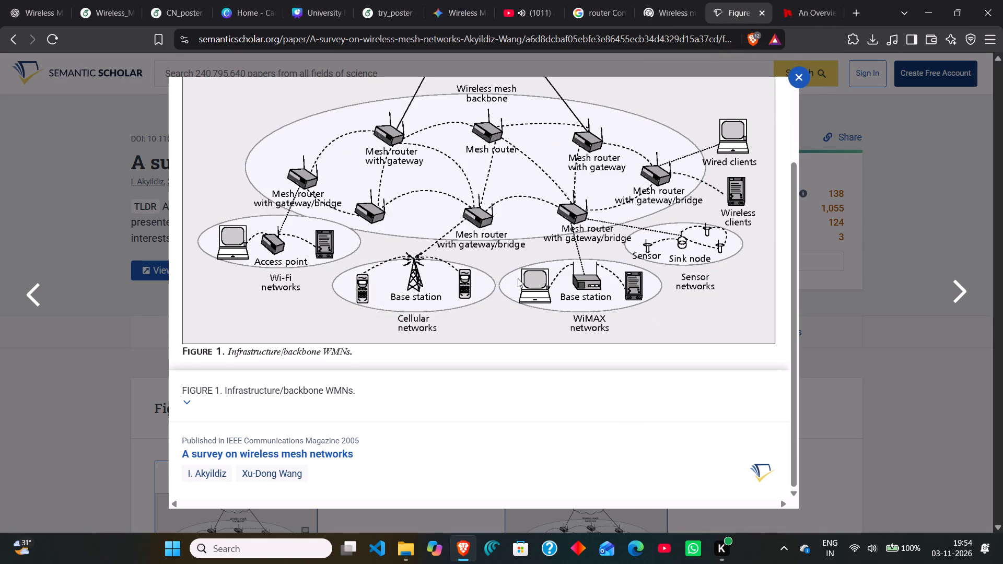
left_click(665, 0)
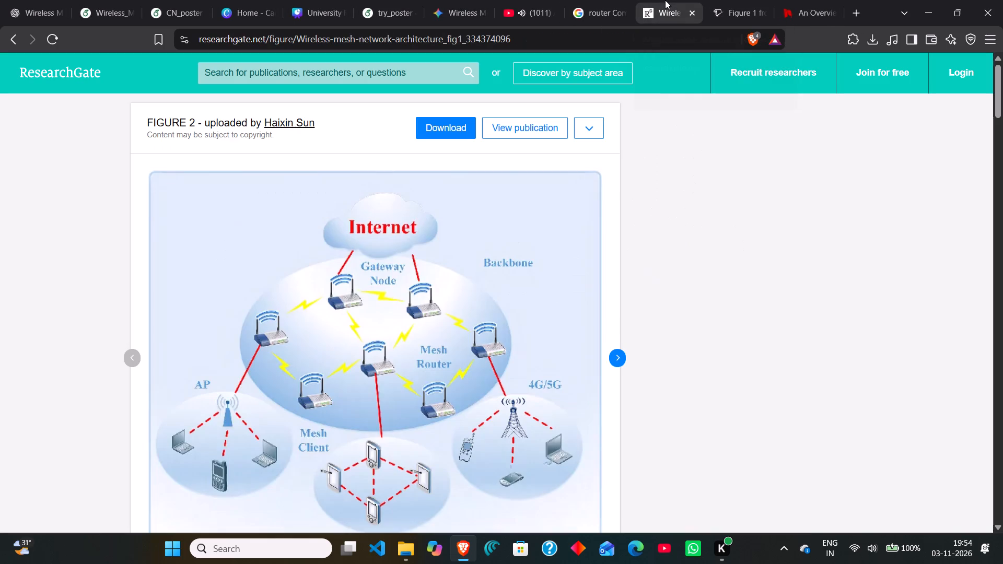
scroll(395, 257, "down", 4)
scroll(318, 325, "down", 4)
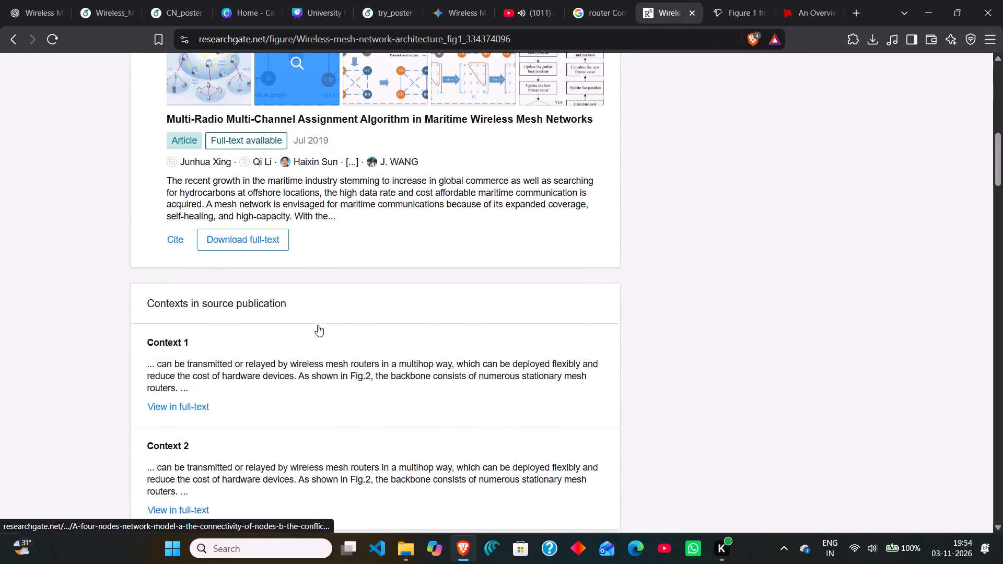
scroll(318, 325, "down", 4)
scroll(318, 325, "right", 13)
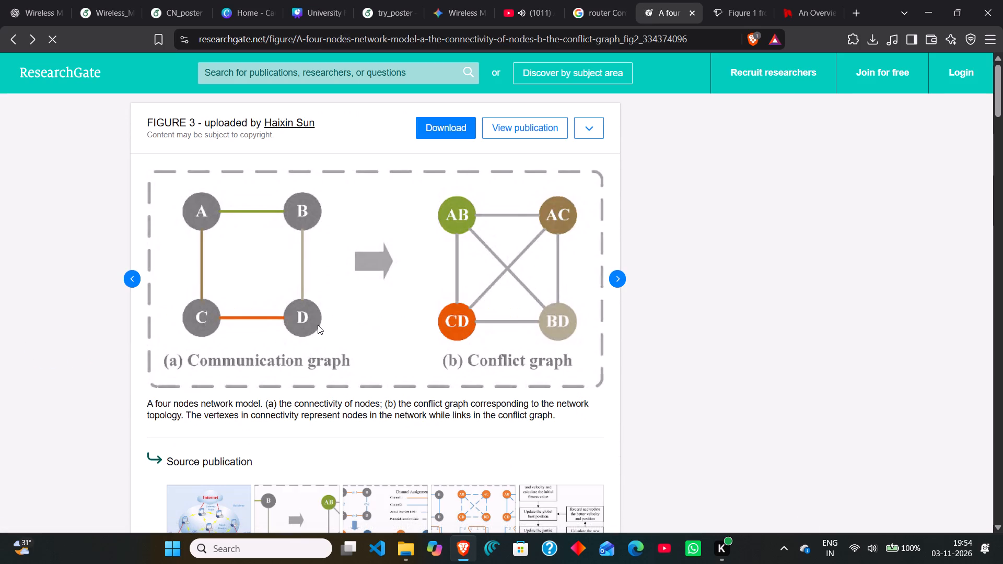
scroll(318, 325, "right", 10)
scroll(318, 325, "up", 6)
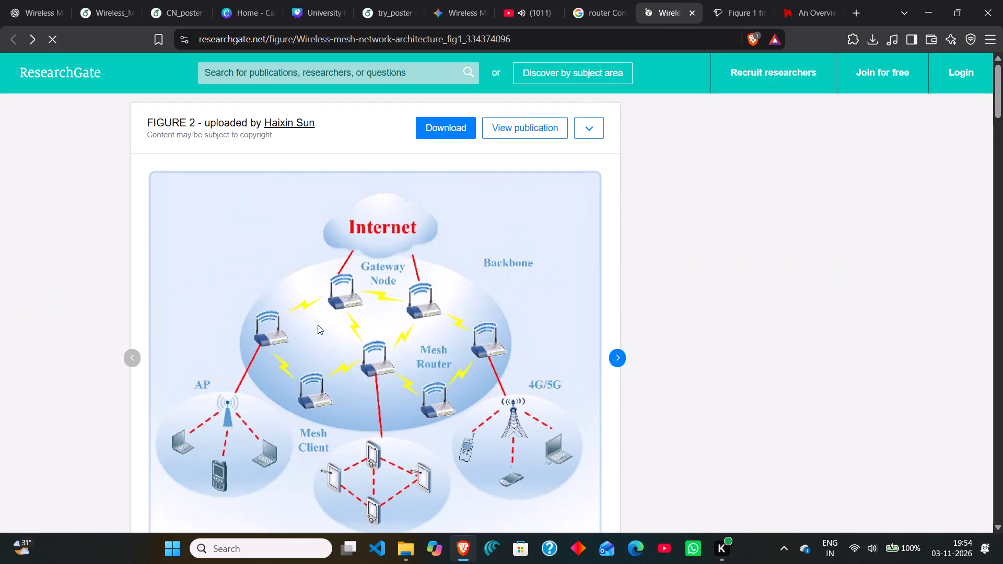
scroll(318, 325, "right", 8)
scroll(305, 221, "right", 18)
left_click(691, 16)
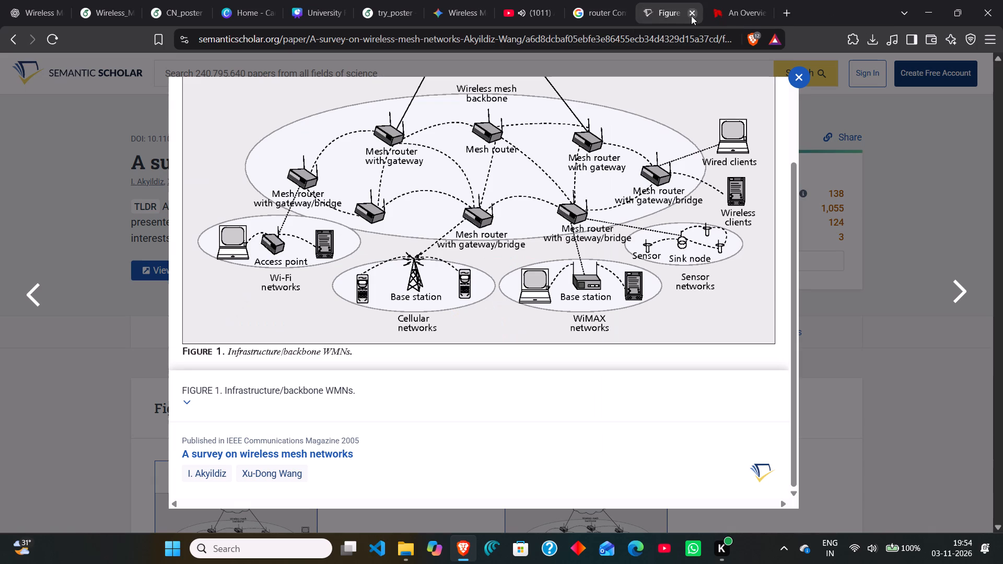
Reopen ResearchGate's "Wireless mesh network architecture" figure from the Google image results and view the diagram with its caption.
left_click(652, 0)
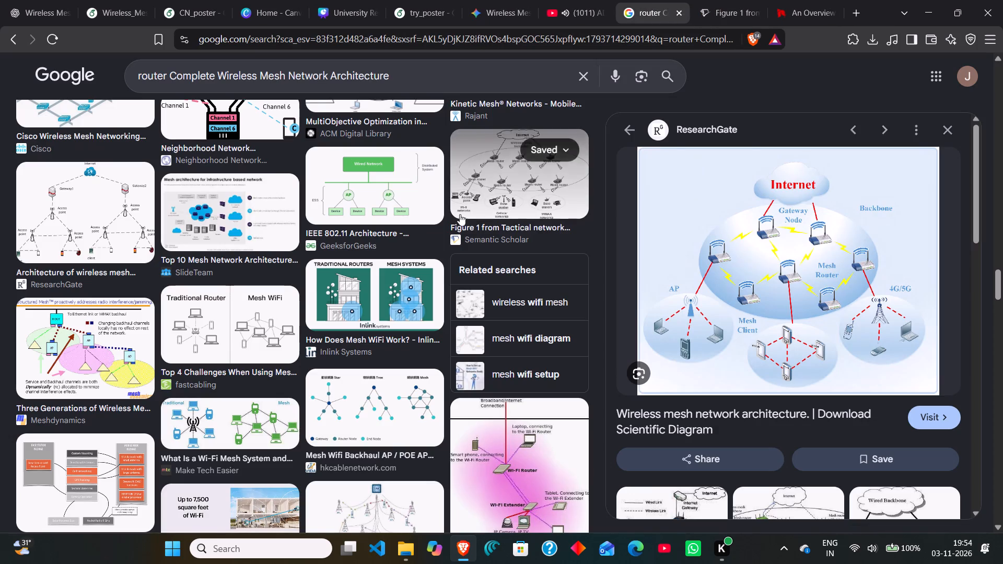
scroll(689, 304, "down", 3)
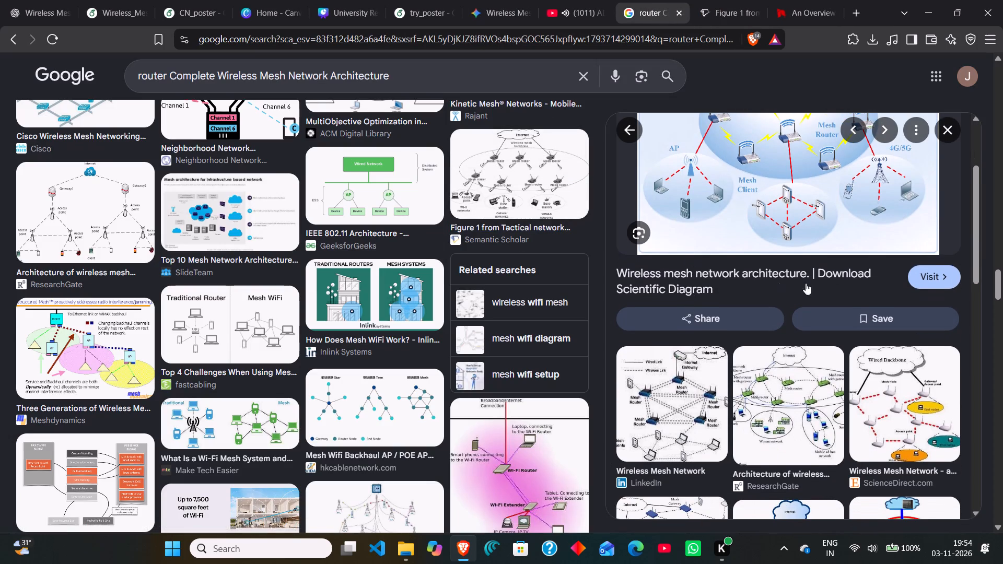
left_click(925, 277)
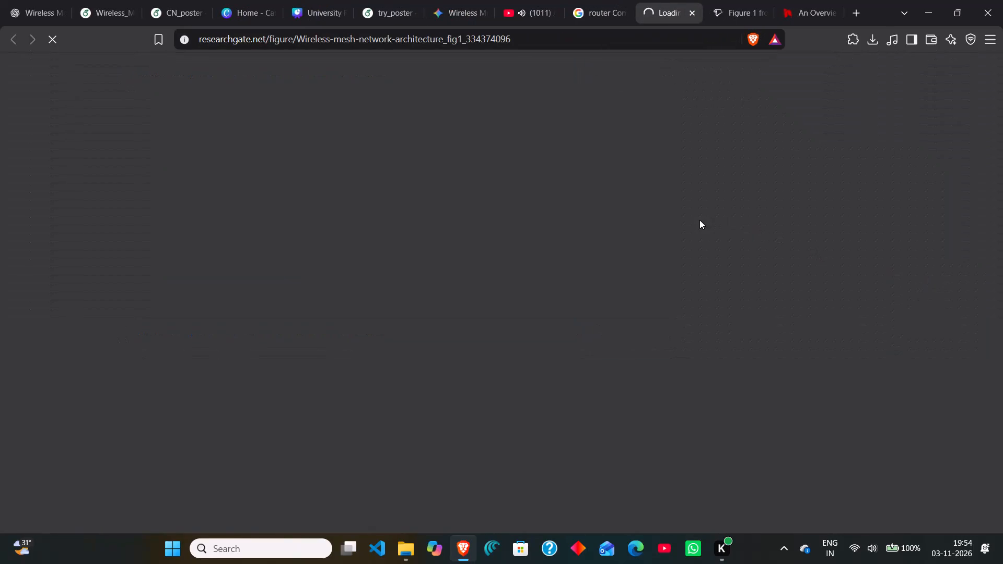
scroll(520, 298, "down", 3)
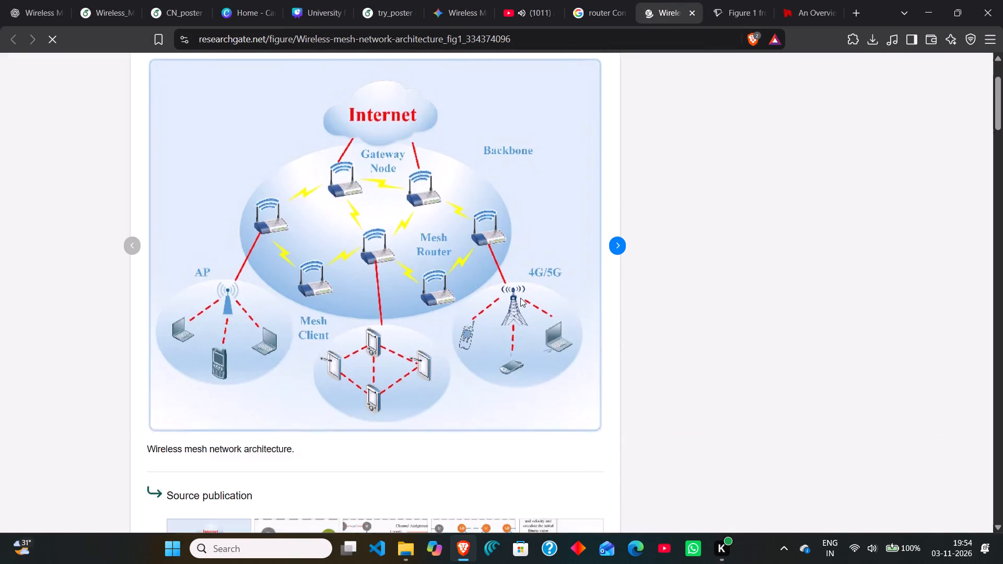
scroll(520, 298, "down", 2)
scroll(520, 298, "up", 1)
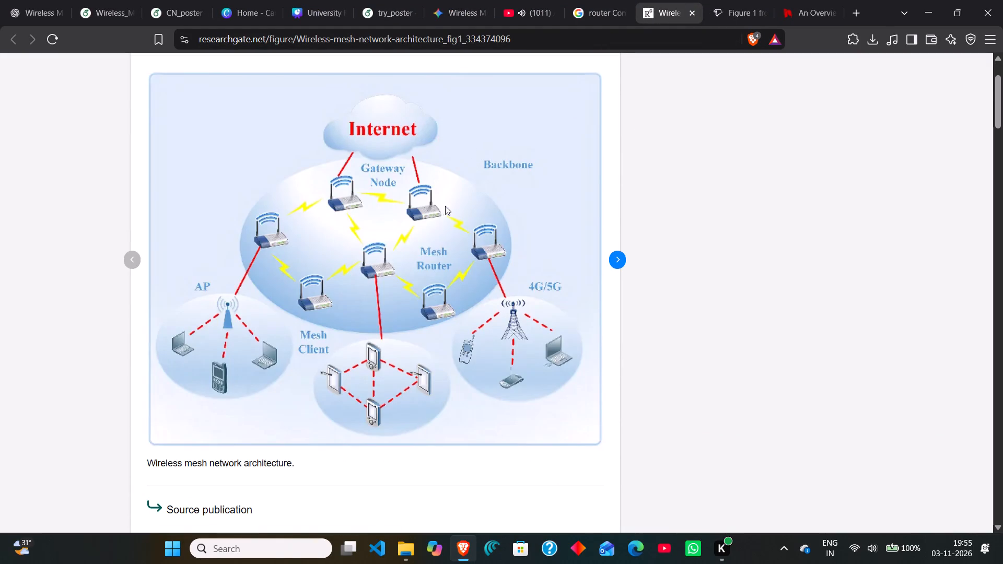
Open the downloadable image of ResearchGate's wireless mesh network architecture figure on its own.
left_click(458, 121)
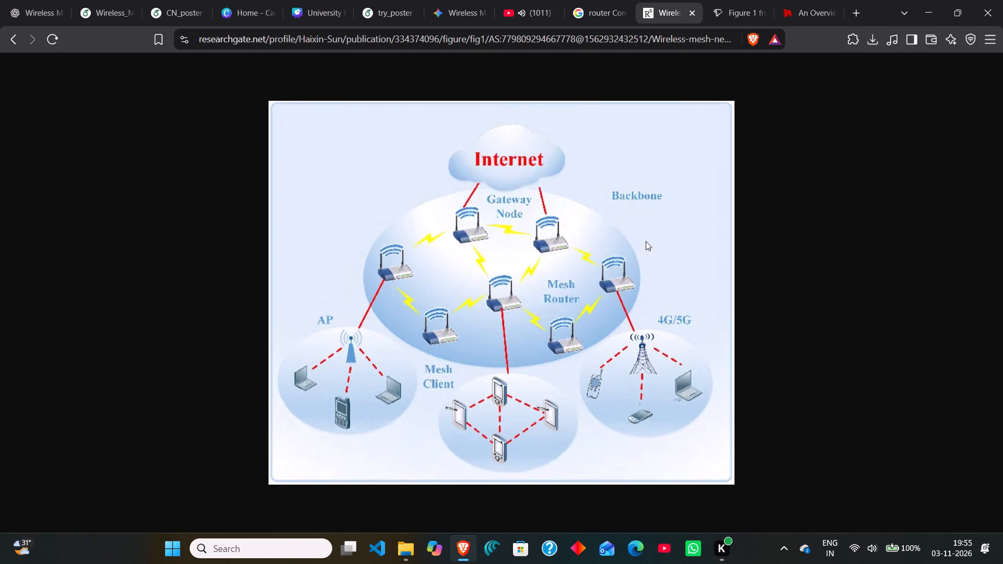
left_click_drag(639, 236, 709, 190)
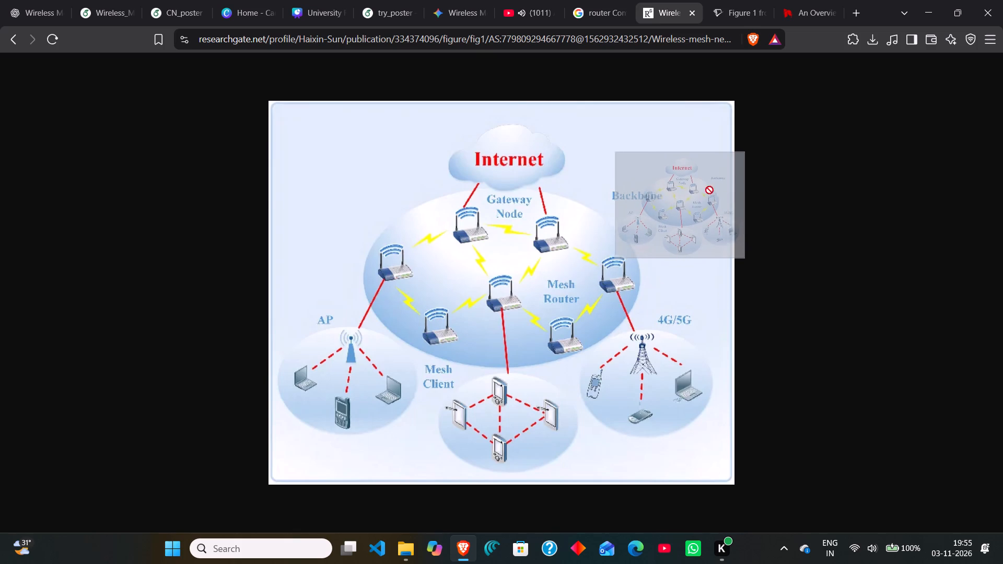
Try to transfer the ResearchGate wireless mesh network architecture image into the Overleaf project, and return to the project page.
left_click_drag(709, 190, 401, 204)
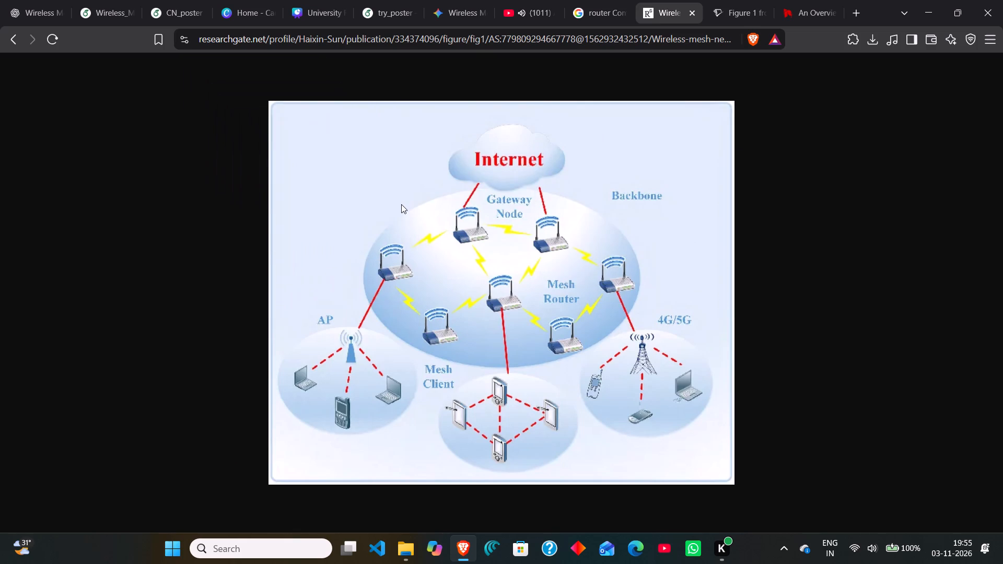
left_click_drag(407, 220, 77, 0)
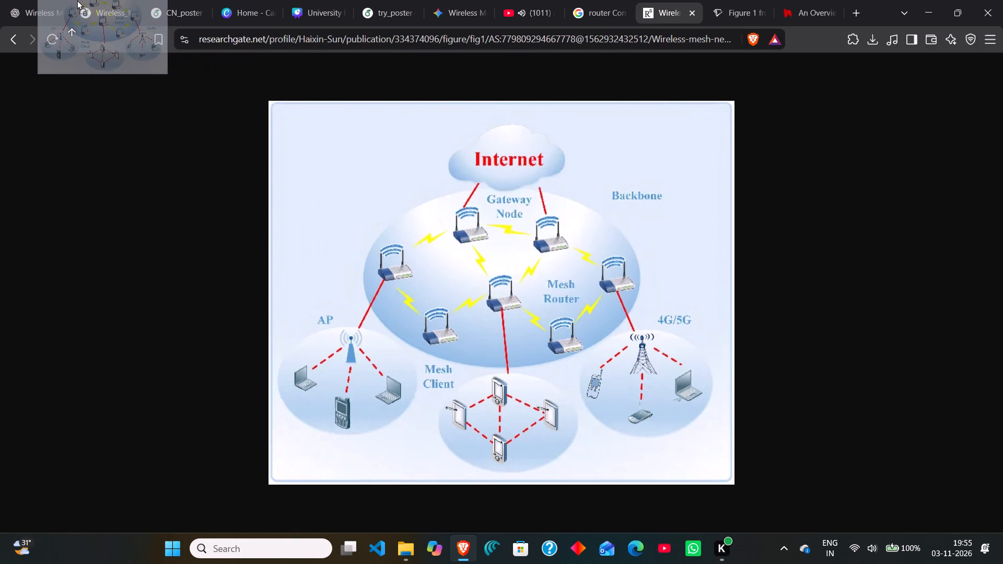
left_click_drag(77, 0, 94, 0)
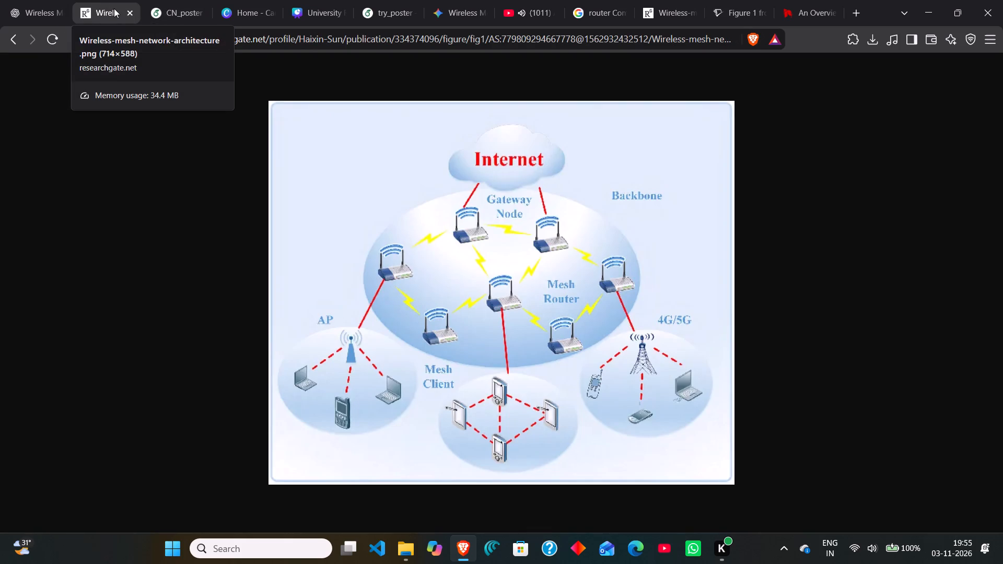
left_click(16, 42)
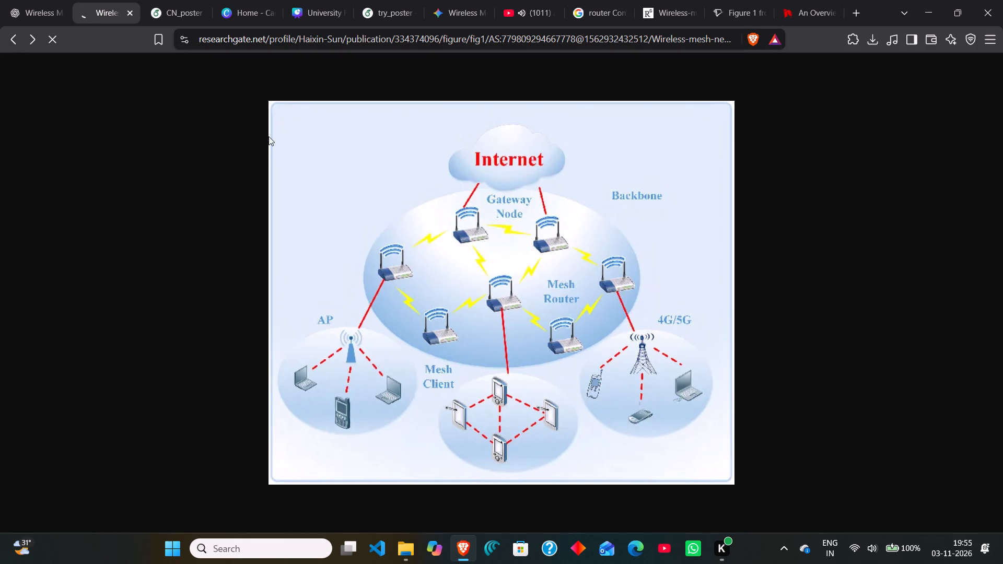
Return to the ResearchGate wireless mesh network architecture diagram and capture it as a screenshot.
left_click(184, 0)
left_click(184, 0)
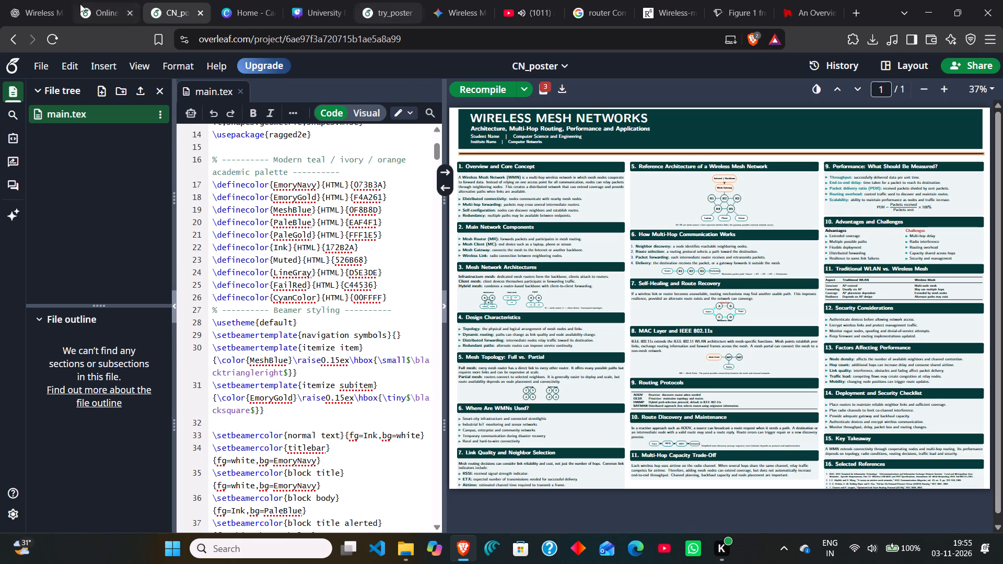
left_click(100, 5)
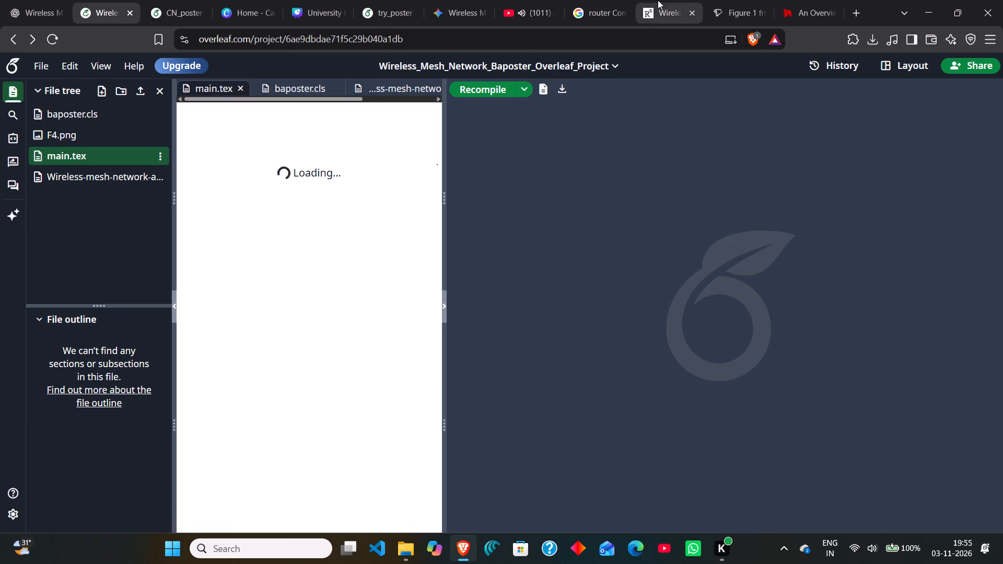
left_click(721, 1)
left_click(693, 0)
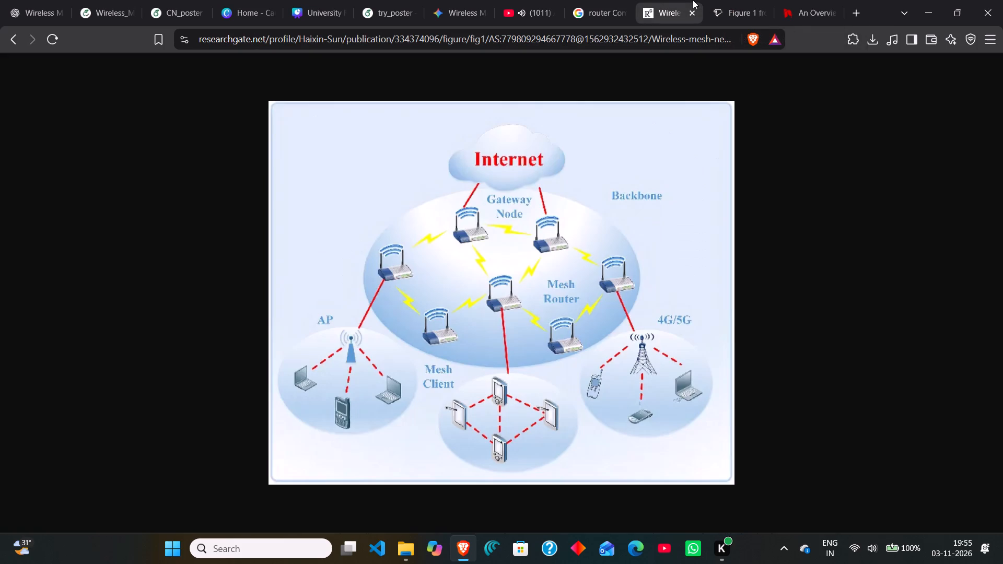
left_click(844, 127)
left_click(872, 41)
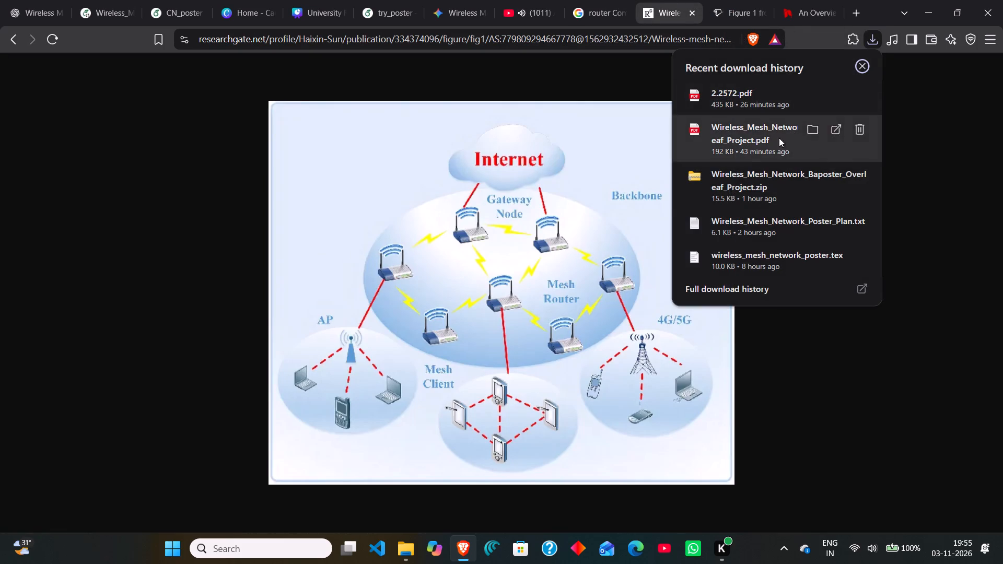
left_click(633, 248)
left_click_drag(633, 248, 657, 292)
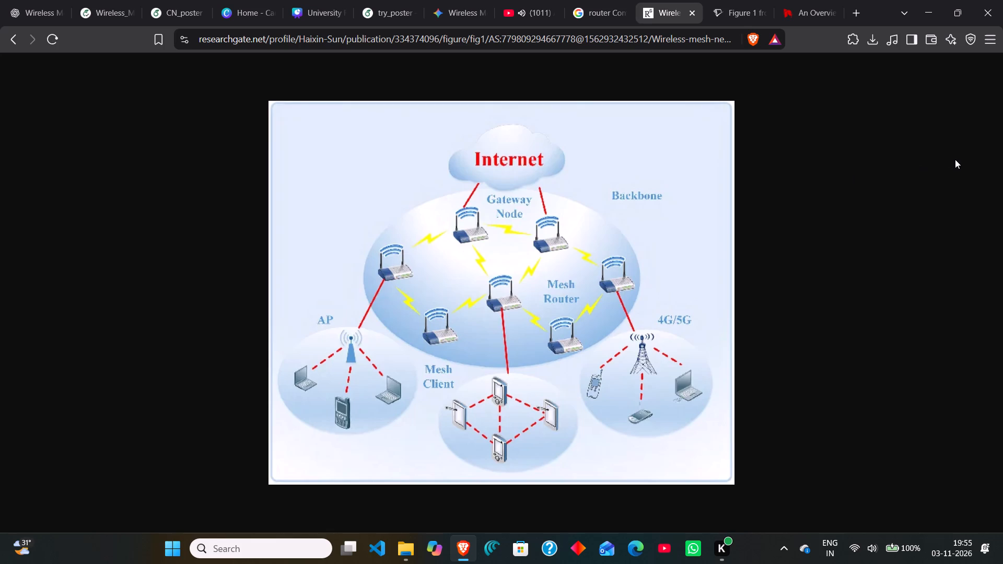
key("Print")
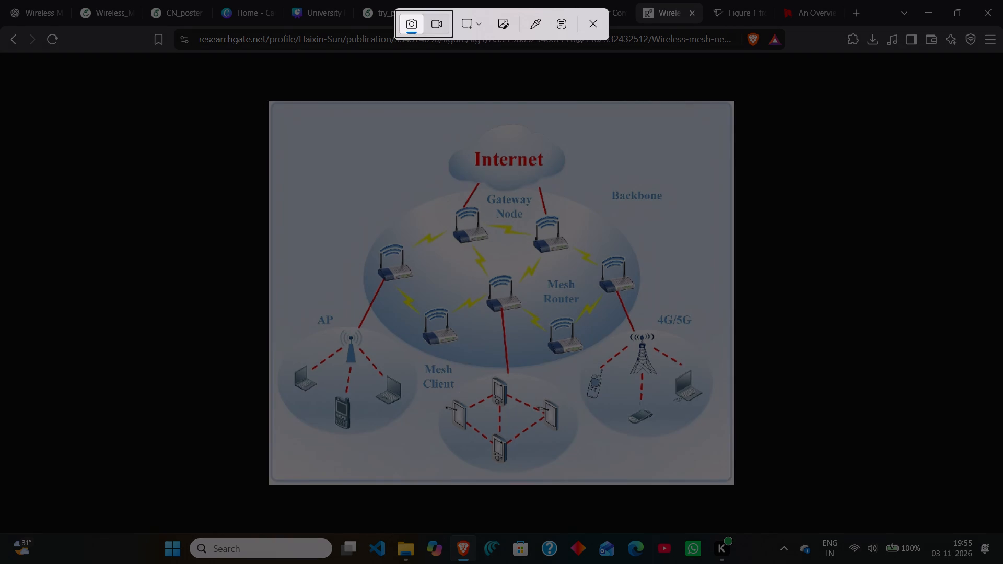
Snip the whole wireless mesh network architecture diagram, from the Internet cloud down to the client devices, cropped to its borders.
left_click_drag(273, 104, 751, 487)
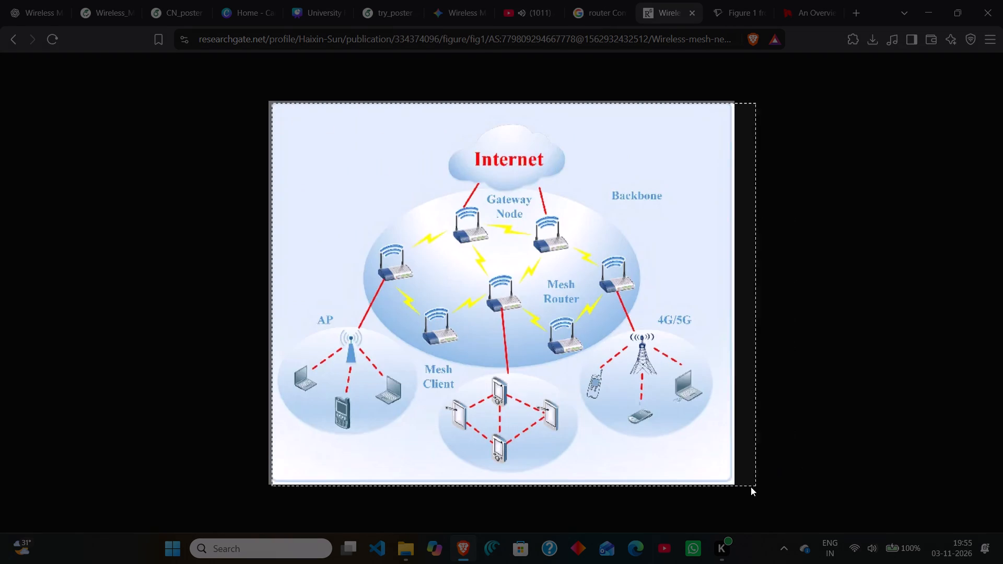
left_click_drag(751, 487, 731, 479)
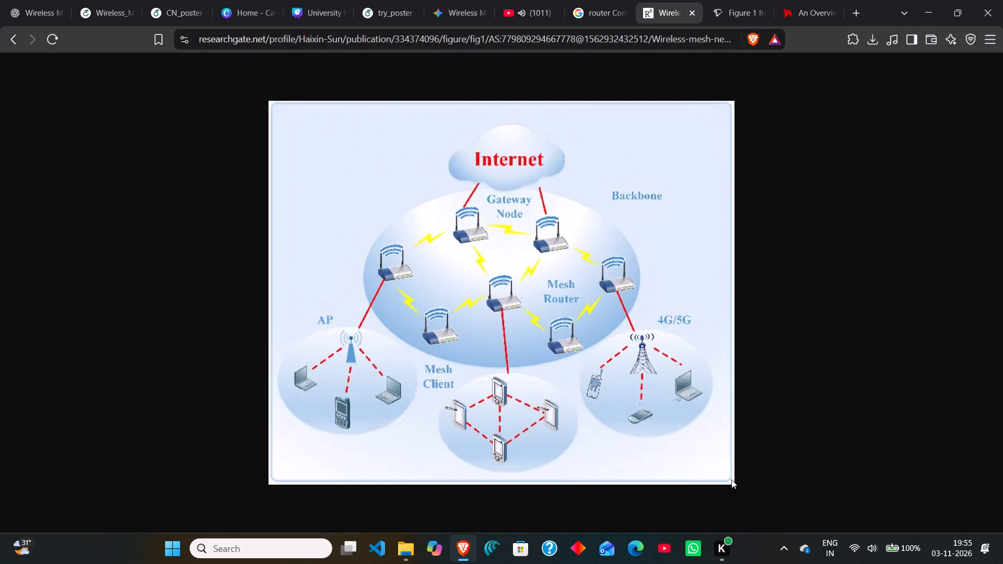
In the Overleaf poster project, widen the code editor and upload the copied architecture diagram screenshot to the project files.
left_click(109, 0)
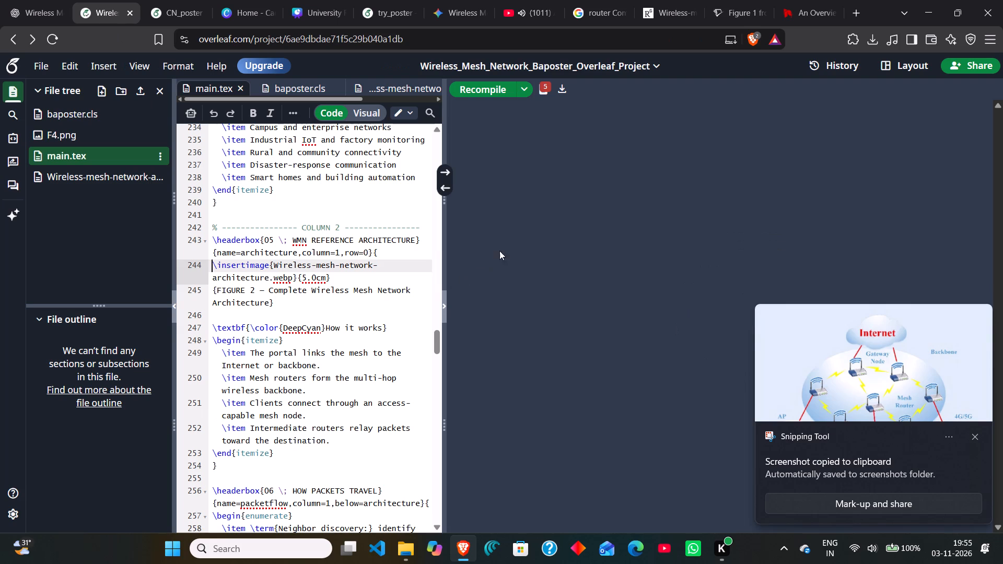
left_click_drag(444, 251, 503, 255)
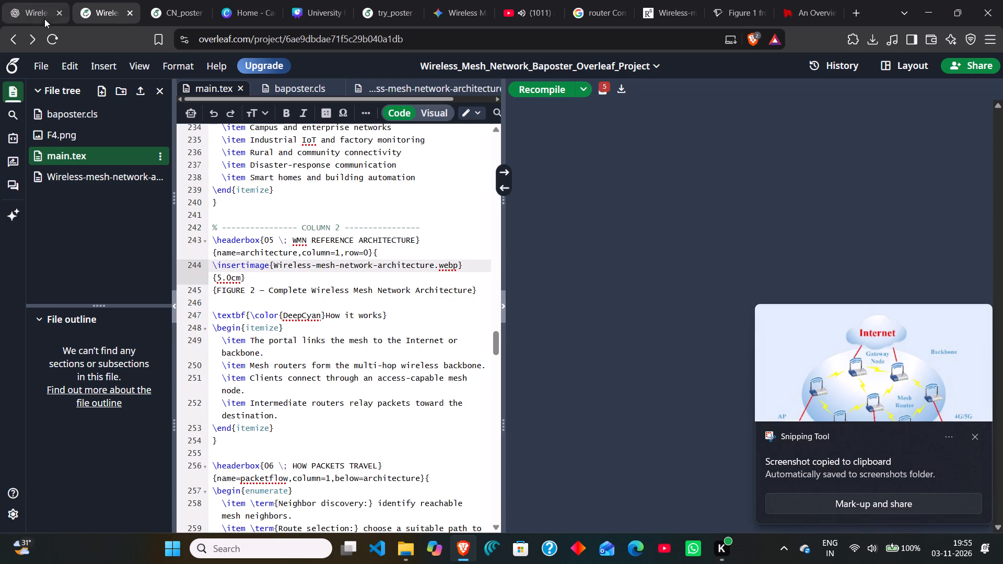
left_click(143, 93)
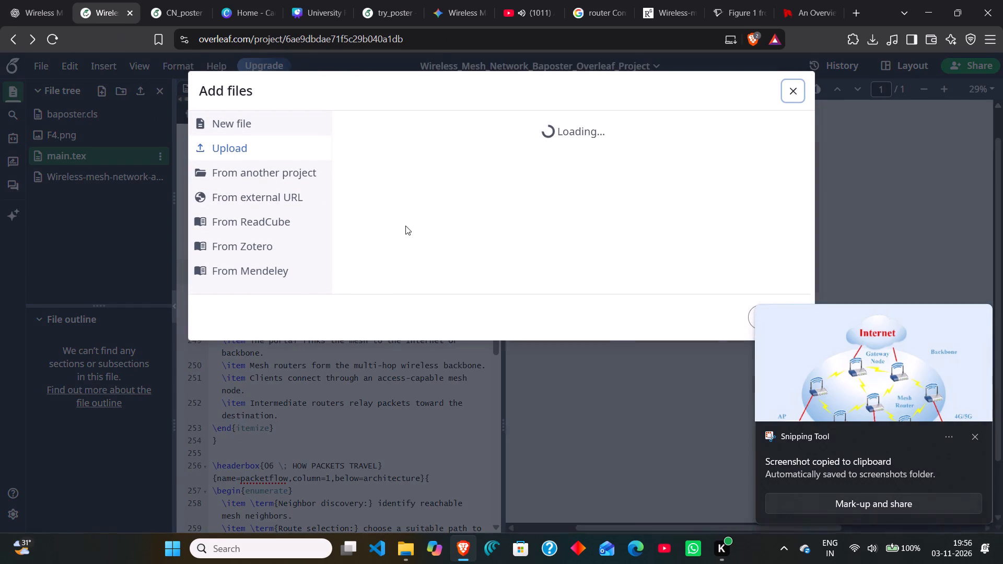
left_click(430, 237)
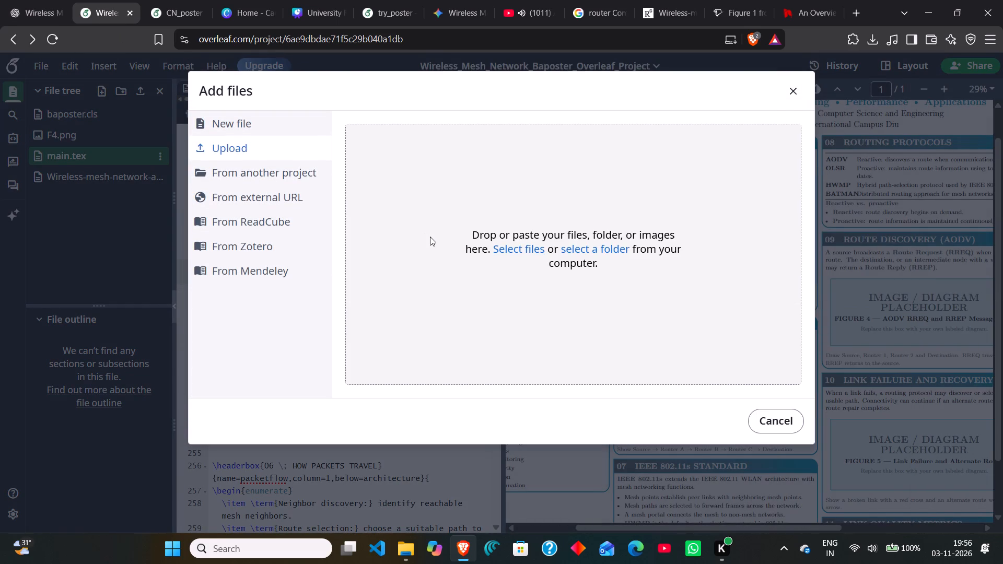
key("ctrl+v")
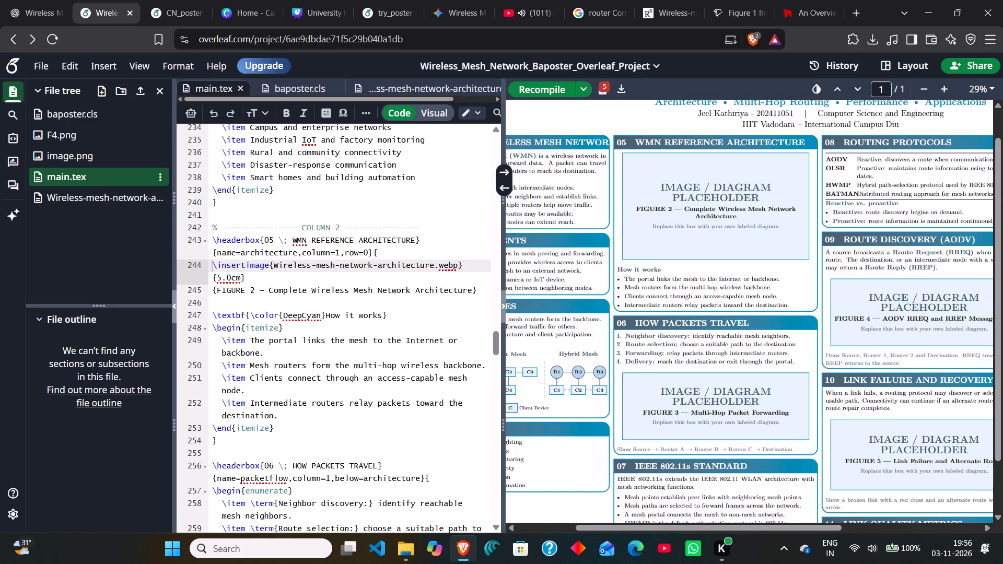
Change the image file in Figure 2's \insertimage command to image.png and recompile the poster.
left_click(429, 274)
left_click_drag(456, 265, 279, 265)
key("BackSpace")
key("BackSpace")
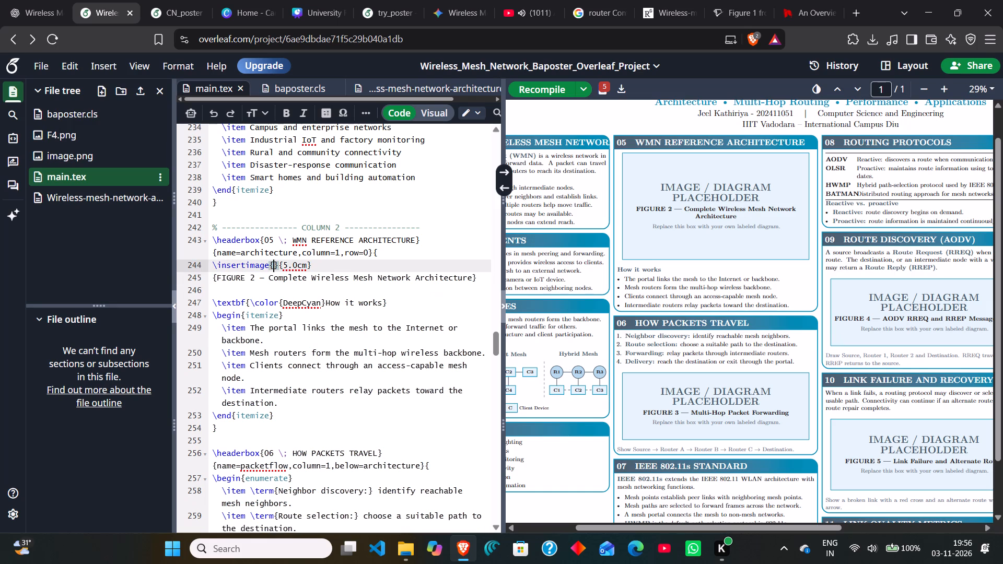
type("im")
type("age")
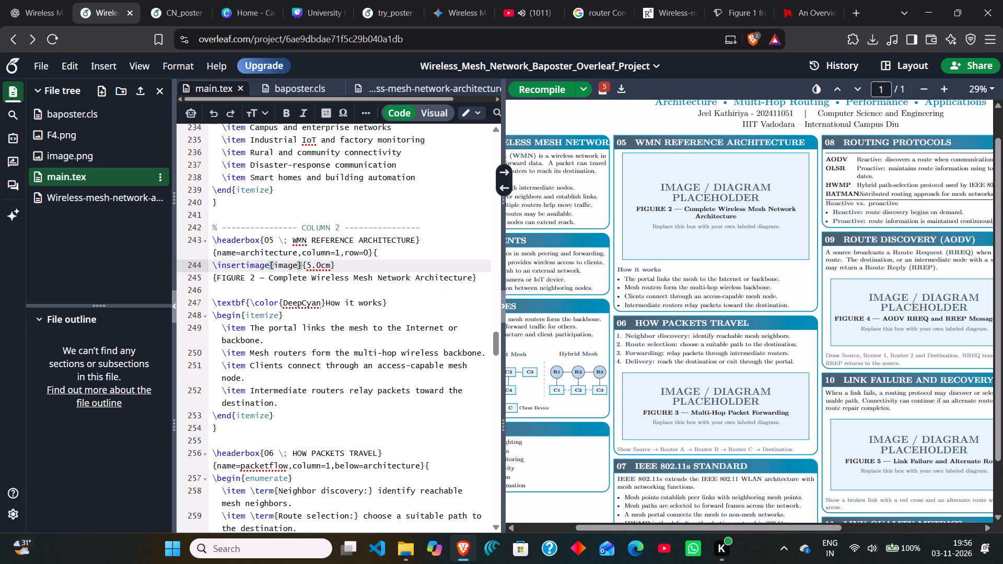
type(".png")
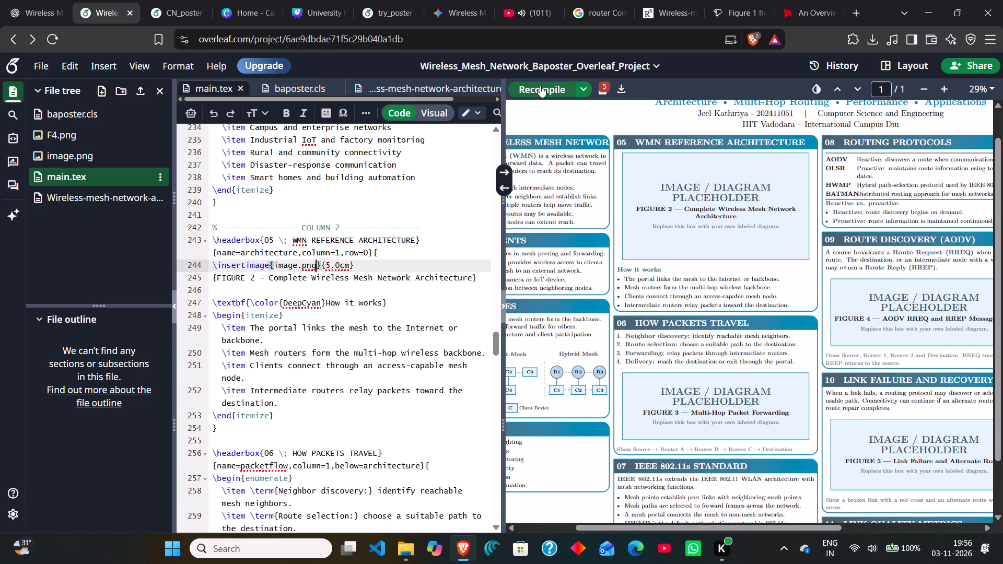
left_click(540, 86)
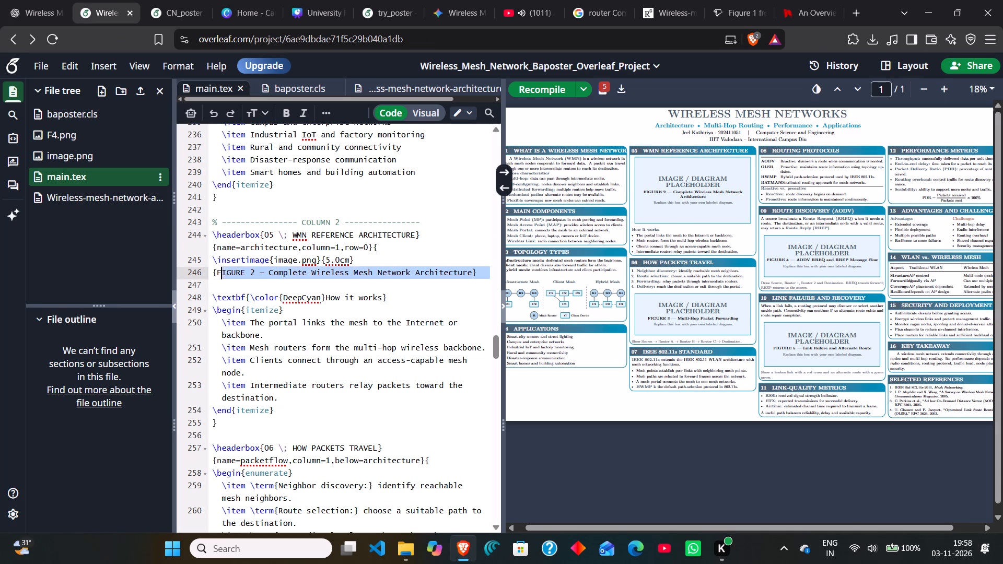
Paste the copied centred \includegraphics block for image.png over Figure 2's \insertimage line and caption, recompile, and check the figure in the poster preview.
left_click_drag(218, 278, 211, 264)
key("ctrl+v")
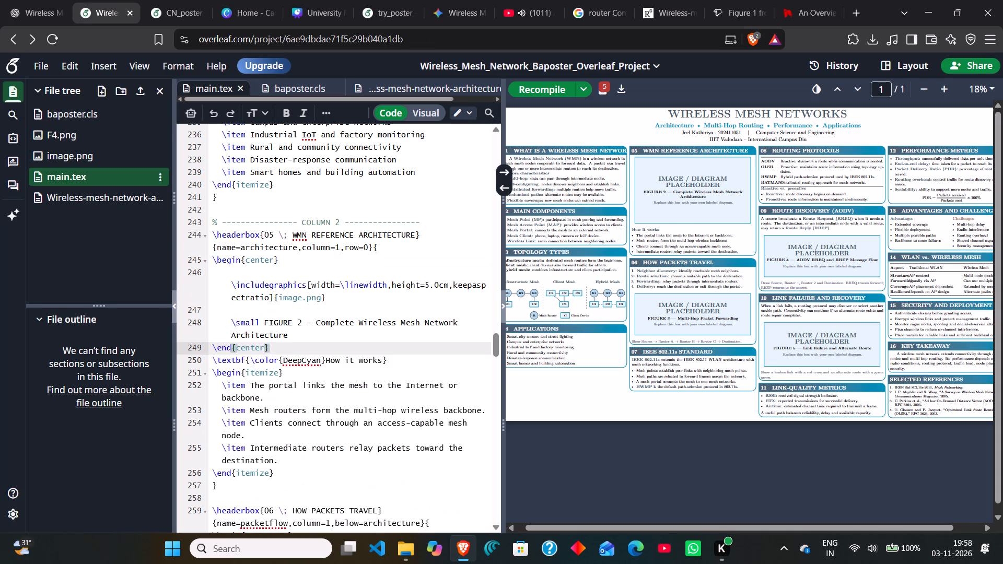
key("ctrl+s")
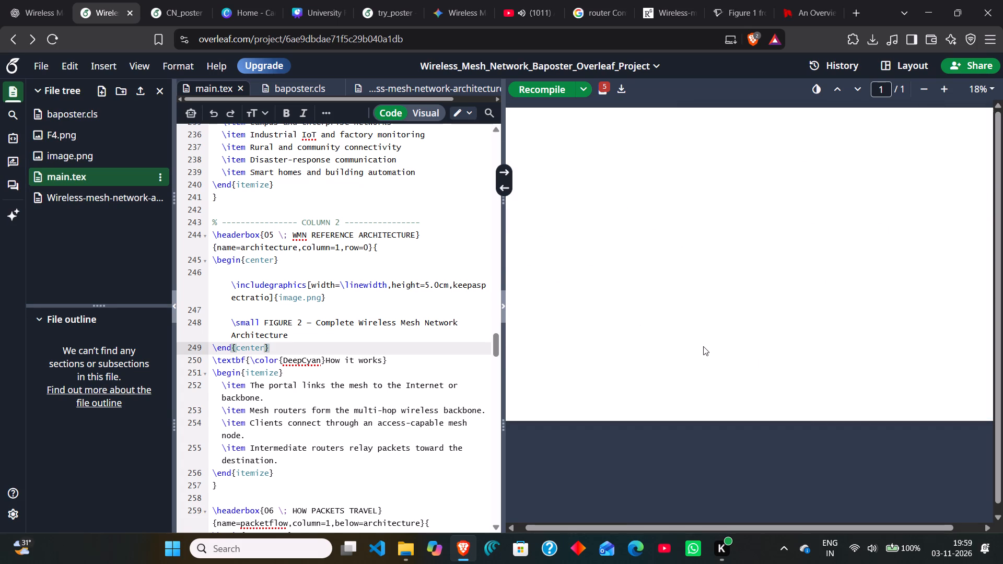
scroll(703, 346, "up", 5)
scroll(703, 346, "down", 1)
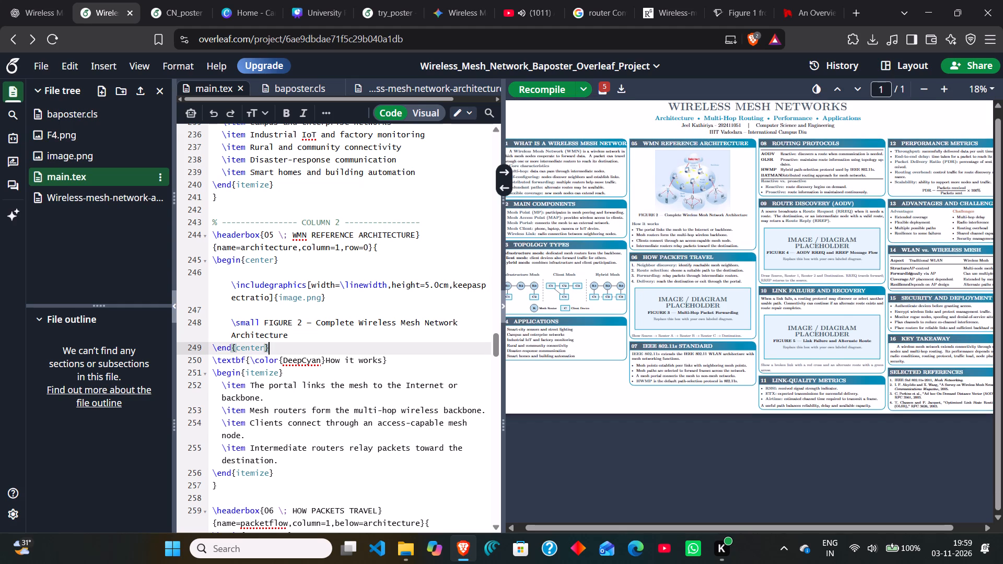
scroll(703, 346, "up", 1)
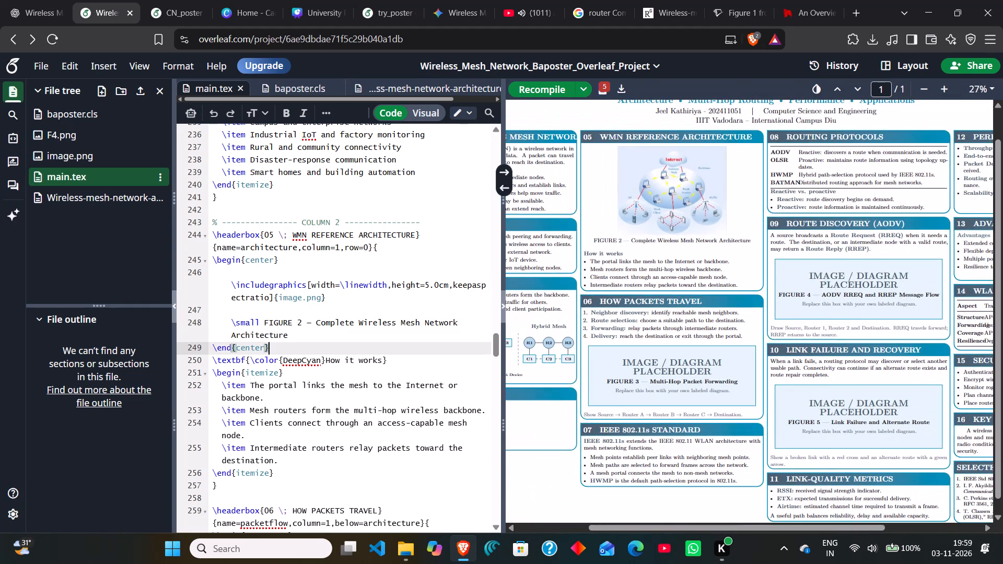
scroll(740, 239, "right", 3)
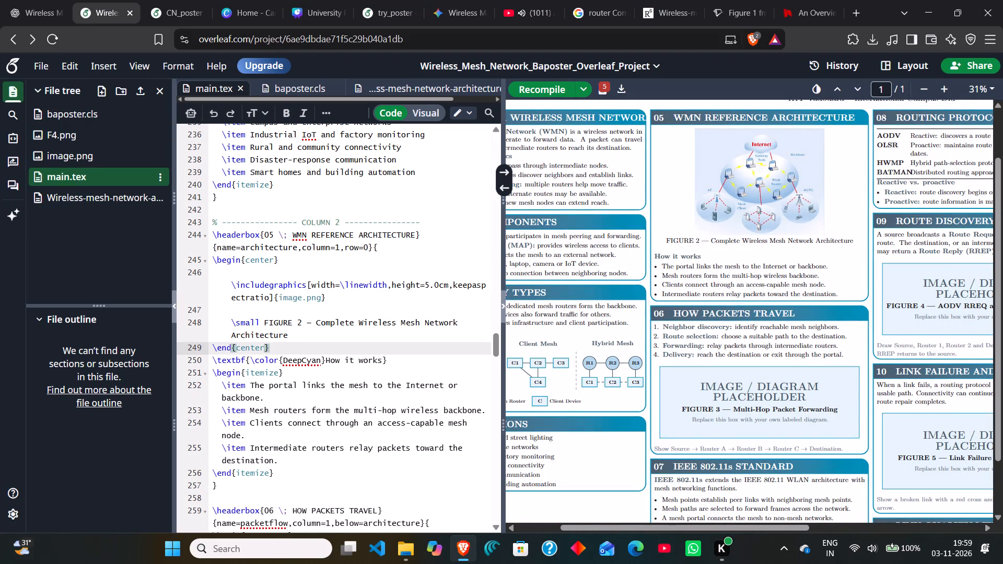
Place the cursor on the "How it works" heading line below the Figure 2 block.
left_click(319, 379)
left_click(313, 359)
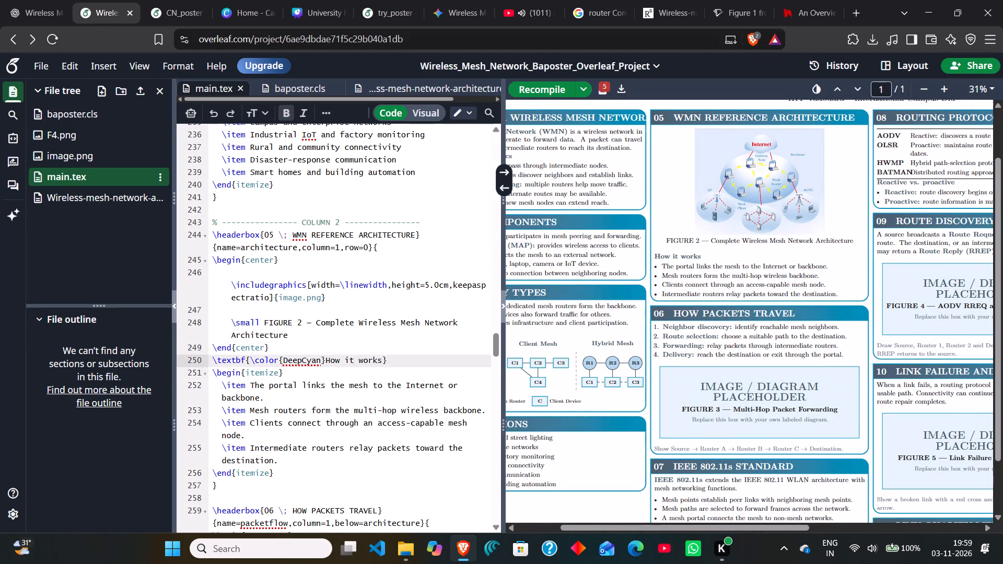
Shorten the architecture image caption to "Wireless Mesh Network Architecture" by removing the figure number and the word Complete.
left_click(320, 342)
left_click_drag(313, 326, 266, 323)
key("BackSpace")
key("BackSpace")
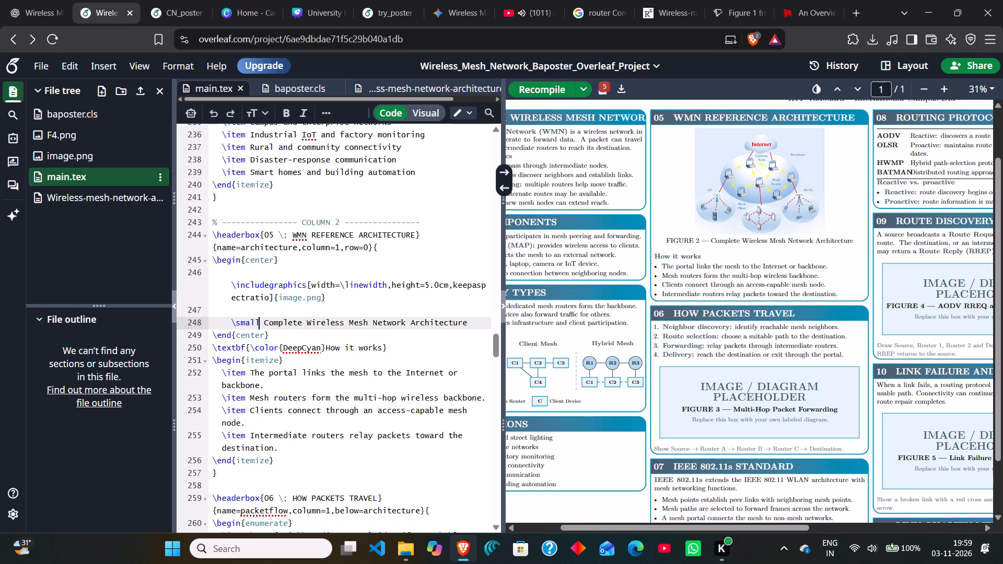
left_click_drag(304, 321, 263, 319)
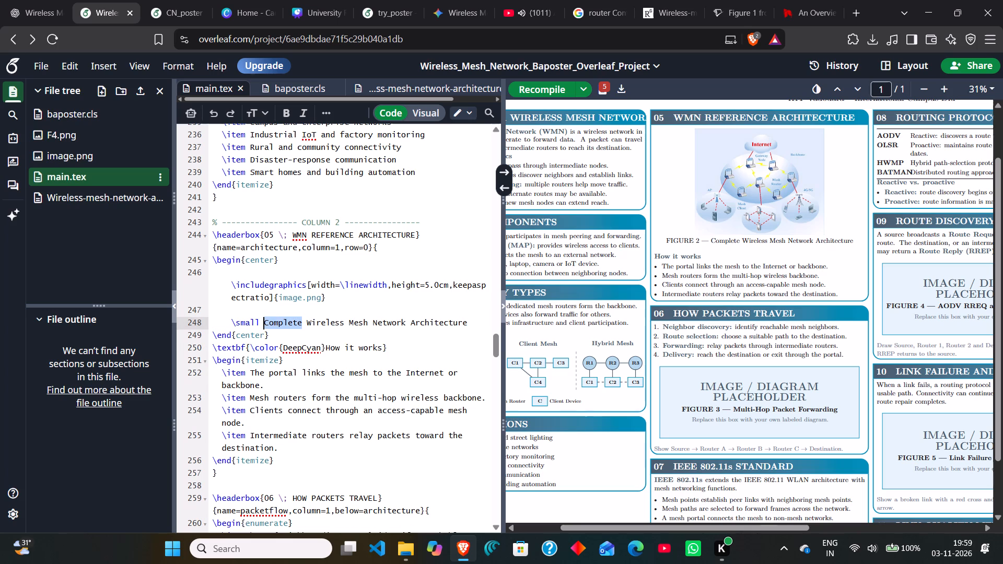
left_click_drag(263, 319, 263, 318)
key("BackSpace")
key("BackSpace")
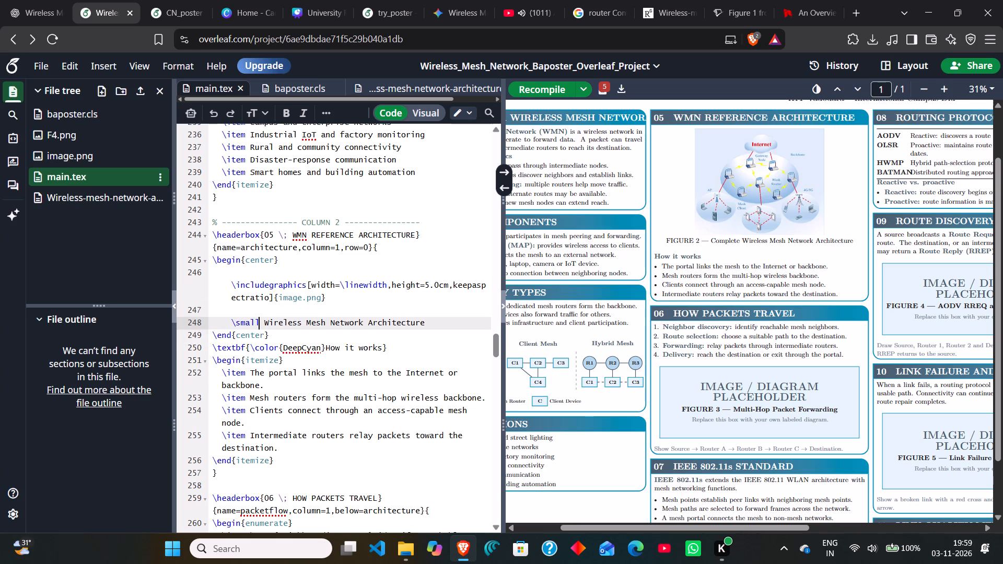
Save main.tex and recompile the poster with the shortened architecture caption.
key("ctrl+s")
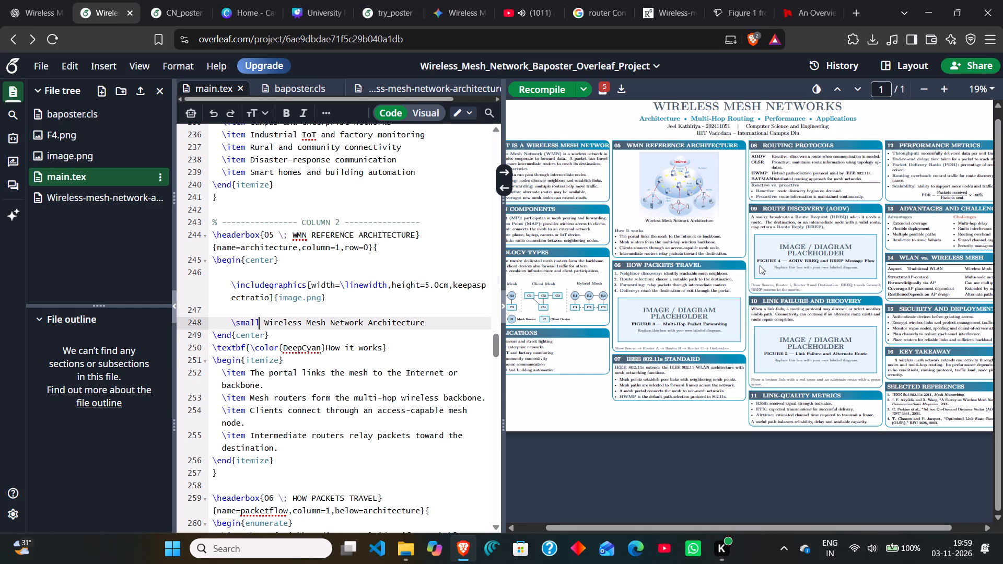
Examine the WMN Reference Architecture image, its caption and the overall poster layout in the compiled preview.
scroll(760, 265, "right", 2)
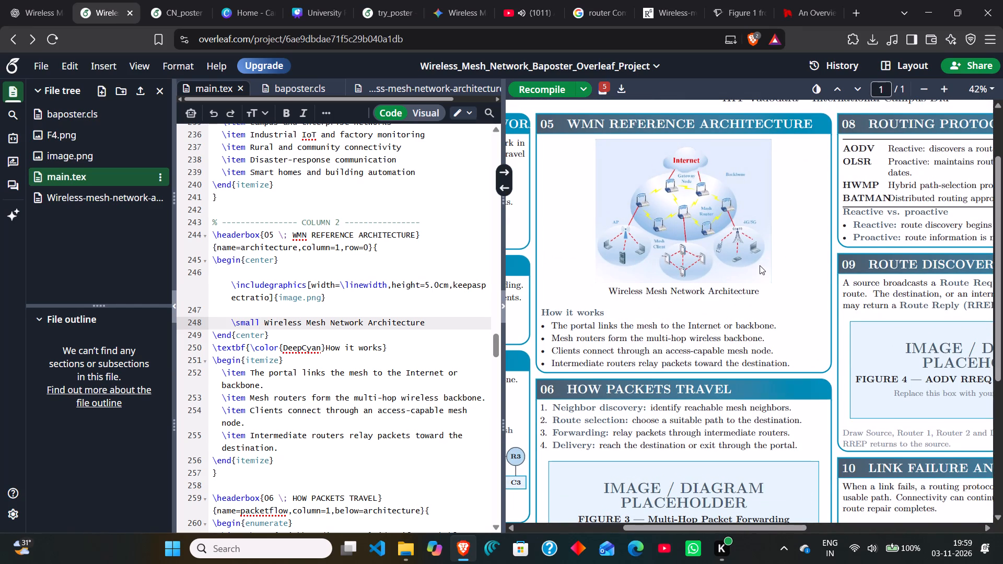
scroll(760, 265, "up", 1)
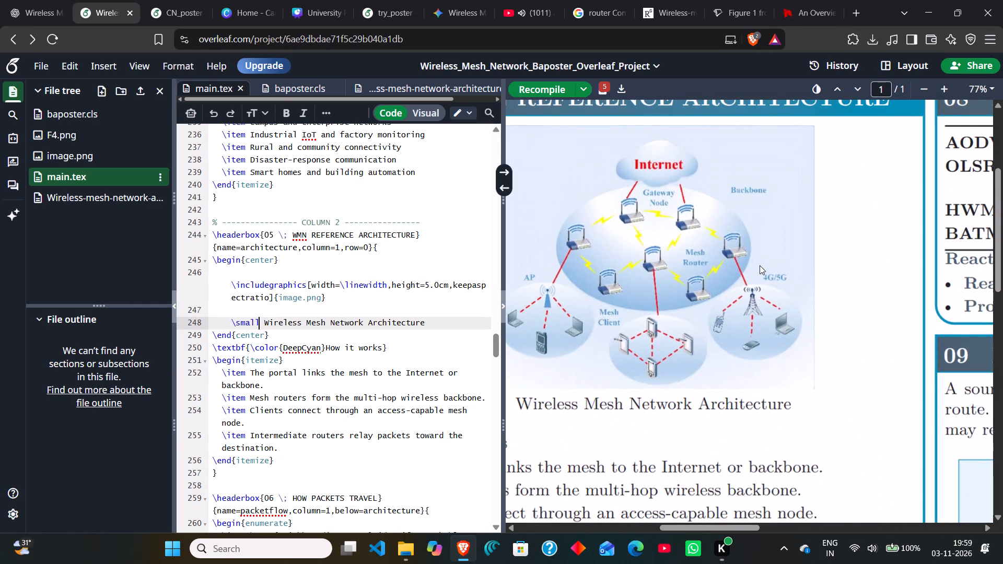
scroll(760, 265, "left", 1)
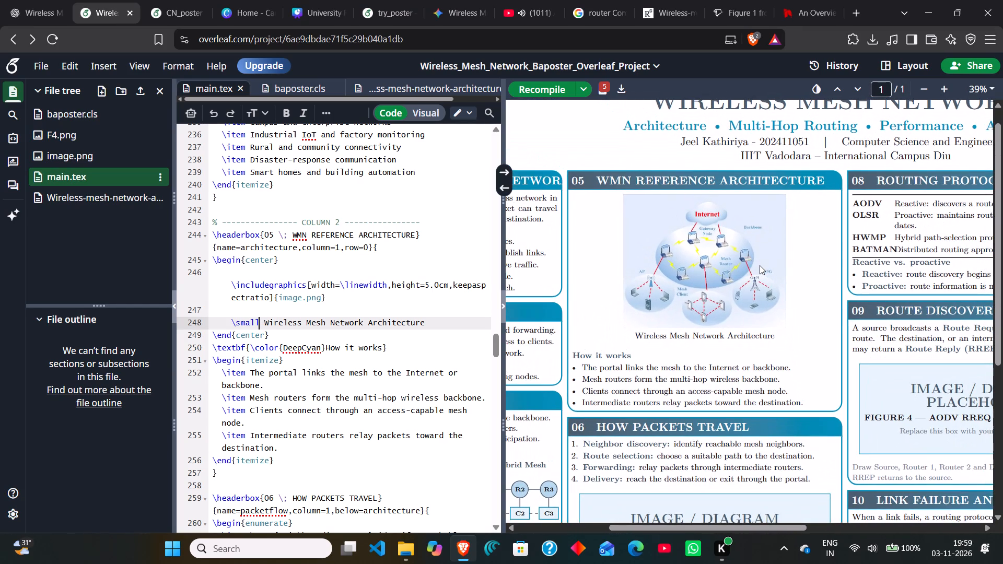
scroll(760, 265, "left", 4)
scroll(760, 265, "right", 1)
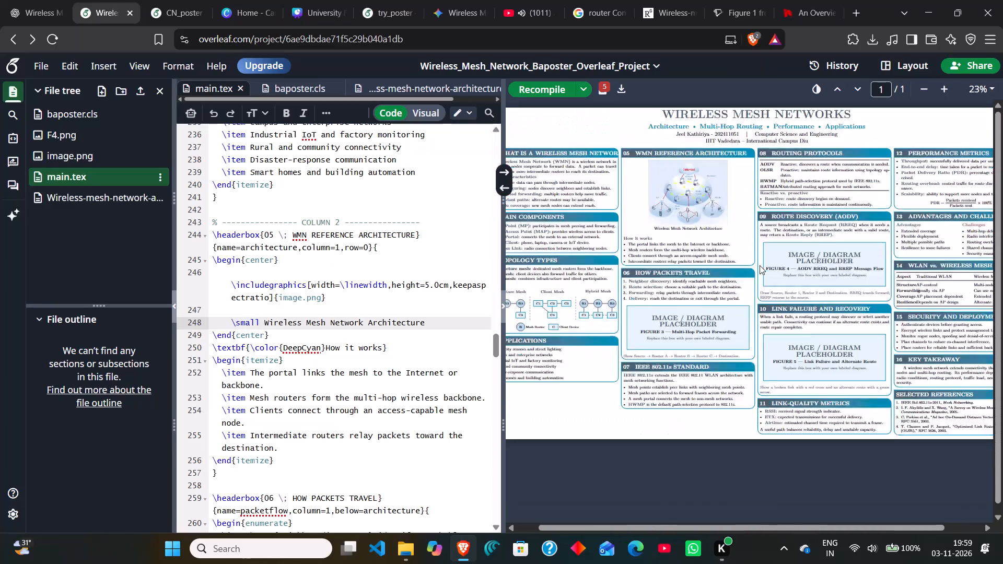
scroll(760, 265, "right", 2)
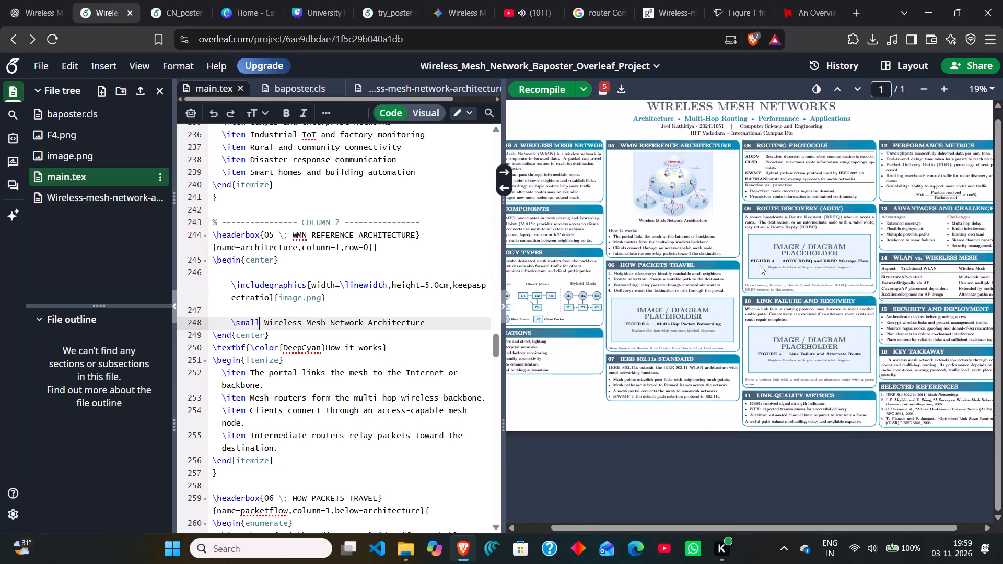
Capture a screenshot of the whole "06 How Packets Travel" block, including its Figure 3 Multi-Hop Packet Forwarding placeholder.
scroll(760, 265, "right", 1)
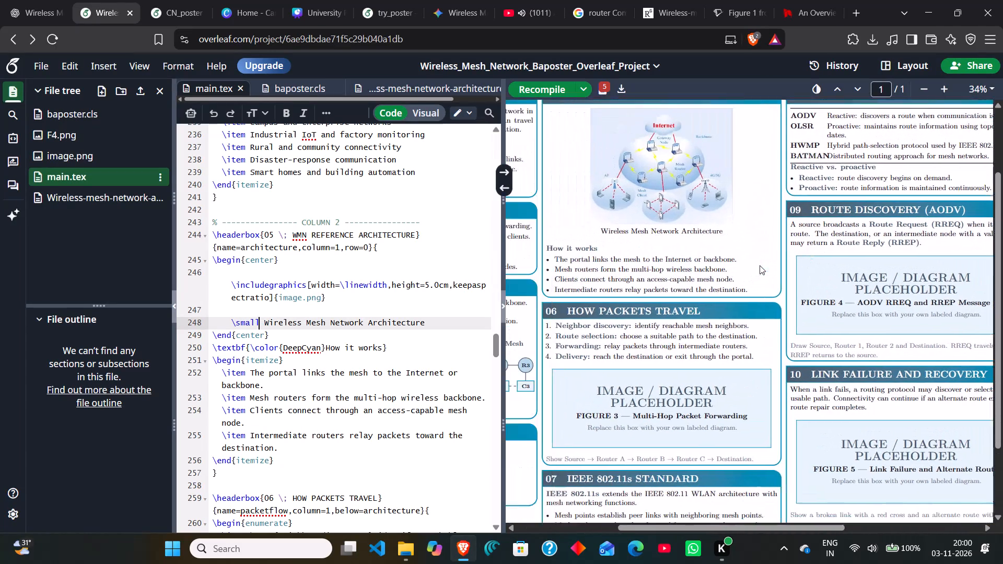
scroll(760, 265, "right", 1)
scroll(760, 265, "down", 1)
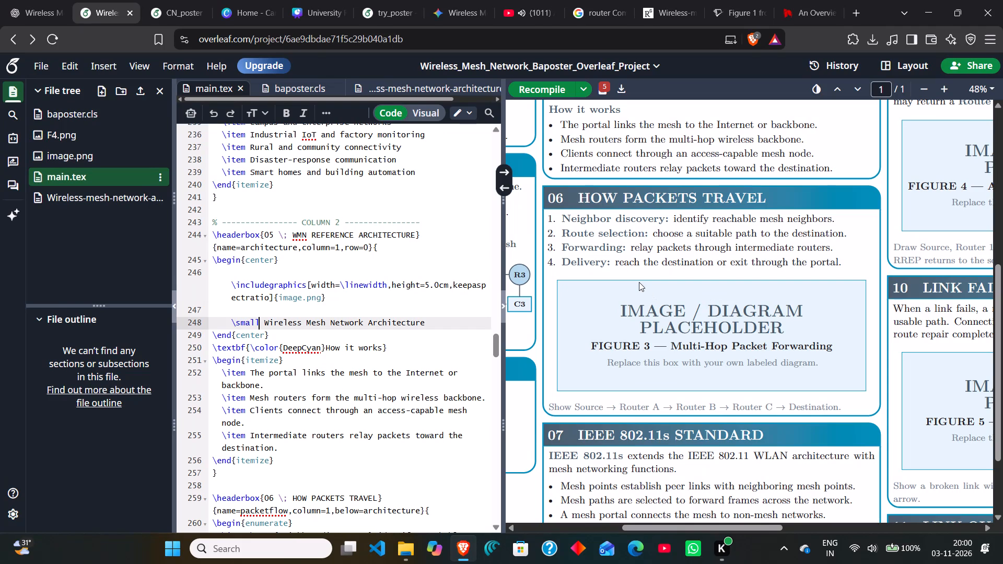
key("Print")
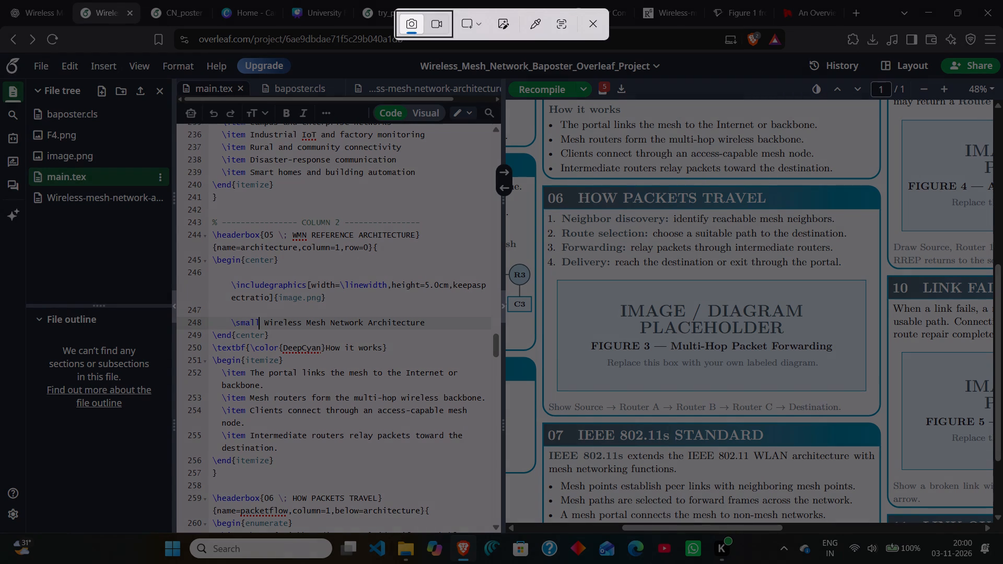
left_click_drag(543, 186, 772, 407)
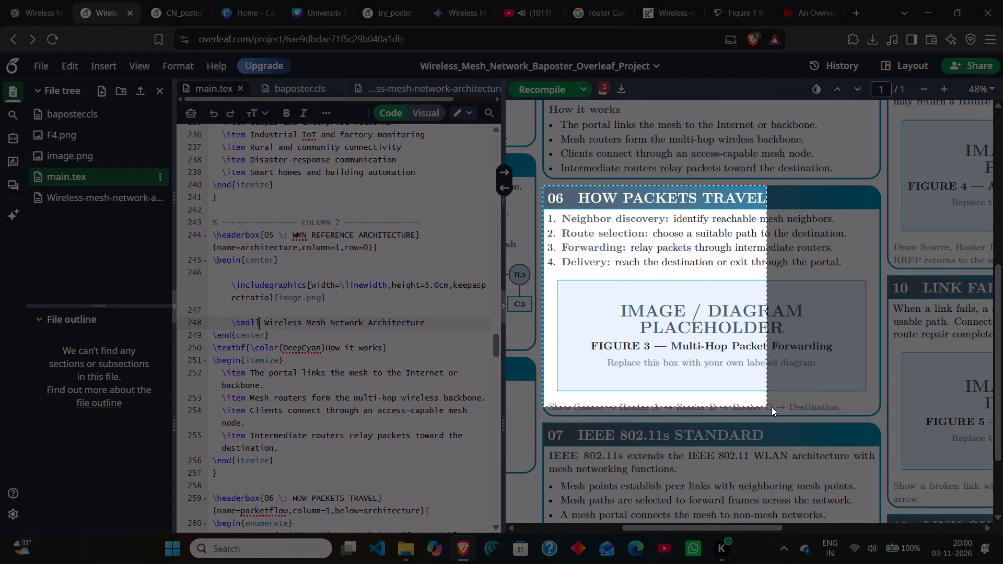
left_click_drag(772, 407, 882, 415)
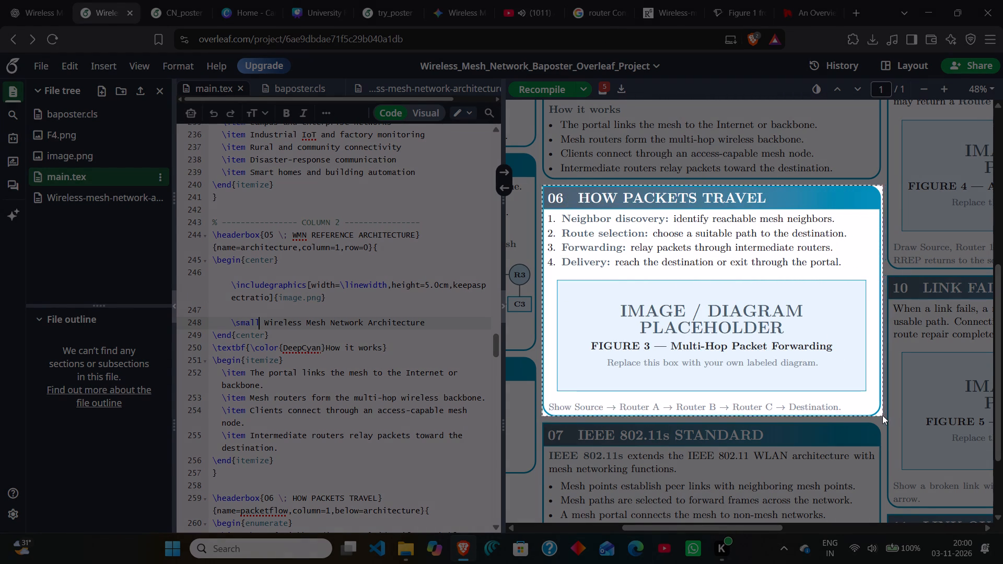
left_click_drag(882, 415, 881, 415)
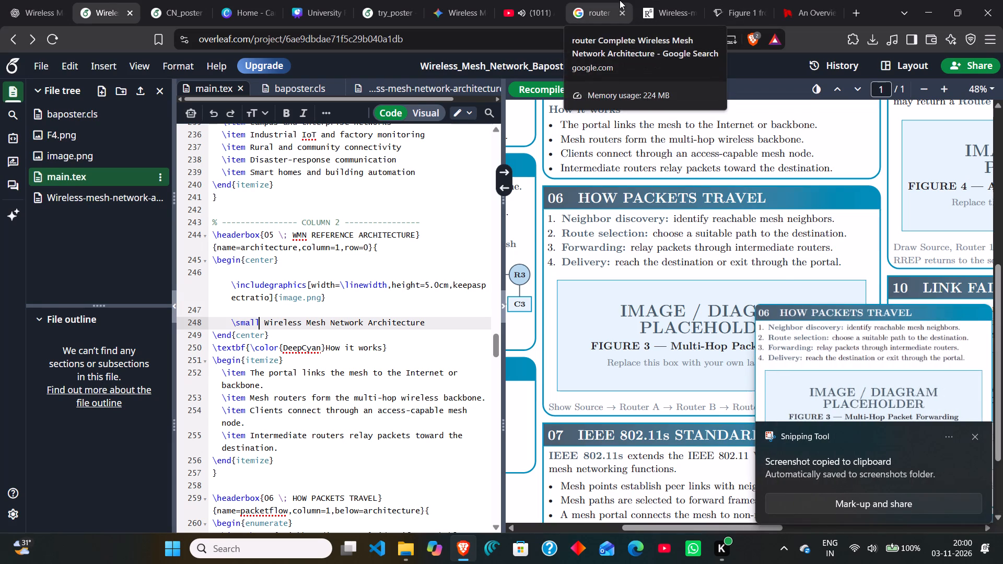
Switch to the ChatGPT poster conversation and paste the captured How Packets Travel screenshot into the message box.
left_click(39, 5)
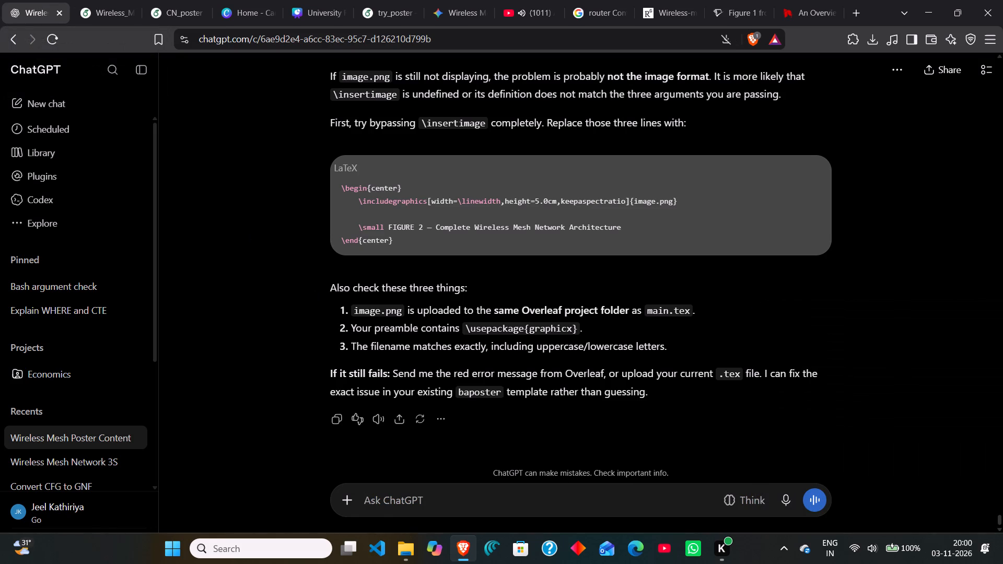
key("ctrl+v")
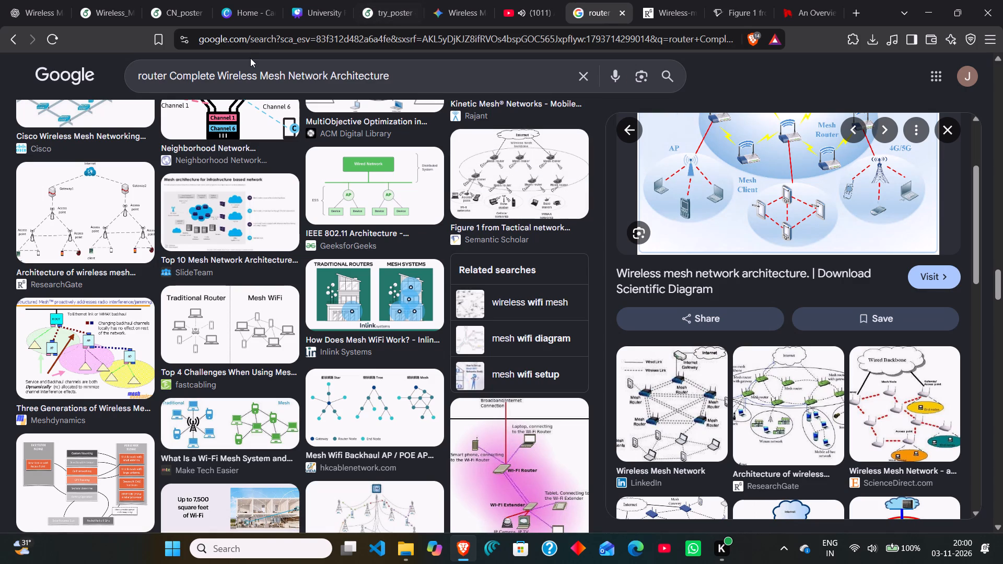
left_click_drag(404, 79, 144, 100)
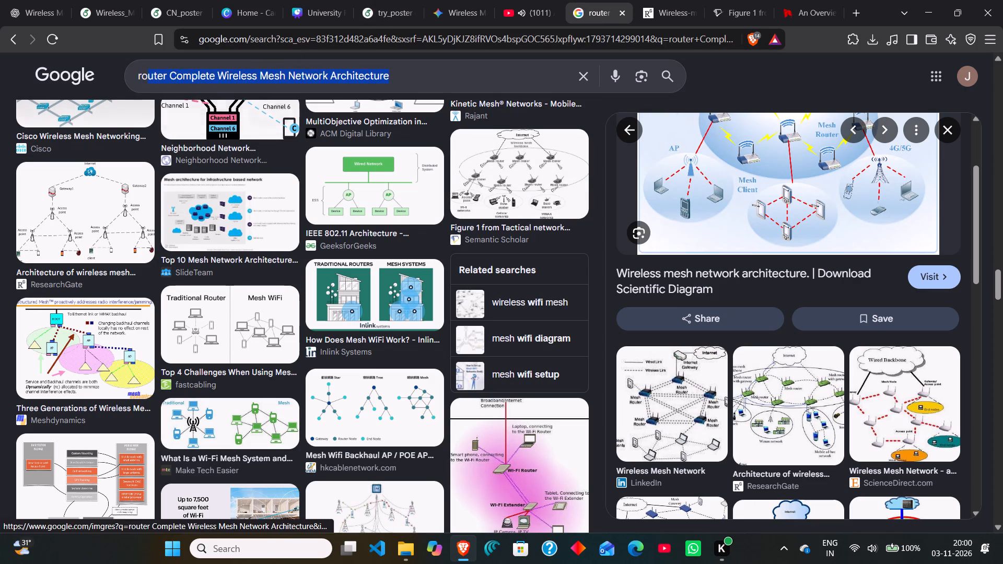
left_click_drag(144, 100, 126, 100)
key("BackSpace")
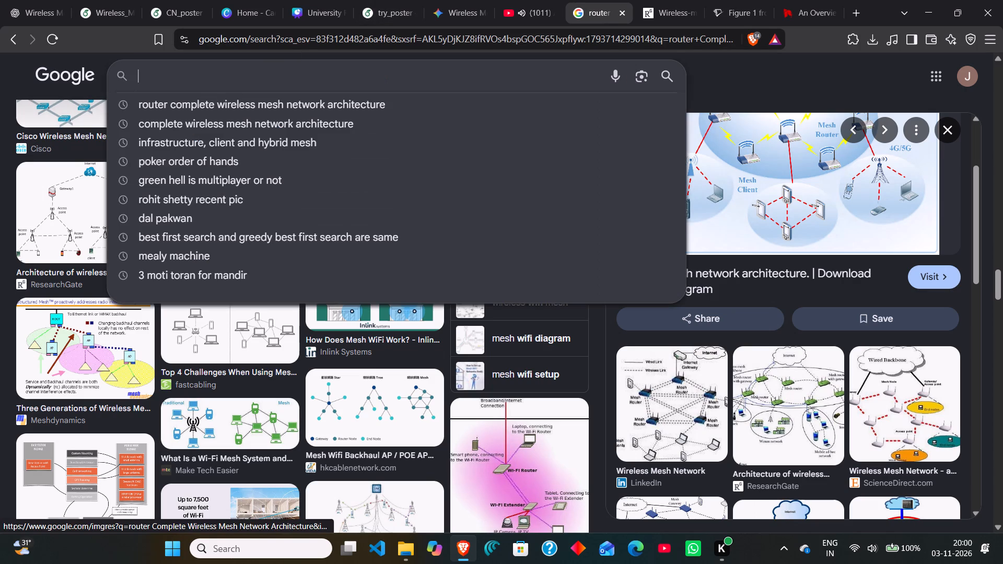
Switch to the CN_poster project and examine the diagrams in its architecture, topology and multi-hop communication sections.
left_click(151, 0)
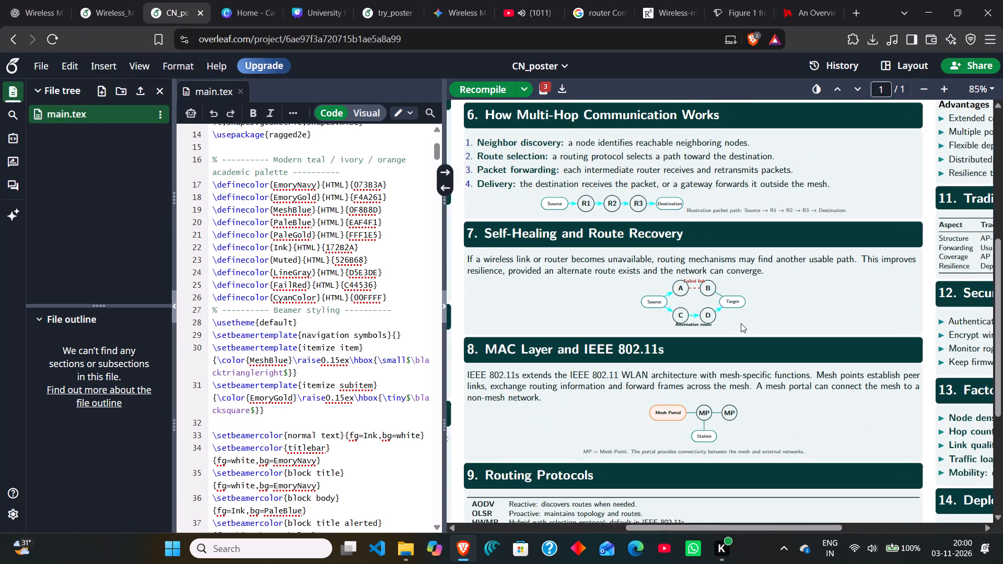
scroll(741, 323, "right", 1)
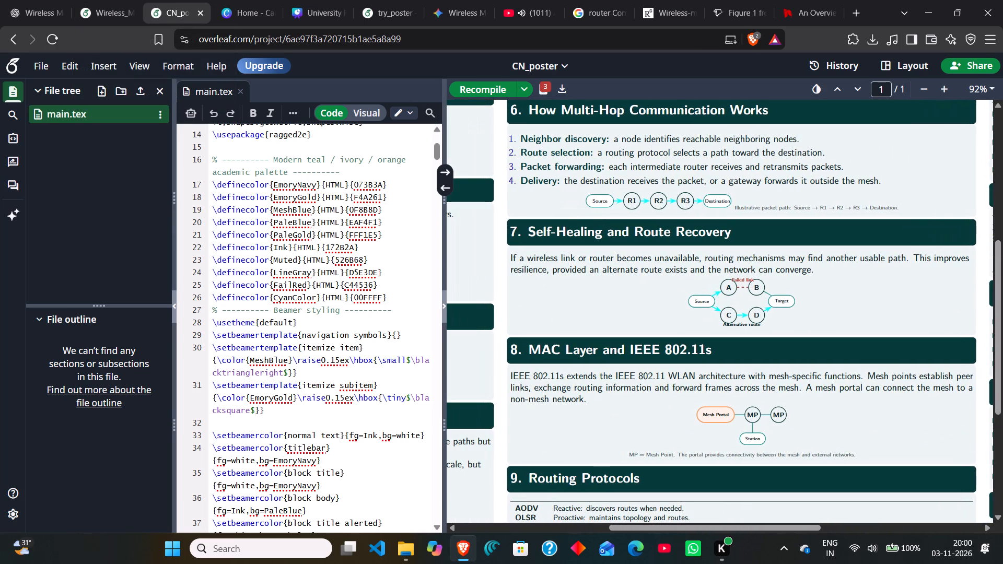
scroll(741, 323, "right", 6)
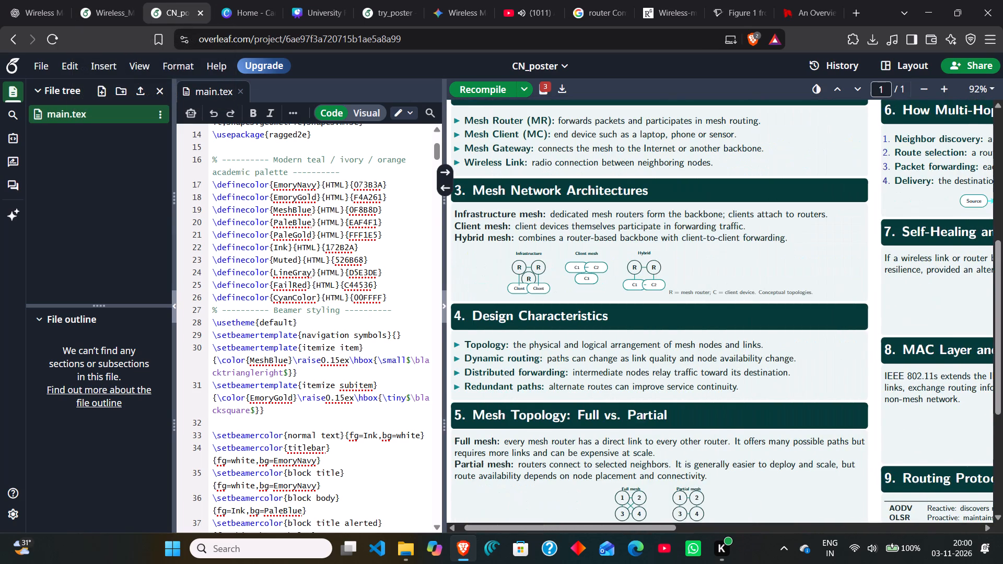
scroll(741, 319, "down", 3)
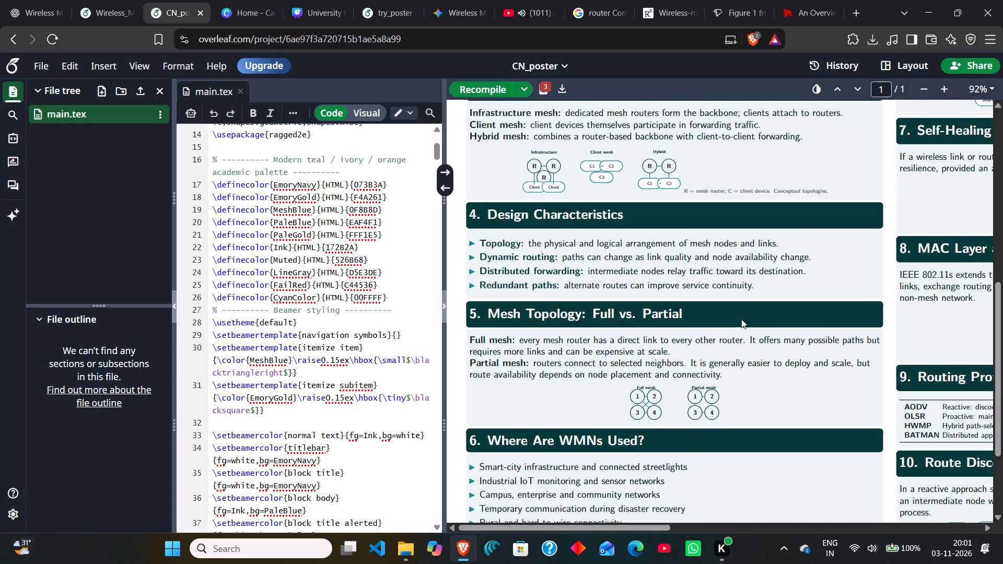
scroll(741, 319, "right", 4)
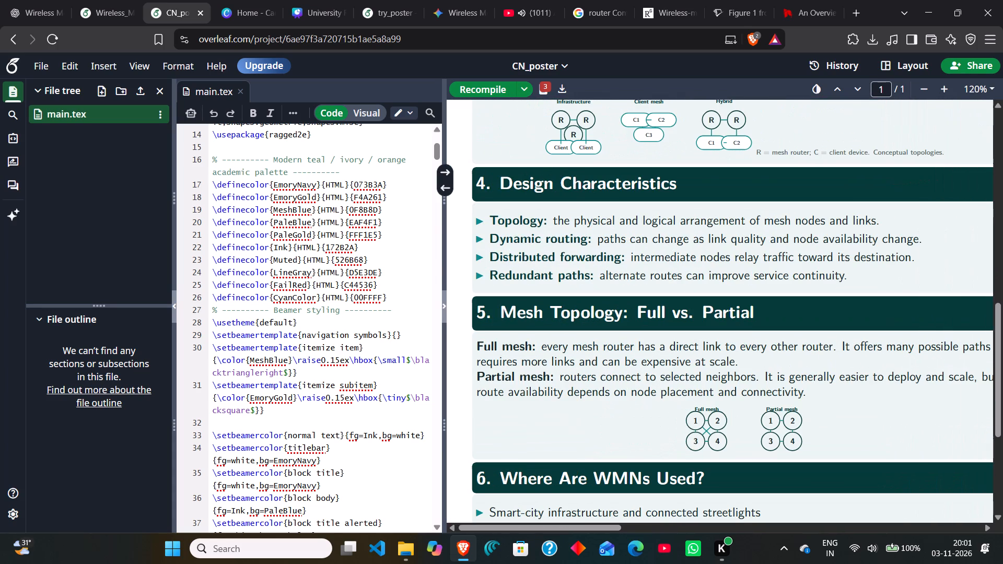
scroll(741, 319, "up", 2)
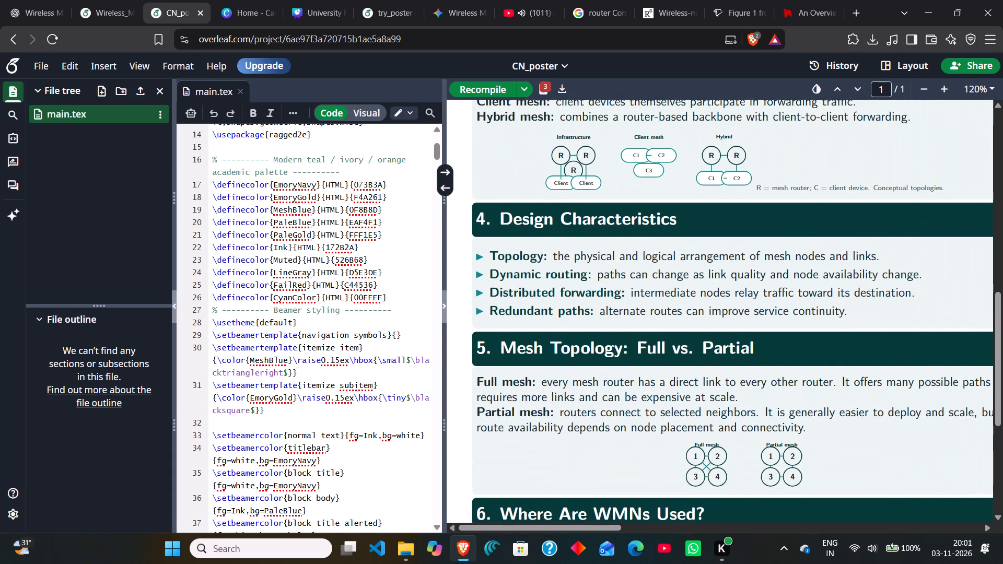
scroll(741, 319, "up", 3)
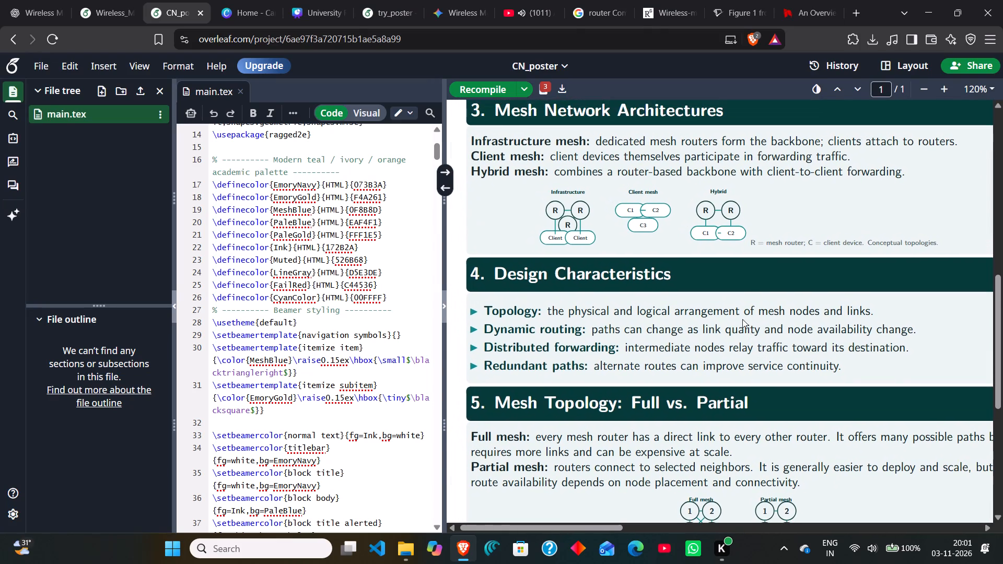
scroll(742, 319, "up", 1)
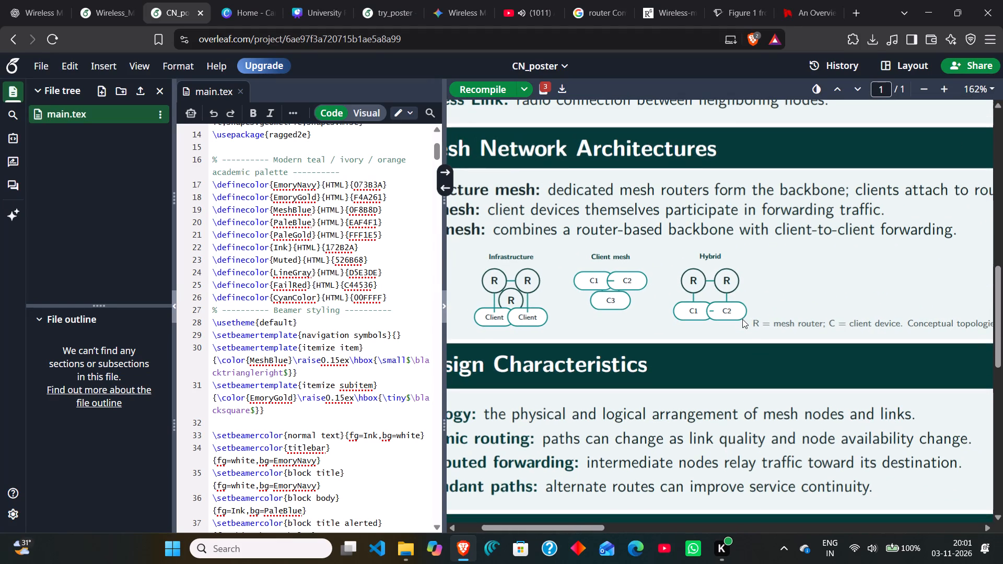
scroll(742, 319, "up", 3)
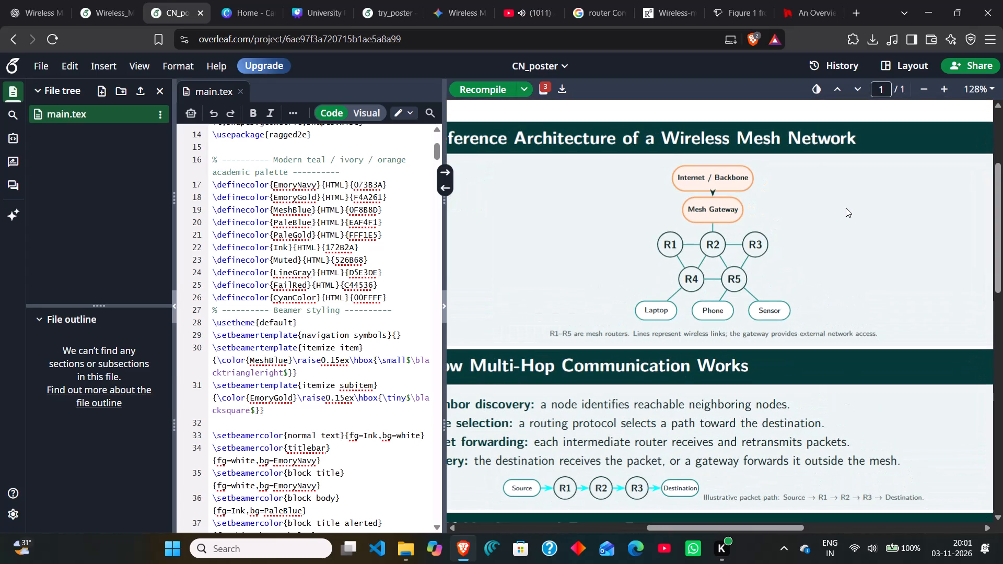
scroll(846, 208, "right", 2)
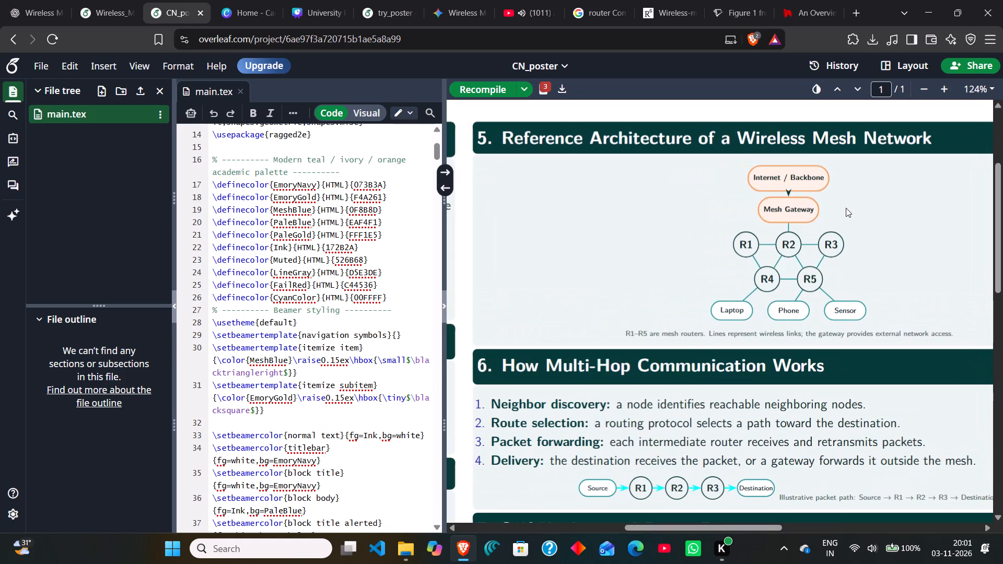
Return to the Wireless_Mesh_Network_Baposter project and review the architecture figure, its caption and the remaining figure placeholders in the preview.
left_click(104, 0)
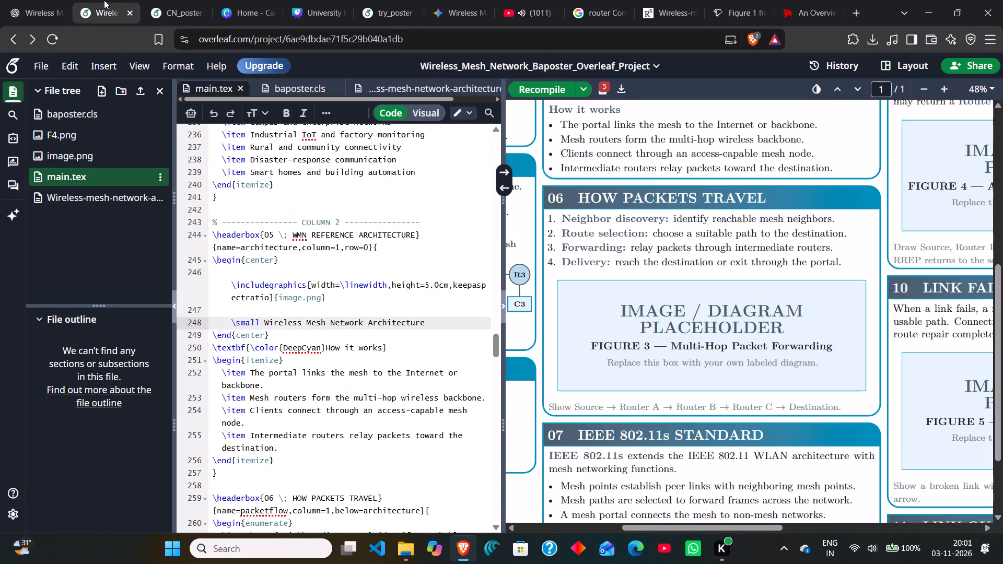
scroll(803, 299, "up", 5)
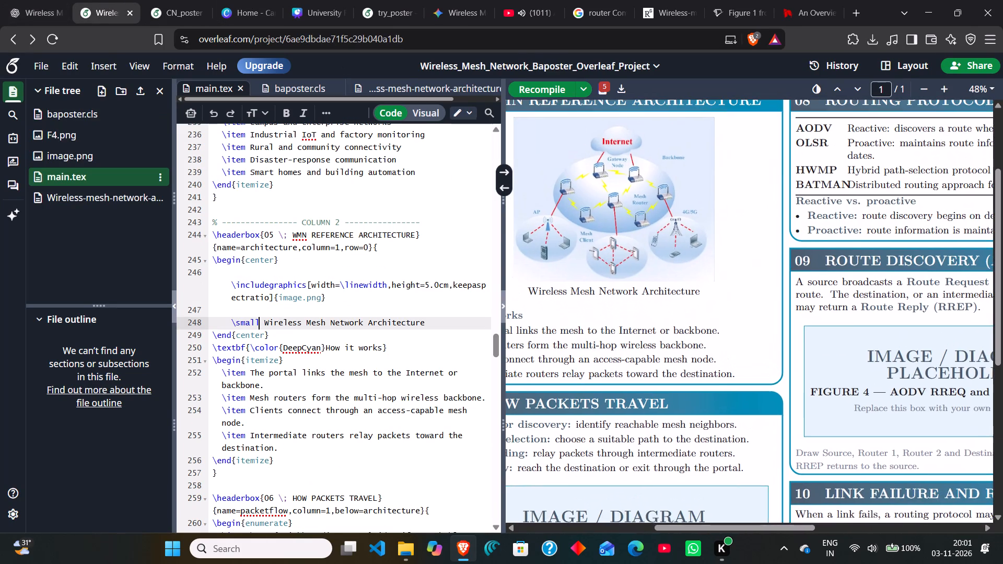
scroll(803, 299, "right", 1)
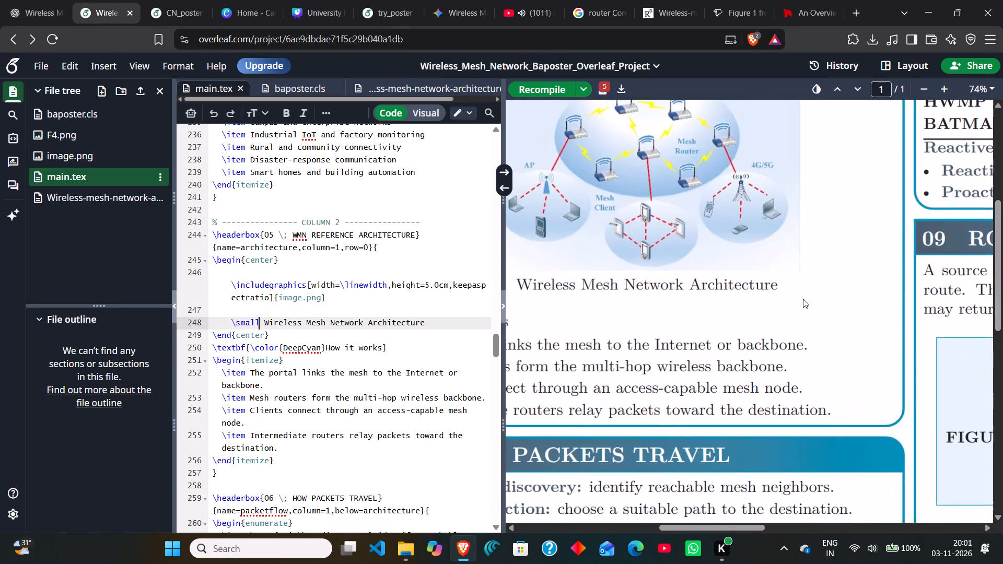
scroll(803, 299, "right", 3)
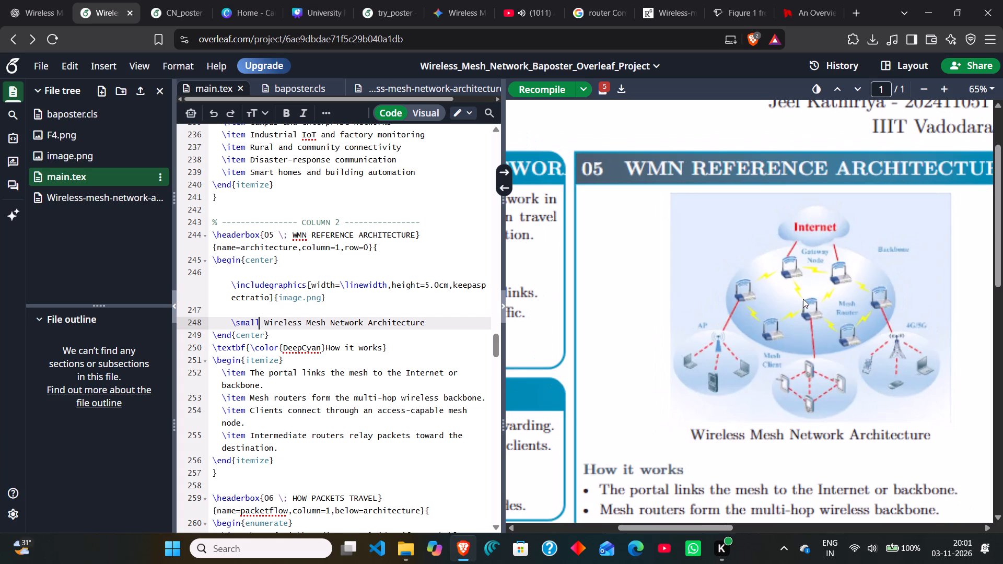
scroll(803, 299, "down", 2)
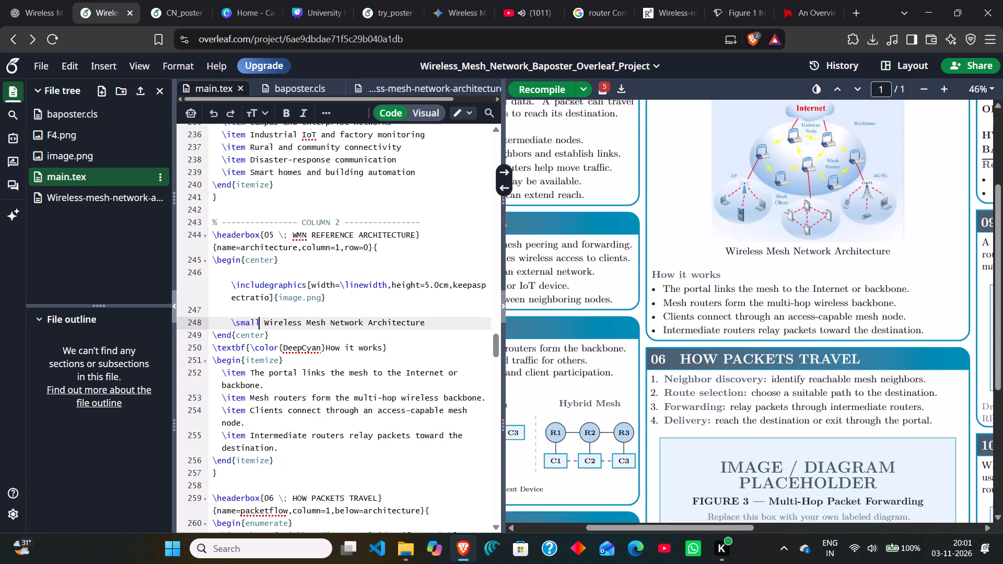
scroll(803, 299, "down", 5)
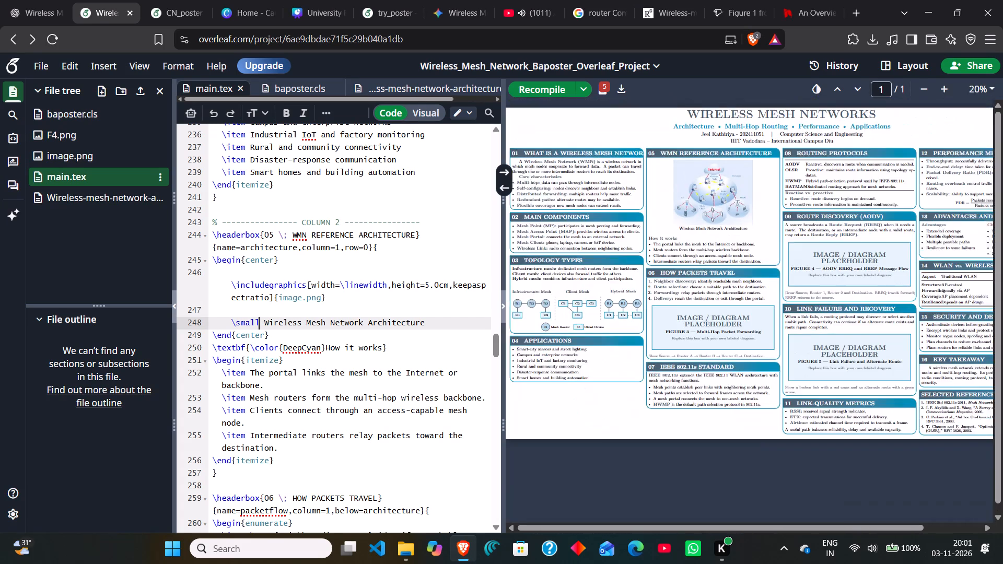
scroll(736, 325, "right", 2)
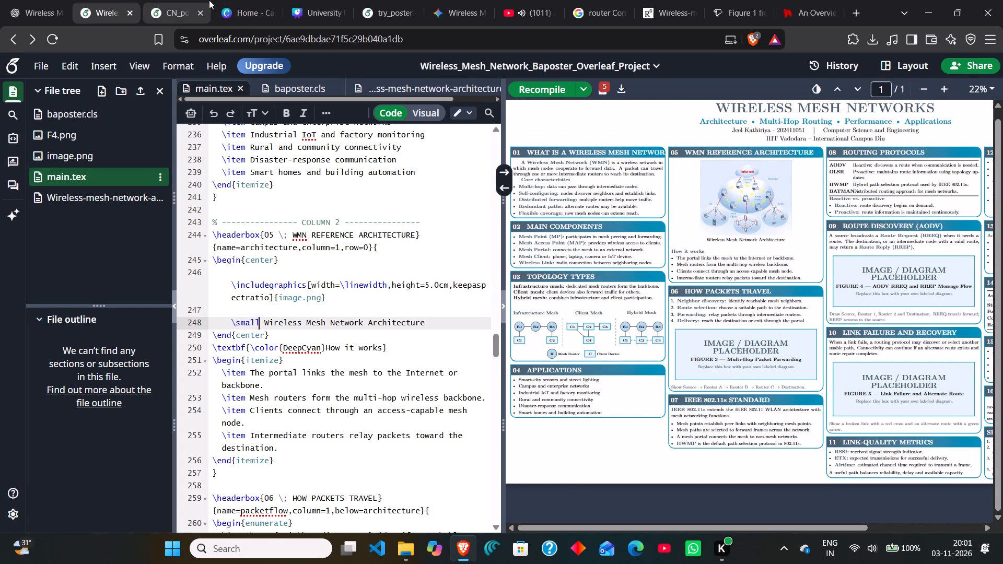
Reopen the CN_poster project and examine its reference architecture and multi-hop packet path diagrams.
left_click(150, 0)
scroll(713, 368, "right", 5)
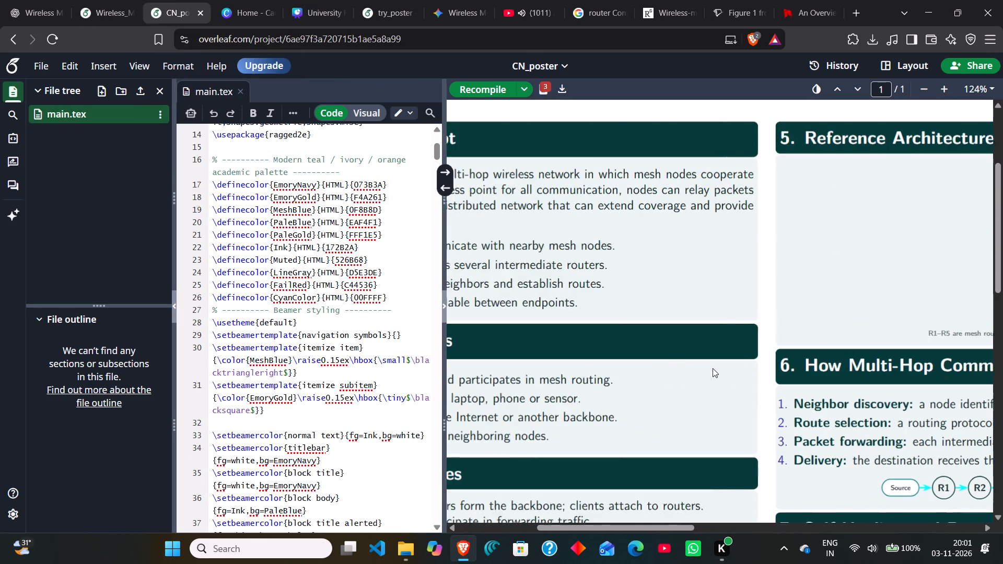
scroll(713, 368, "right", 2)
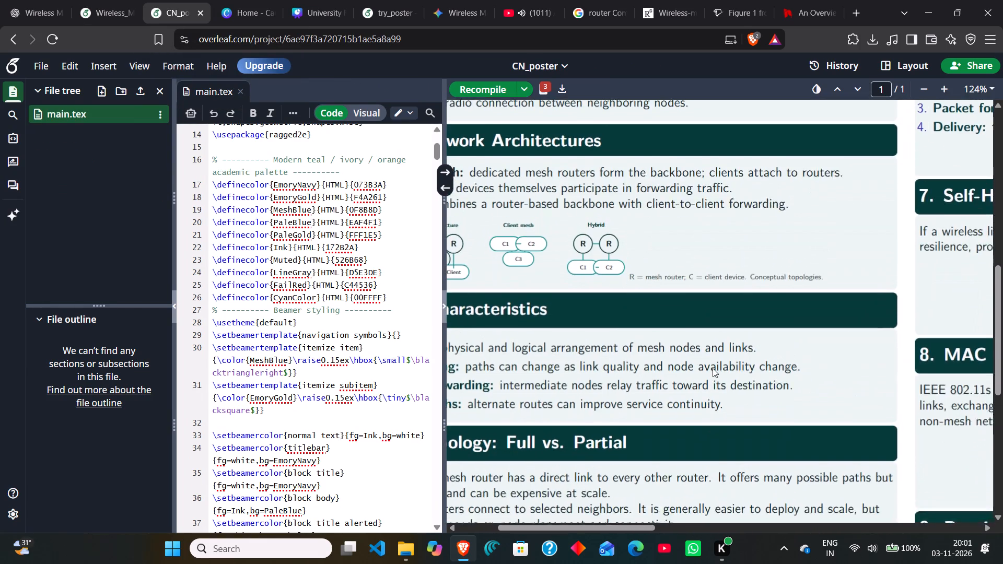
scroll(713, 368, "left", 6)
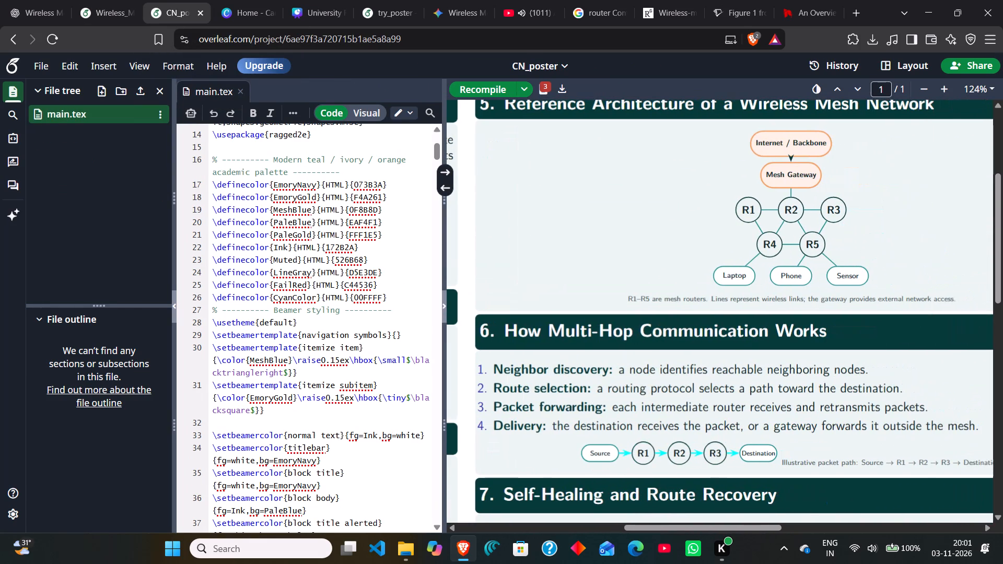
scroll(713, 368, "left", 1)
scroll(708, 334, "down", 2)
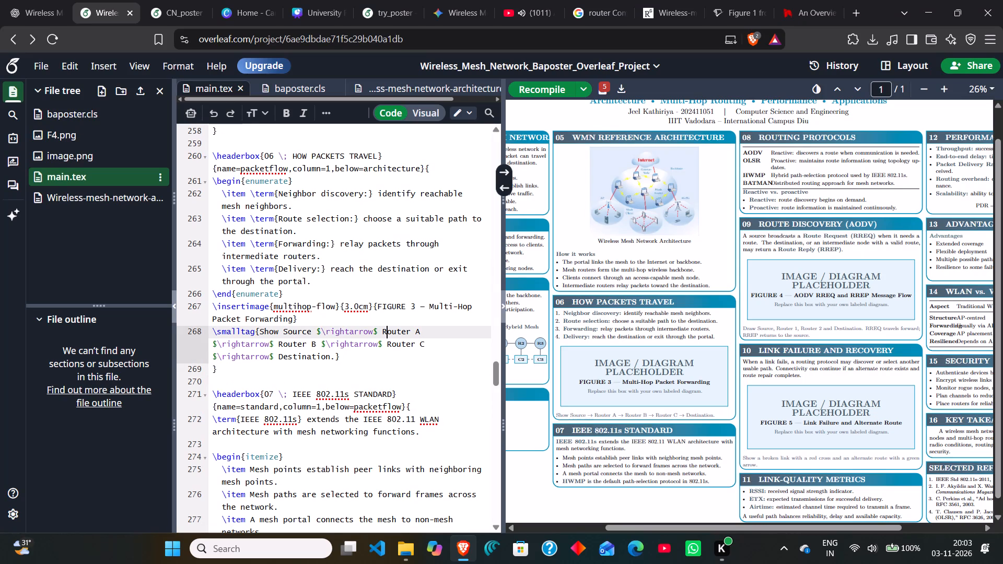
left_click(374, 365)
left_click(375, 354)
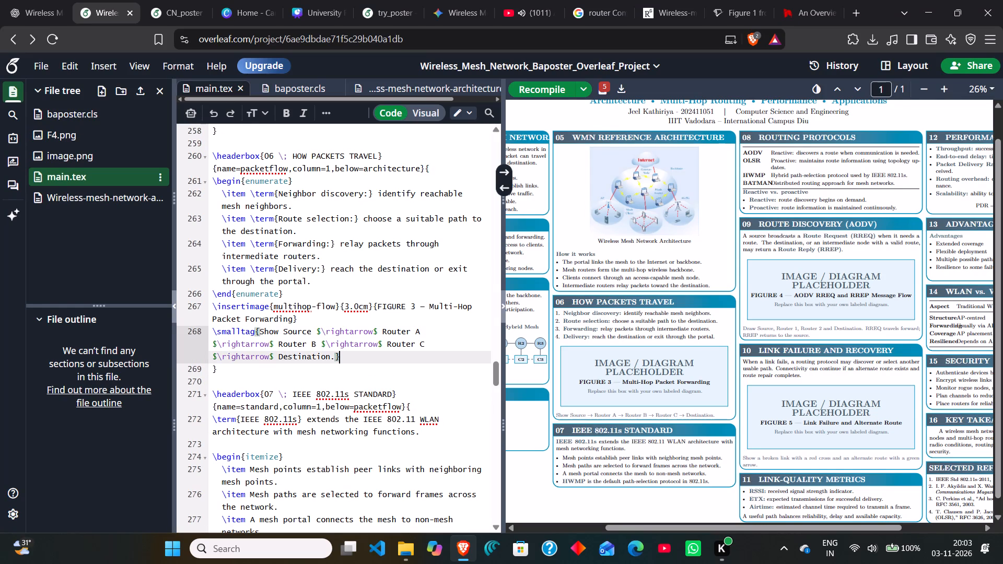
left_click_drag(375, 354, 208, 309)
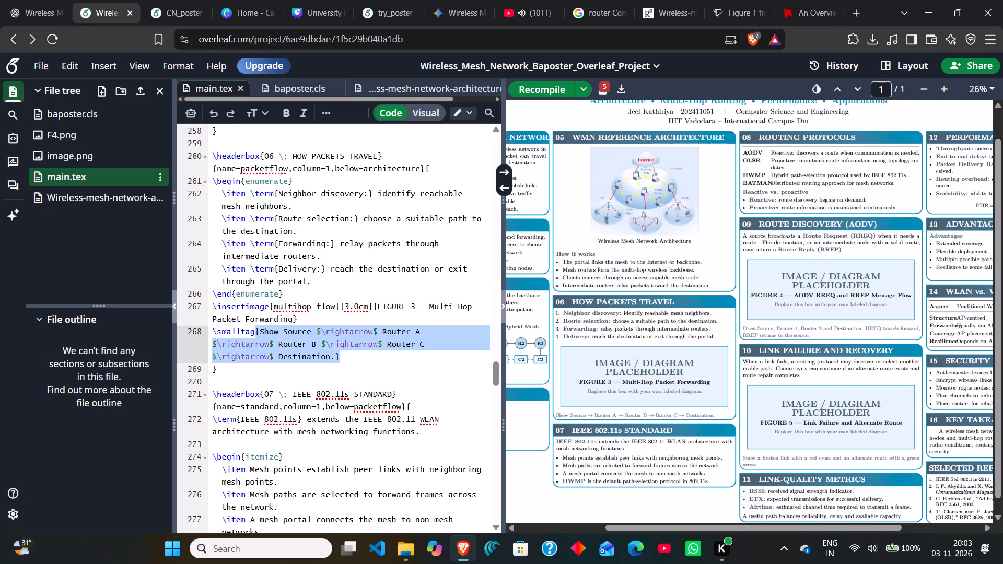
left_click_drag(211, 307, 365, 358)
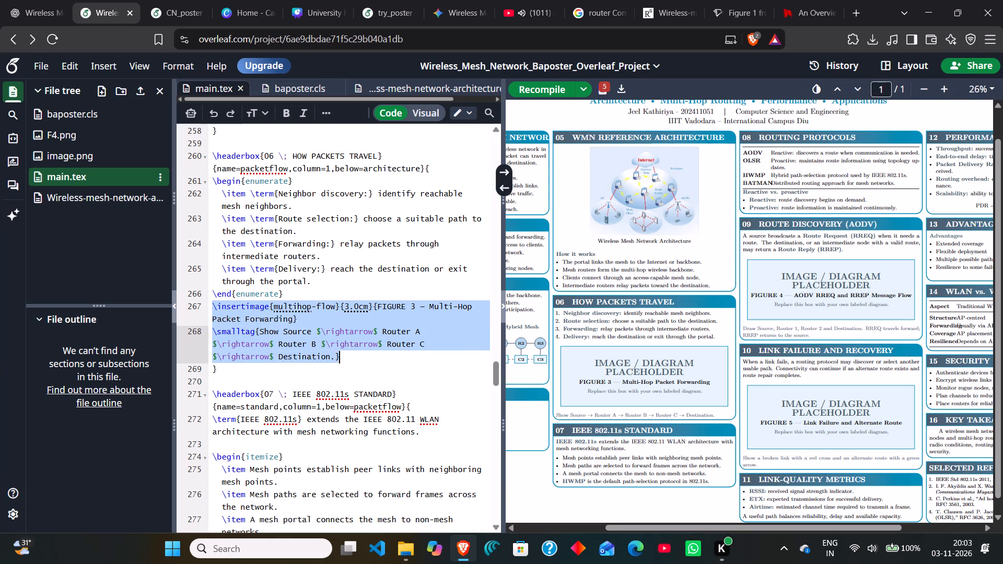
Paste the copied centred tikzpicture code over the selected Figure 3 placeholder lines under How Packets Travel and recompile the poster.
key("ctrl+v")
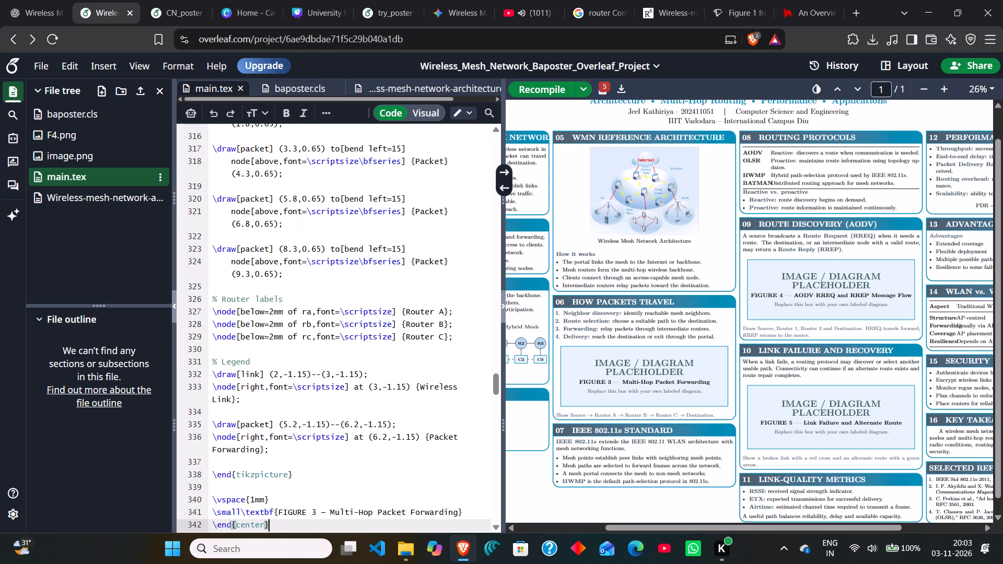
key("ctrl+s")
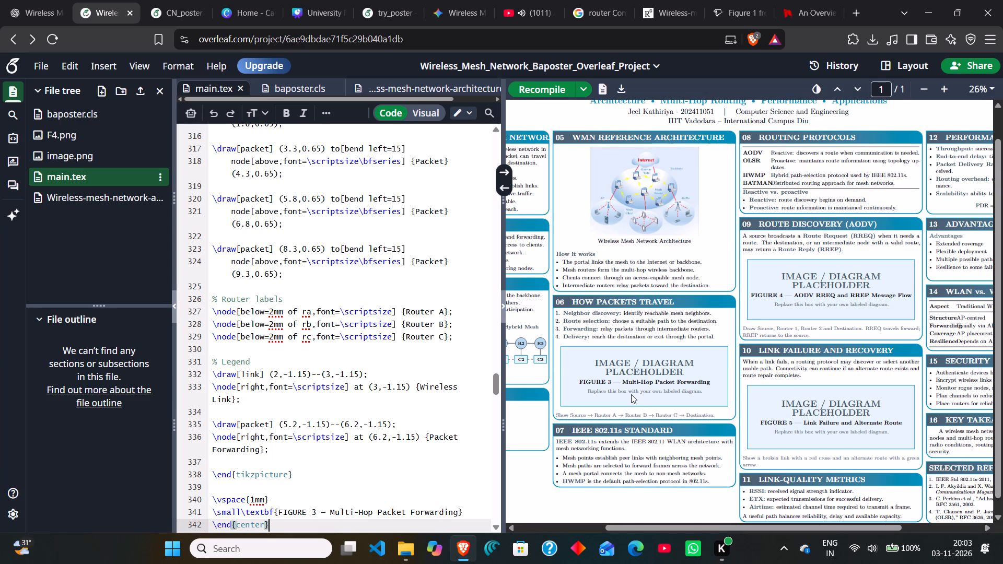
scroll(646, 461, "up", 2)
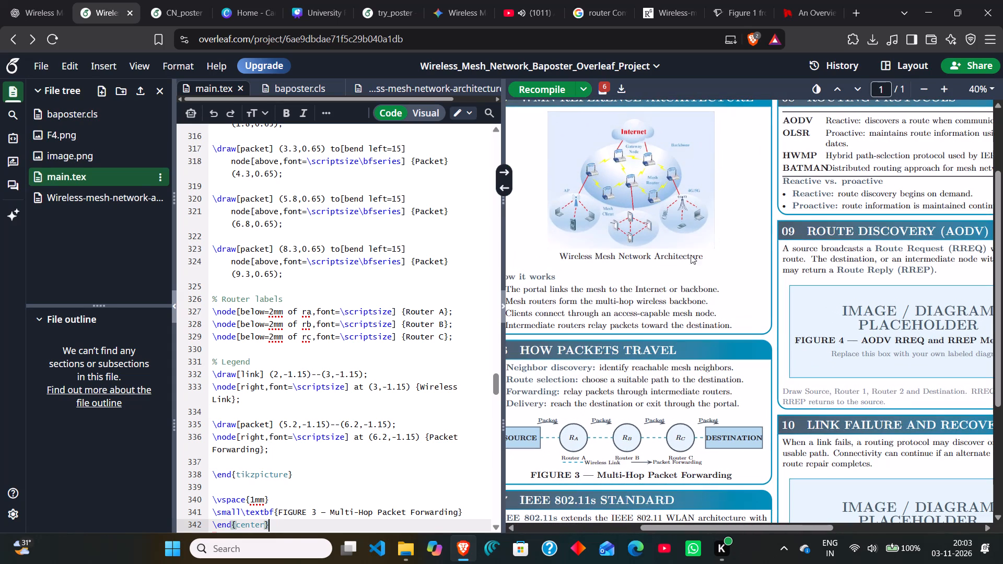
Remove the "FIGURE 3 –" prefix from the Multi-Hop Packet Forwarding caption beneath the tikzpicture code.
scroll(300, 473, "down", 3)
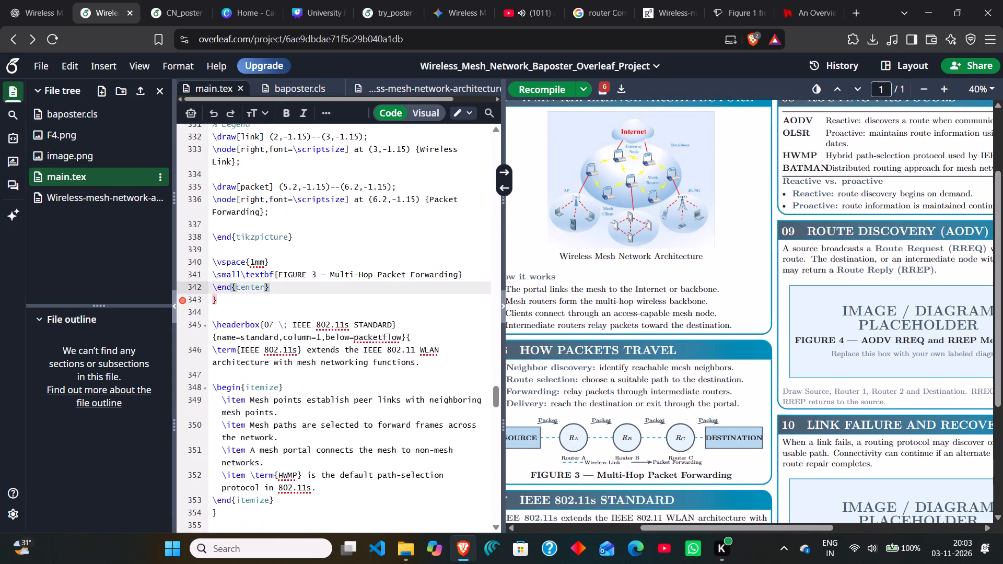
scroll(300, 473, "down", 1)
scroll(300, 473, "up", 3)
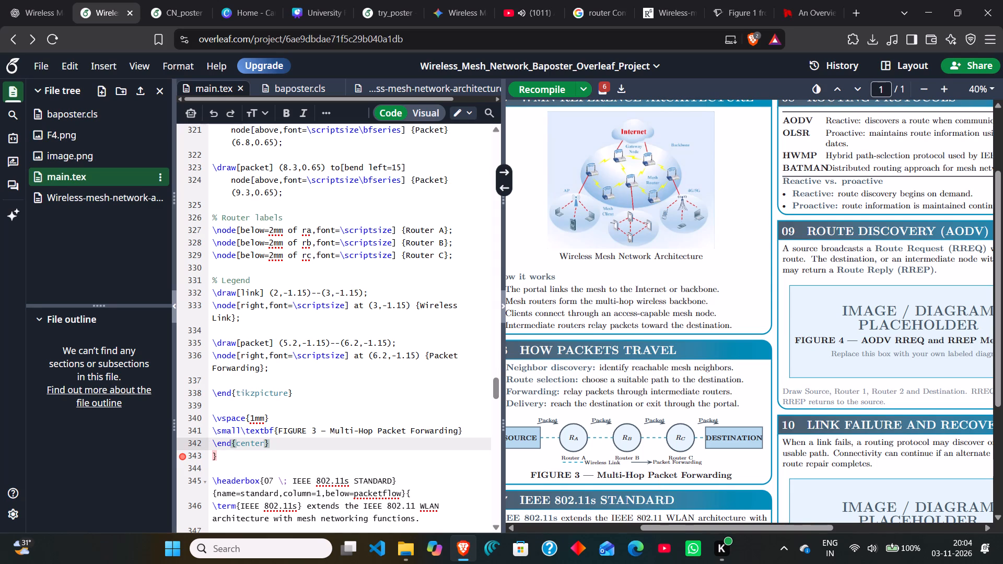
left_click(327, 432)
left_click_drag(328, 432, 290, 433)
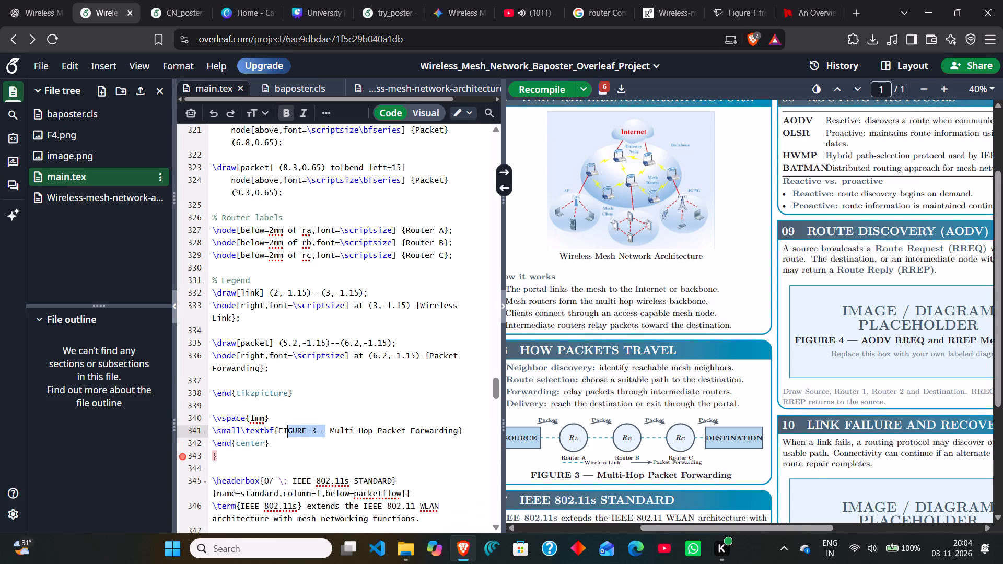
Shorten the packet forwarding diagram's caption to "Multi-Hop Packet Forwarding" by removing the figure number and dash.
left_click_drag(290, 433, 281, 432)
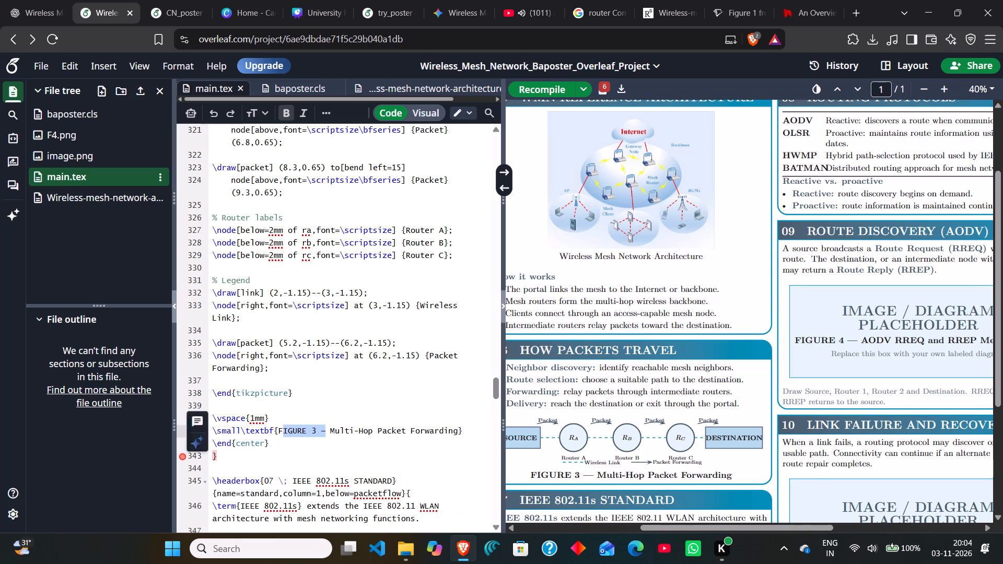
key("BackSpace")
key("BackSpace")
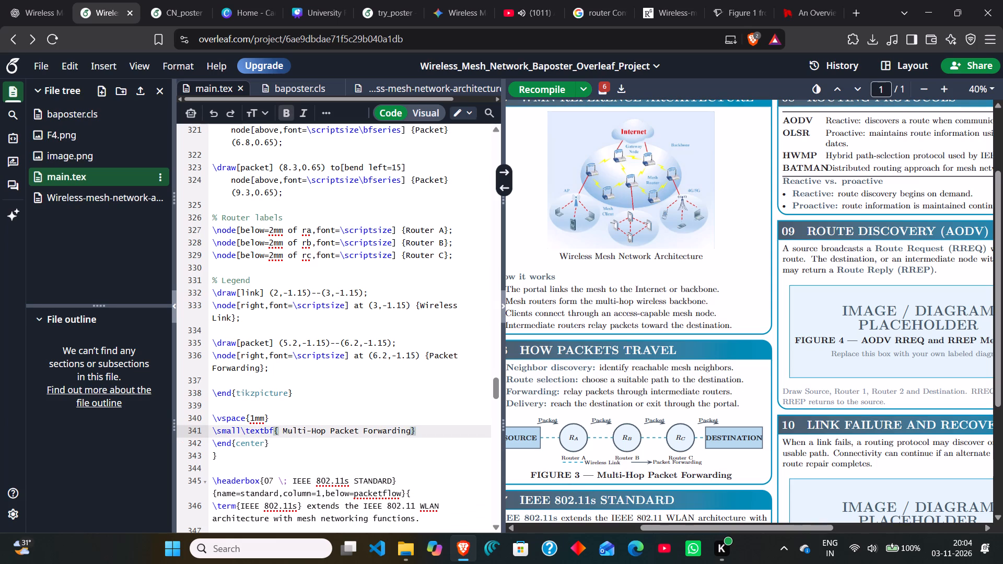
key("Delete")
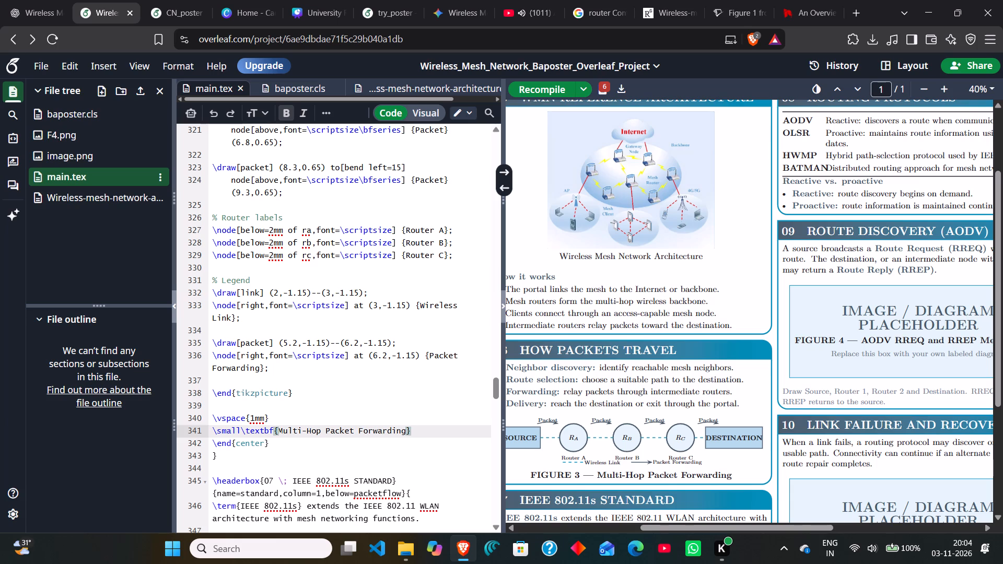
Lower the packet forwarding diagram's legend, setting its two sample lines to y = -1.35 and their labels to y = -1.25.
scroll(672, 411, "right", 2)
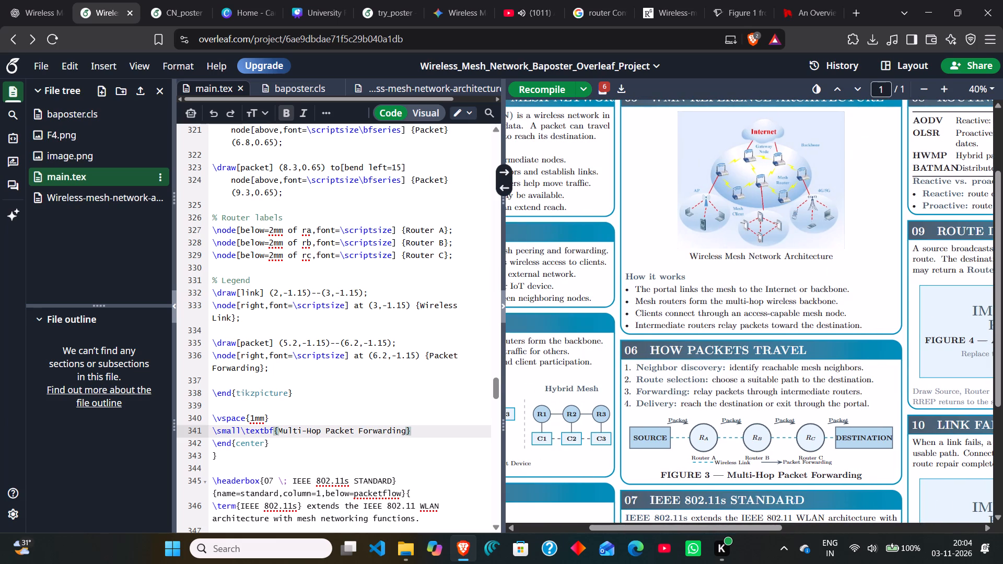
scroll(415, 386, "up", 1)
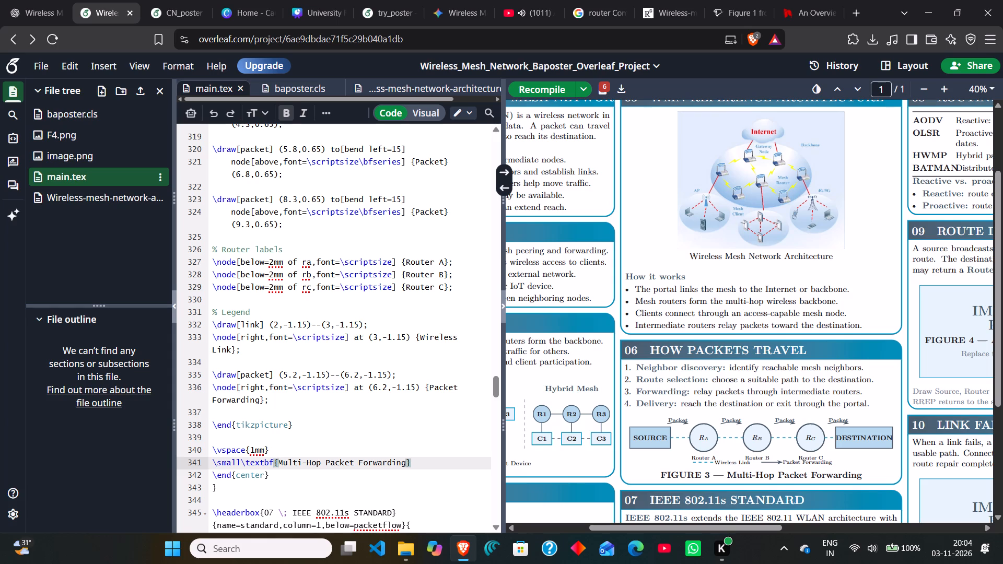
left_click(378, 385)
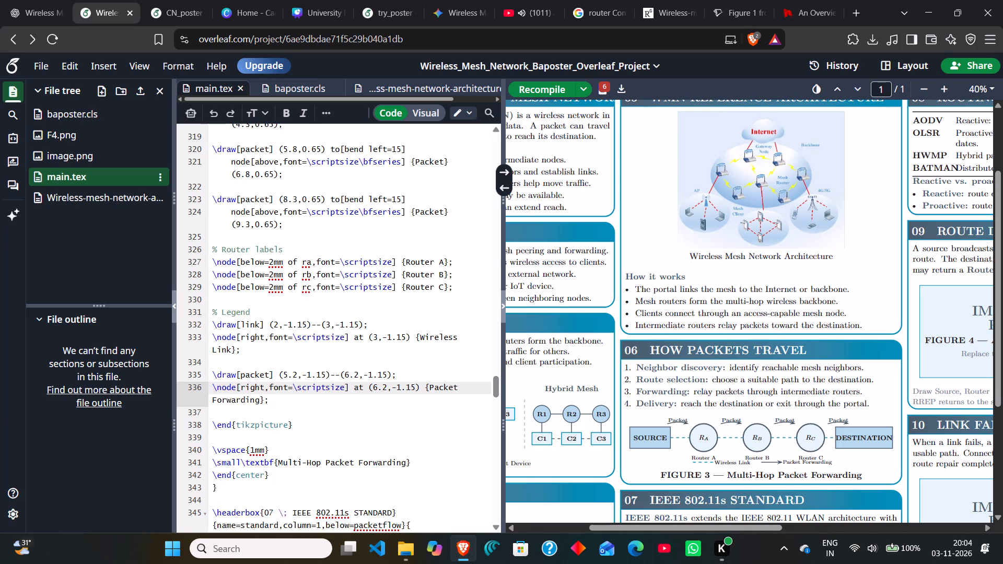
key("Right")
key("Right")
key("Right")
key("Right")
key("Right")
key("Right")
key("Right")
key("Right")
key("Left")
Set the Packet Forwarding legend label and the end point of its sample arrow to y = -1.25.
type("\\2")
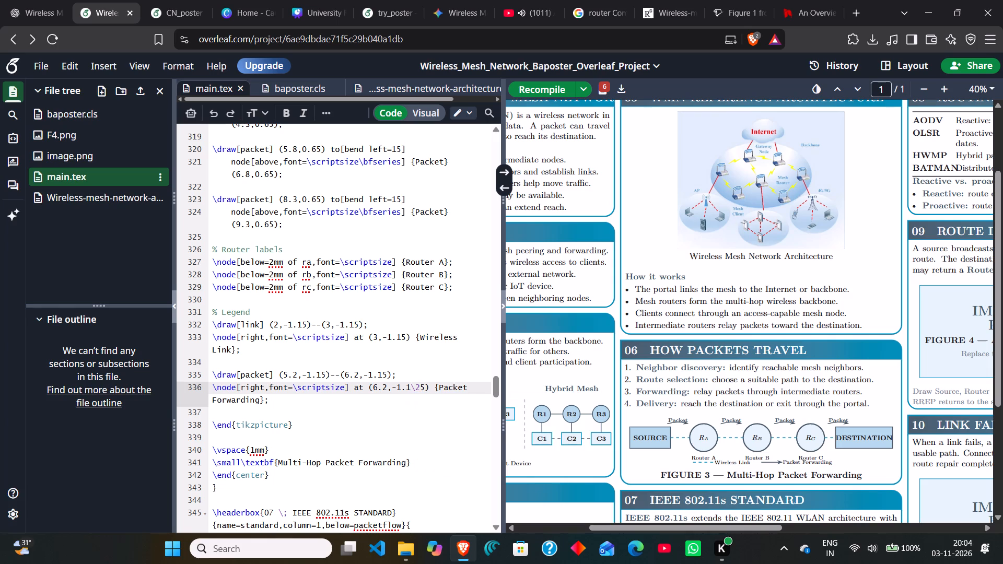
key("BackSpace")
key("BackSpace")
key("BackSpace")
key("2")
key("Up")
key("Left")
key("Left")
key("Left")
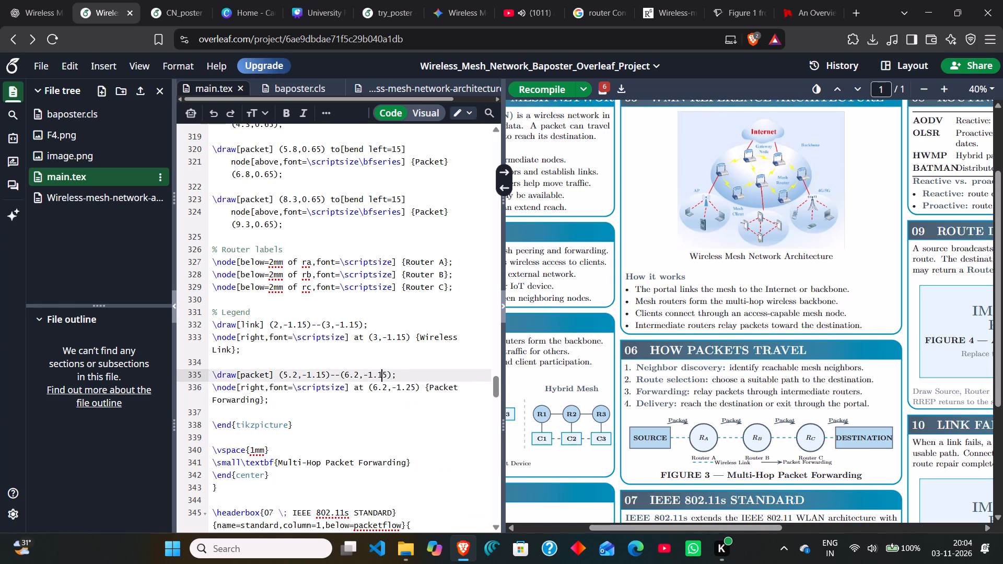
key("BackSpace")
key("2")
Set the Wireless Link legend label and the end point of its sample line to y = -1.25, and recompile the poster.
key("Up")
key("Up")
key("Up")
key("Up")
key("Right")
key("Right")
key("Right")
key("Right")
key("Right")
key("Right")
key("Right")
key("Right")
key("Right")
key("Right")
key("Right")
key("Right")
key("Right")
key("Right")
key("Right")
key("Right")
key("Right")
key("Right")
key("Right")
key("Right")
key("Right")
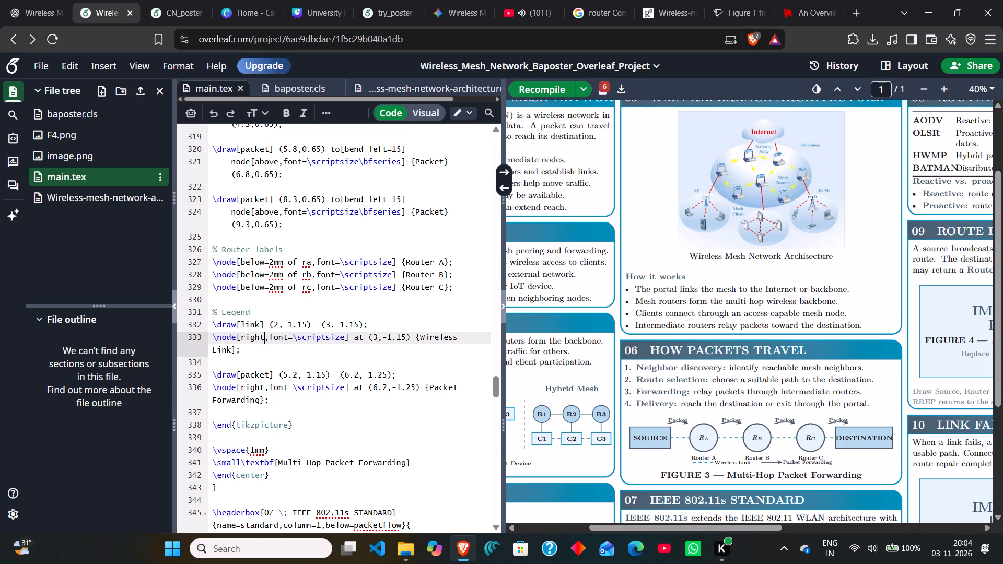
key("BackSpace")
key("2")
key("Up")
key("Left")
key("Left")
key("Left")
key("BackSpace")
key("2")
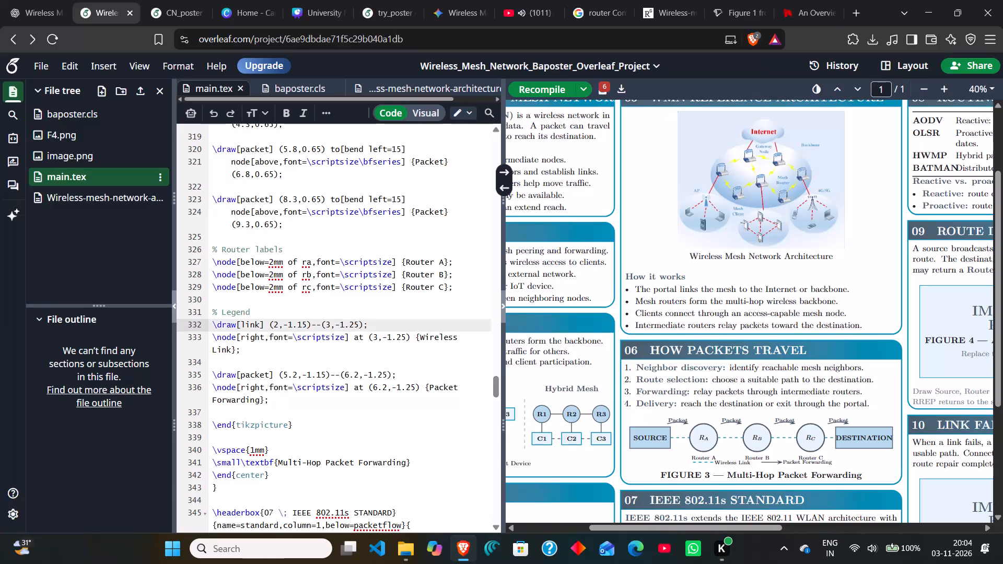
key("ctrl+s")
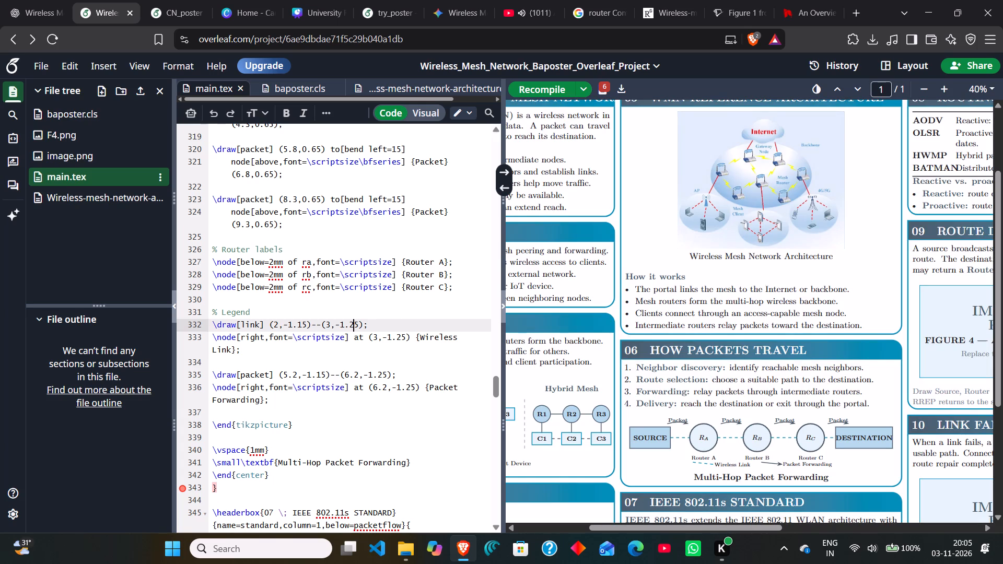
Lower the Wireless Link legend's sample line by setting both of its end points to y = -1.35.
left_click(301, 322)
key("BackSpace")
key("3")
key("Right")
key("Right")
key("Right")
key("Right")
key("Right")
key("Right")
key("Right")
key("Right")
key("Right")
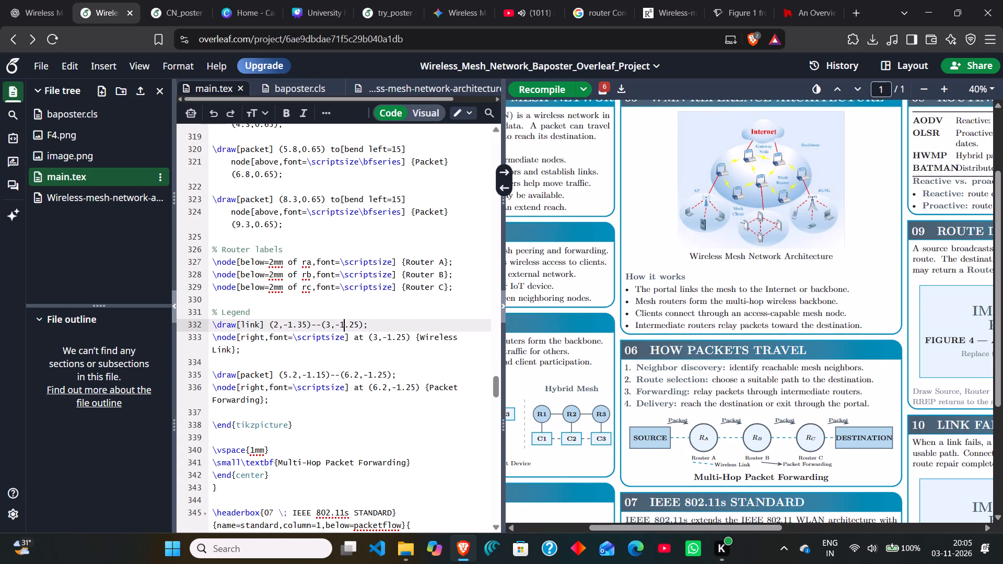
key("Right")
key("Right")
key("BackSpace")
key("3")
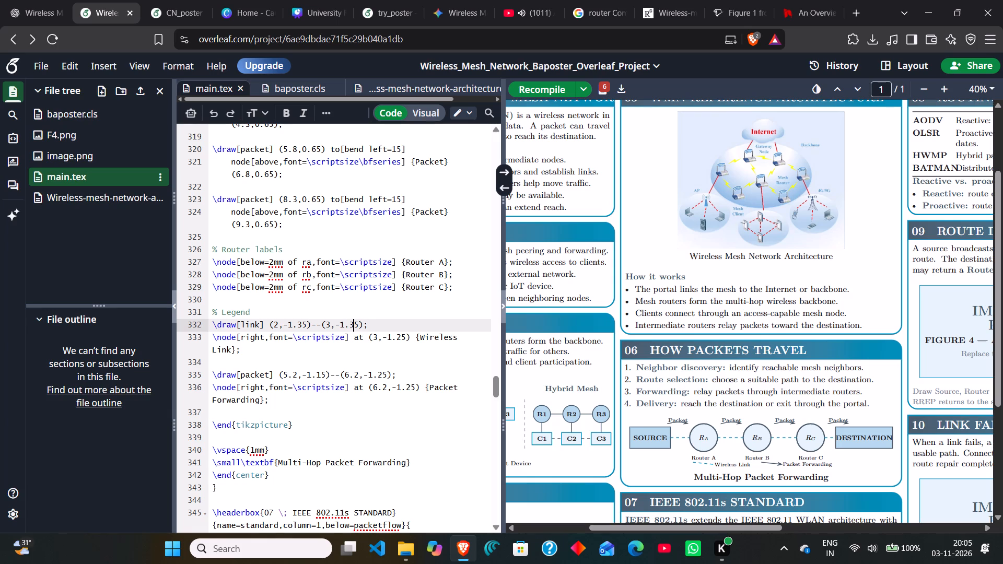
Lower the Packet Forwarding legend's sample arrow by setting both of its end points to y = -1.35.
key("Down")
key("Down")
key("Down")
key("Down")
key("Down")
key("Up")
key("Right")
key("Right")
key("Right")
key("Right")
key("Right")
key("Right")
key("BackSpace")
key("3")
key("Left")
key("Left")
key("Left")
key("Left")
key("Left")
key("Left")
key("Left")
key("Left")
key("Left")
key("Left")
key("Left")
key("Left")
key("Left")
key("BackSpace")
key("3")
key("Up")
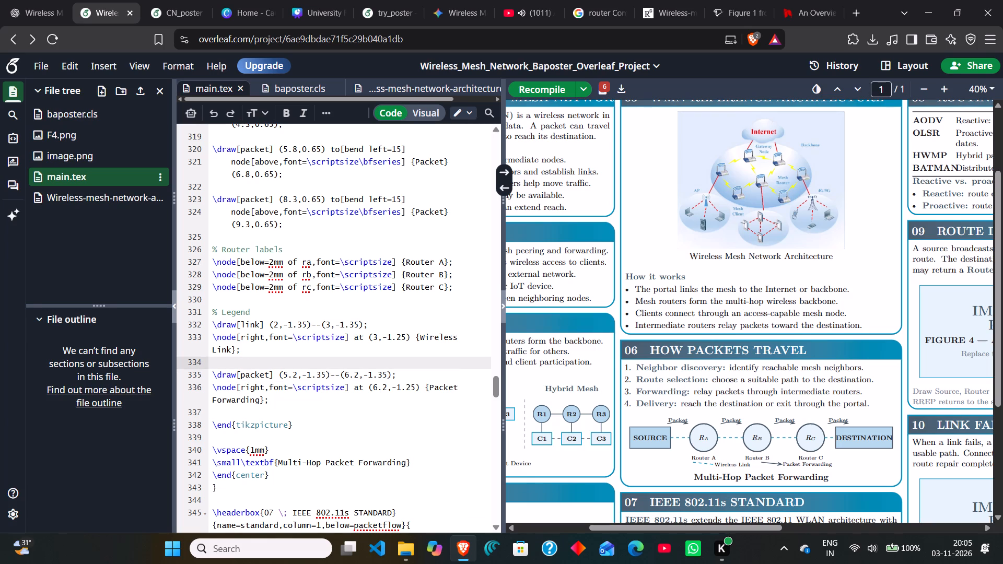
Set the Wireless Link and Packet Forwarding legend labels to y = -1.35 and recompile the poster.
left_click(398, 339)
key("Delete")
key("3")
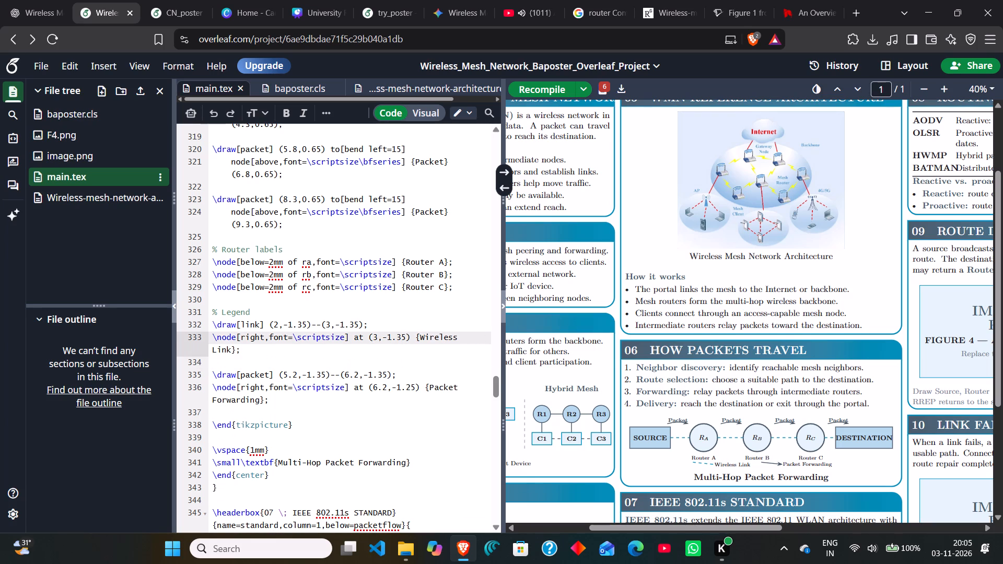
left_click(411, 386)
key("BackSpace")
key("3")
key("ctrl+s")
Set the first packet forwarding arrow's end coordinate to (1.8,0.55).
scroll(411, 386, "up", 1)
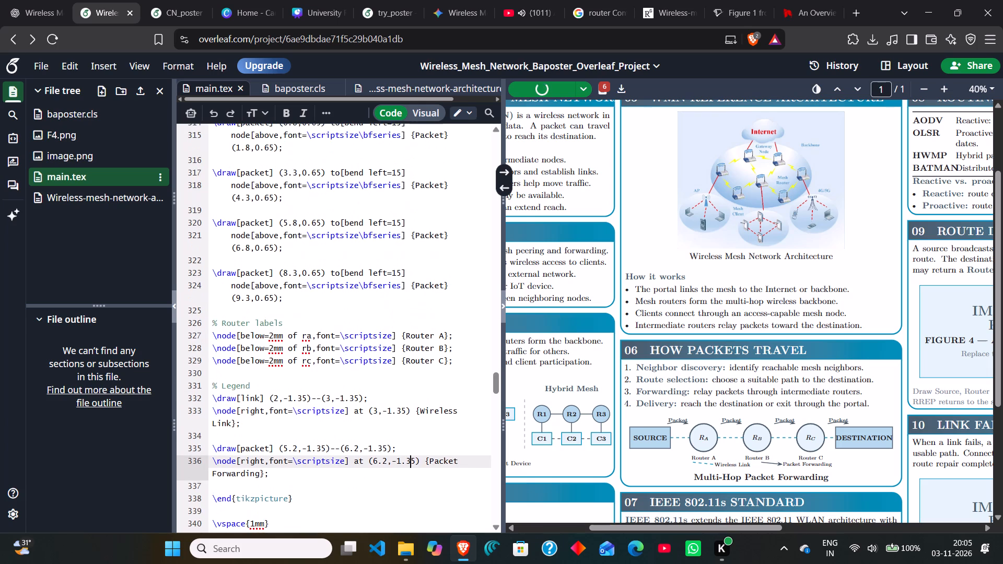
scroll(411, 386, "up", 2)
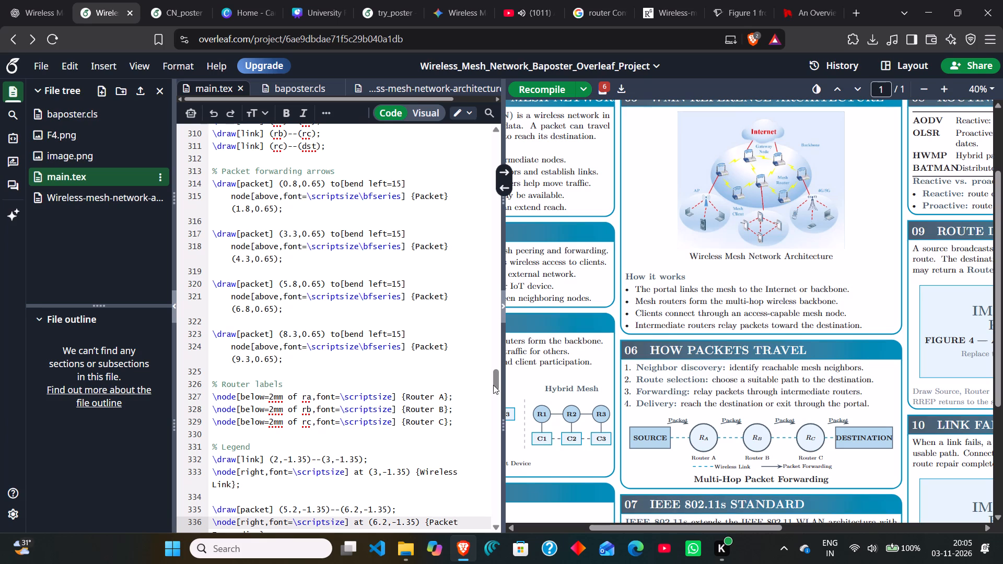
left_click(400, 236)
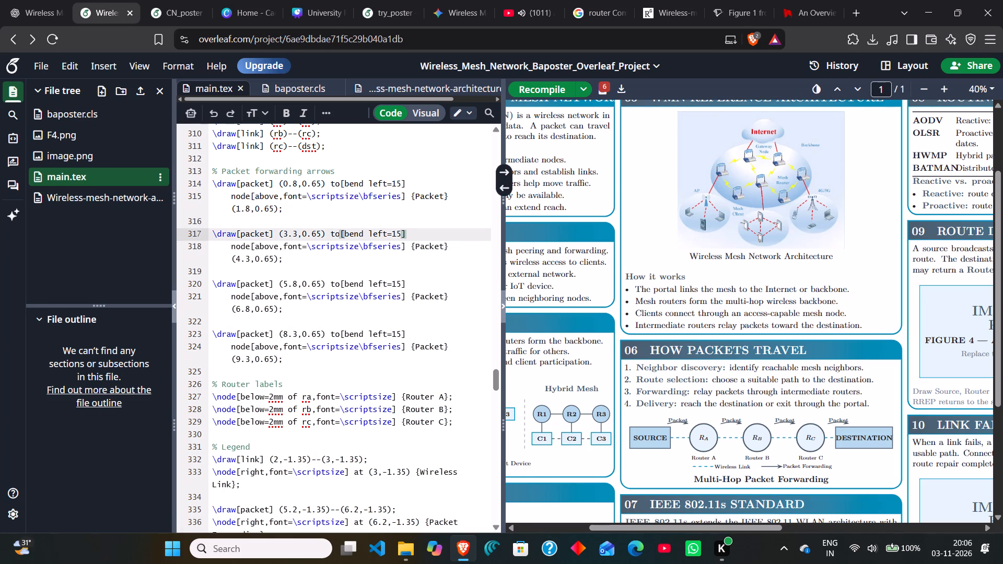
left_click(270, 210)
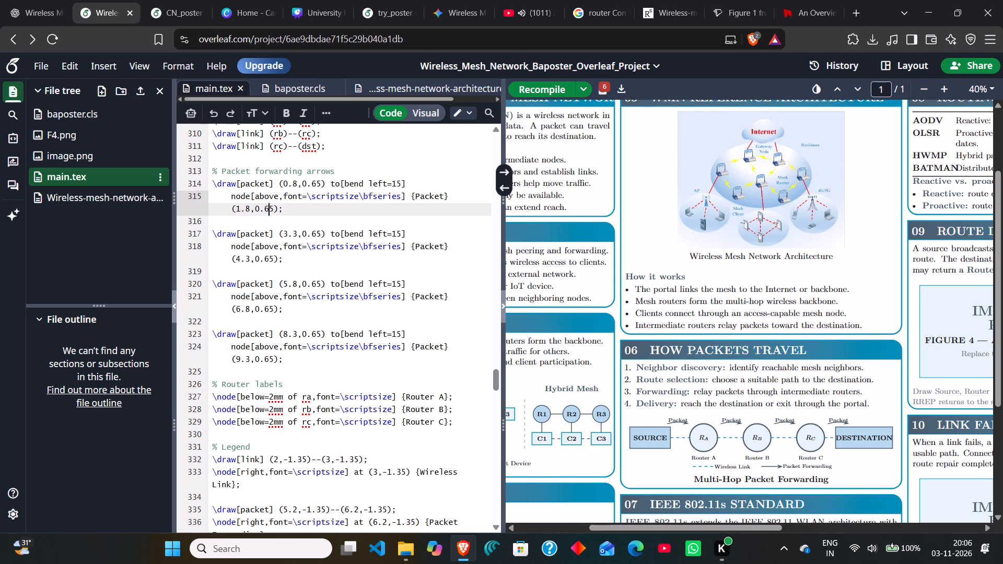
key("BackSpace")
key("5")
Save and recompile the poster with the edited first packet forwarding arrow.
key("ctrl+s")
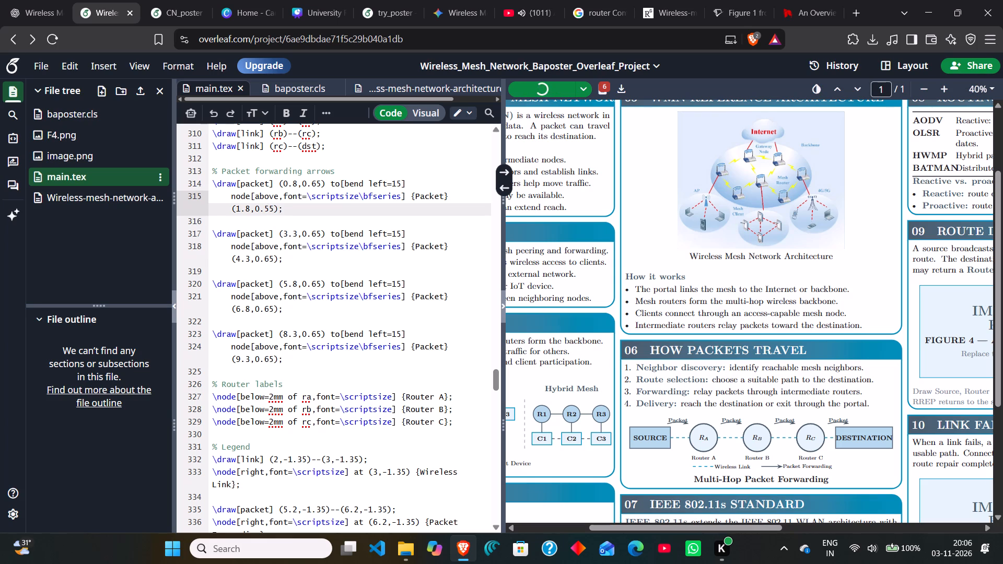
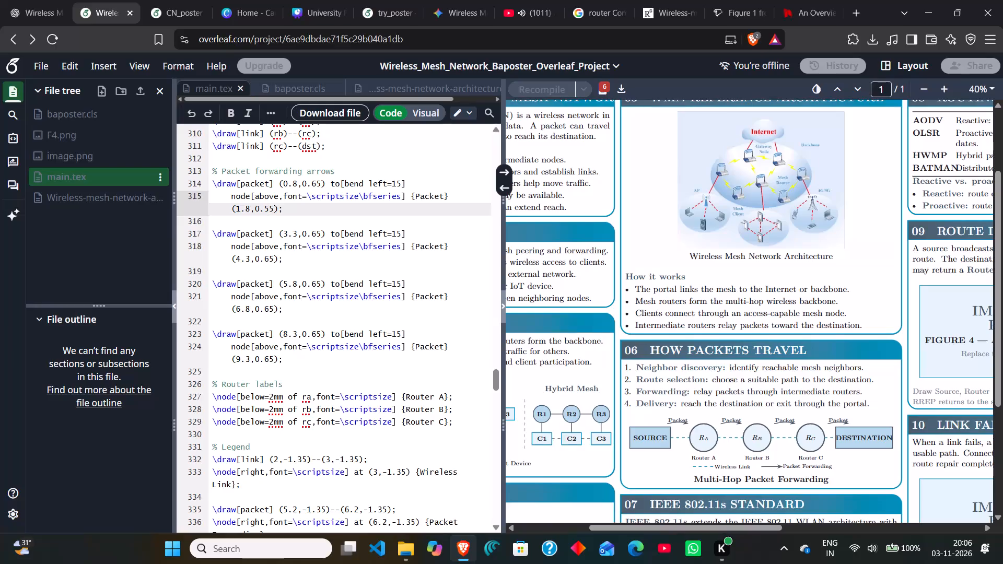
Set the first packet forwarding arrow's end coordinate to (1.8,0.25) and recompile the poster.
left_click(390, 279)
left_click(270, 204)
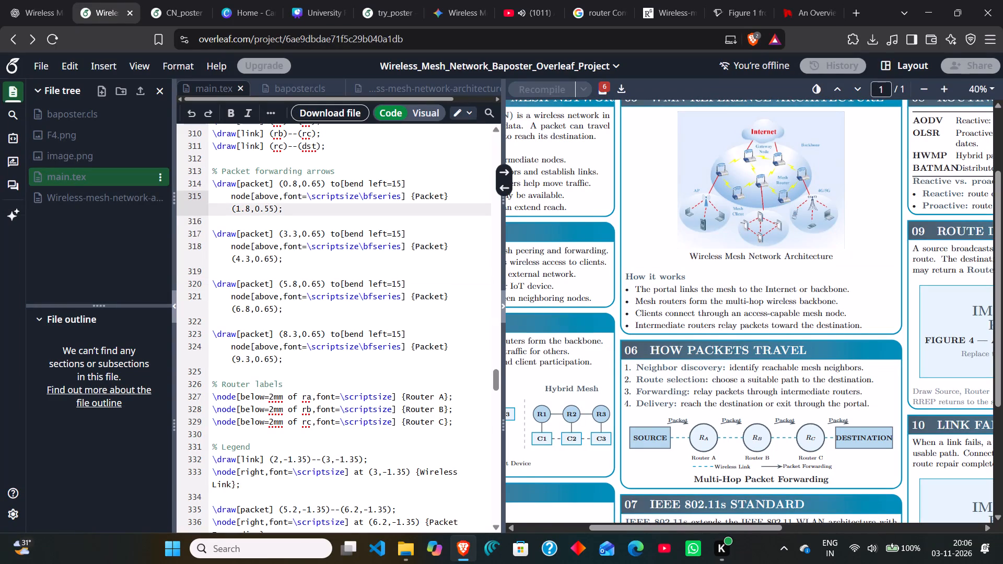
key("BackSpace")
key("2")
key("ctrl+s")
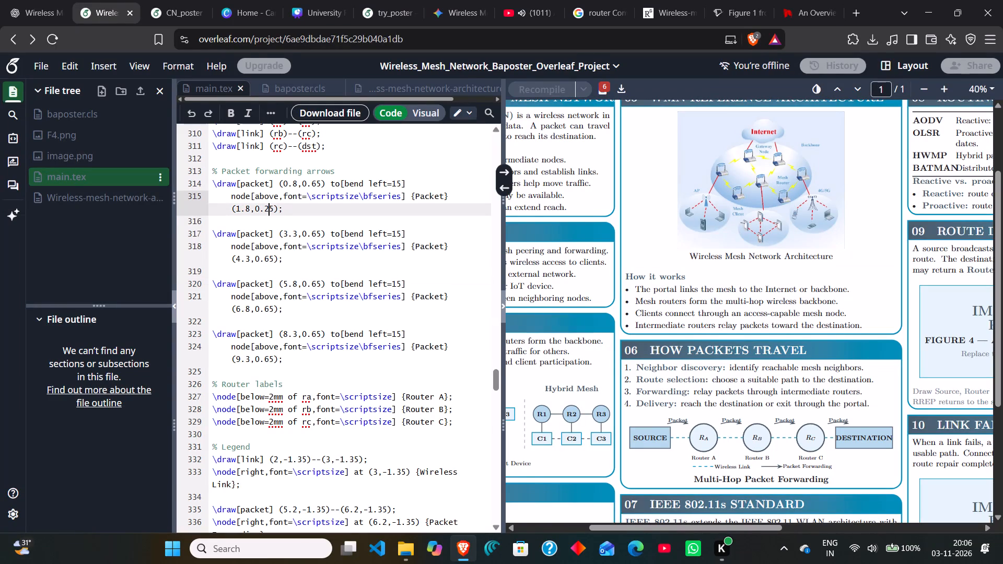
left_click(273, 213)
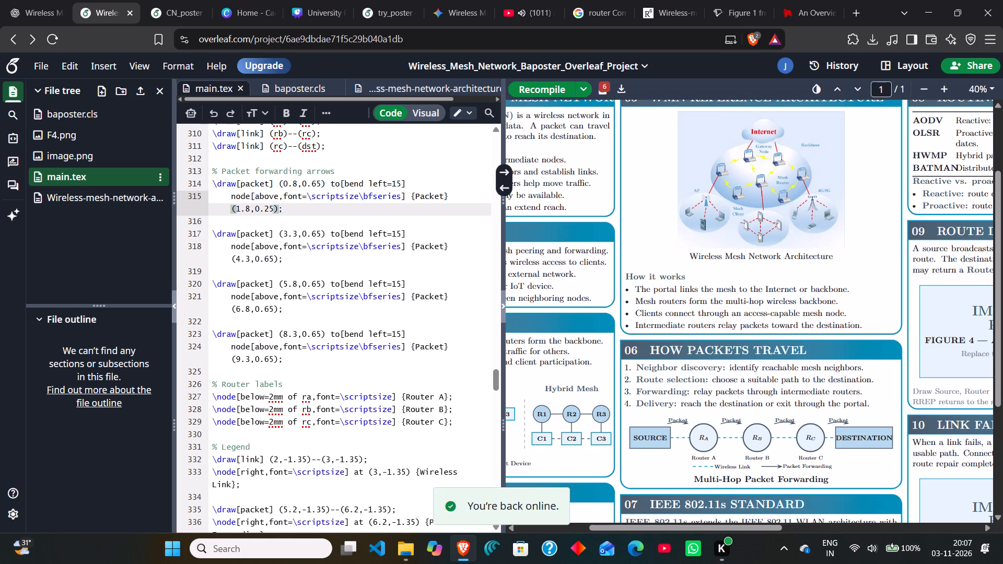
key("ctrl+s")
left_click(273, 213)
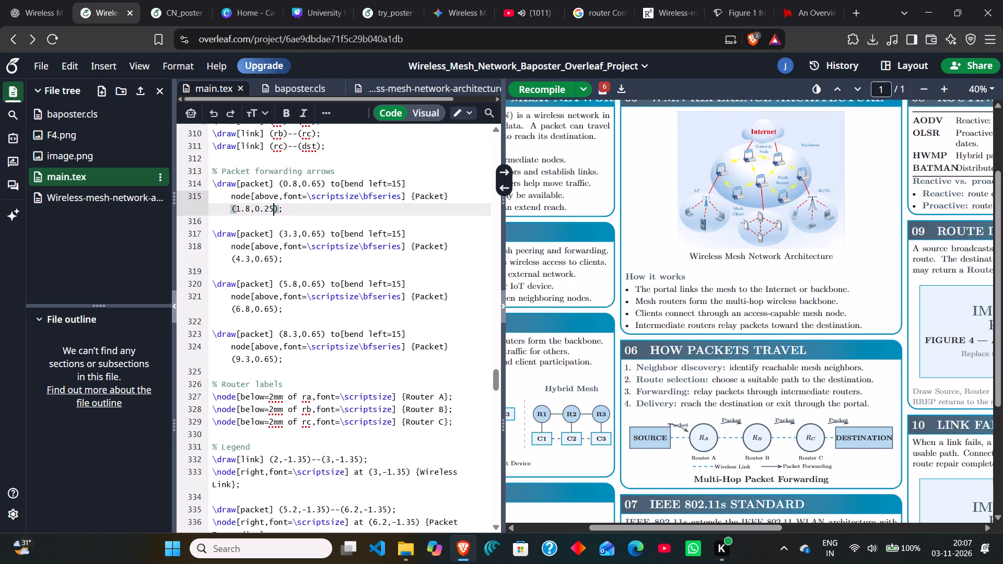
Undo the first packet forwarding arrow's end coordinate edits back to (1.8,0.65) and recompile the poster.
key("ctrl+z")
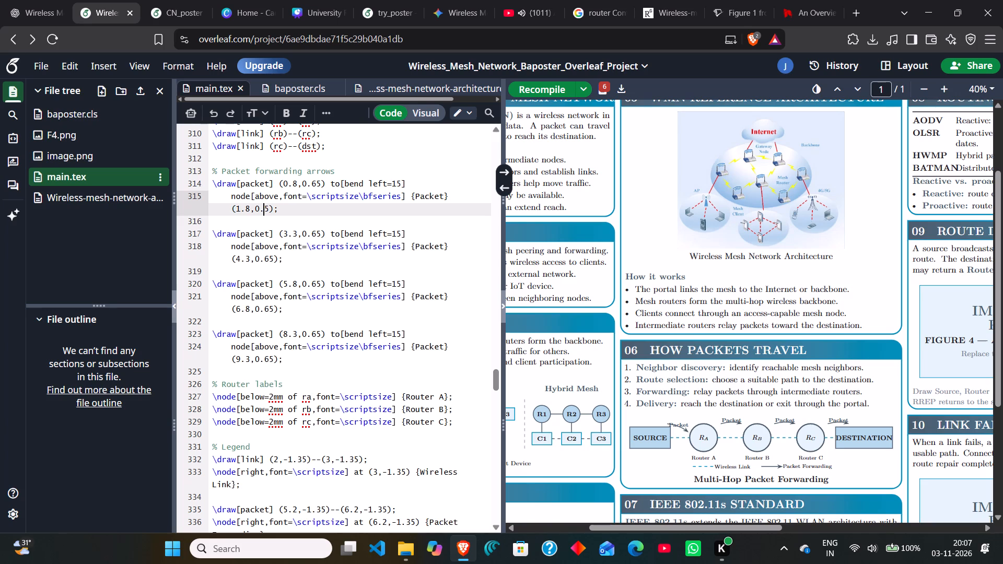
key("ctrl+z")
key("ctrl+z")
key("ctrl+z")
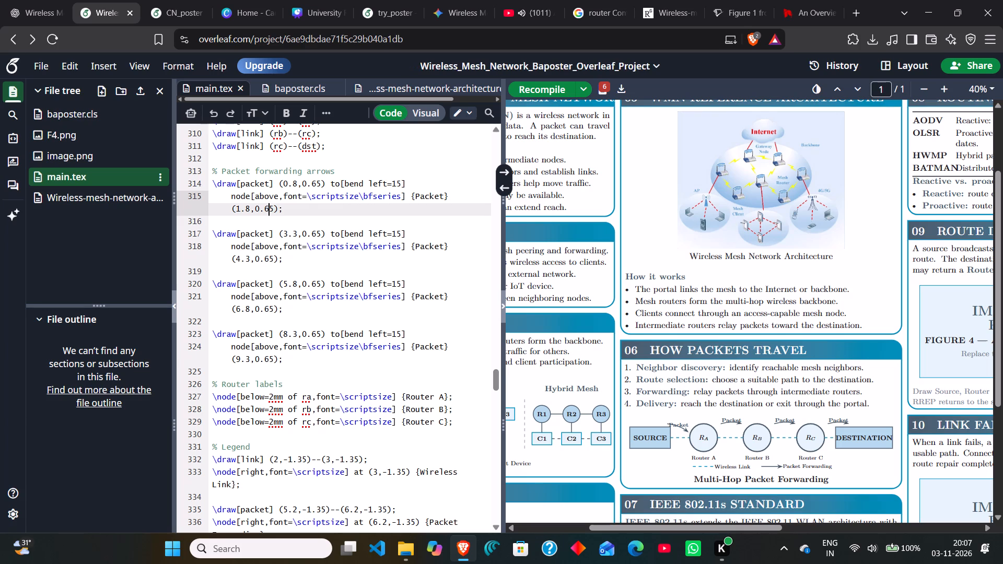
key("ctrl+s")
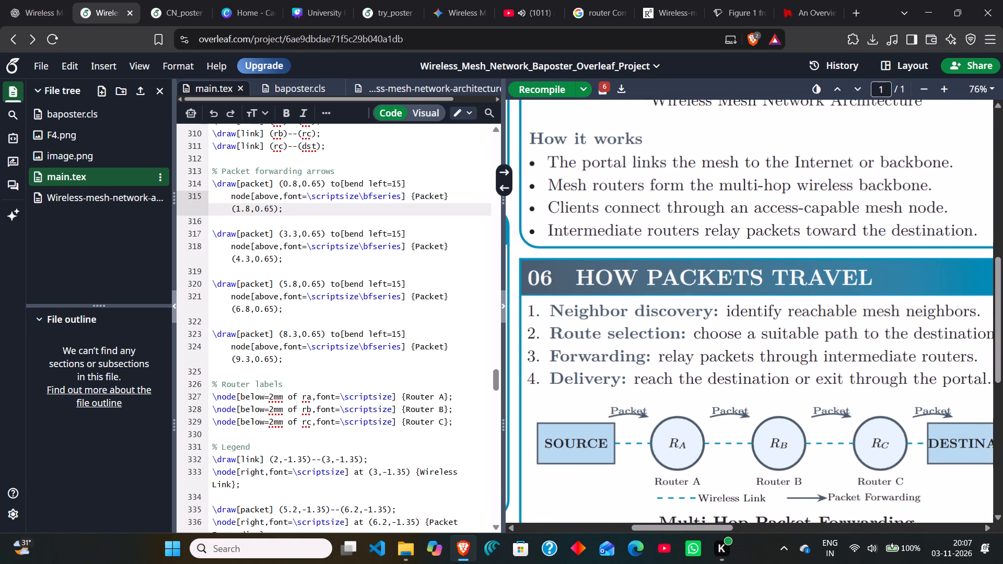
Set the first packet forwarding arrow's end coordinate to (1.8,0.75).
key("BackSpace")
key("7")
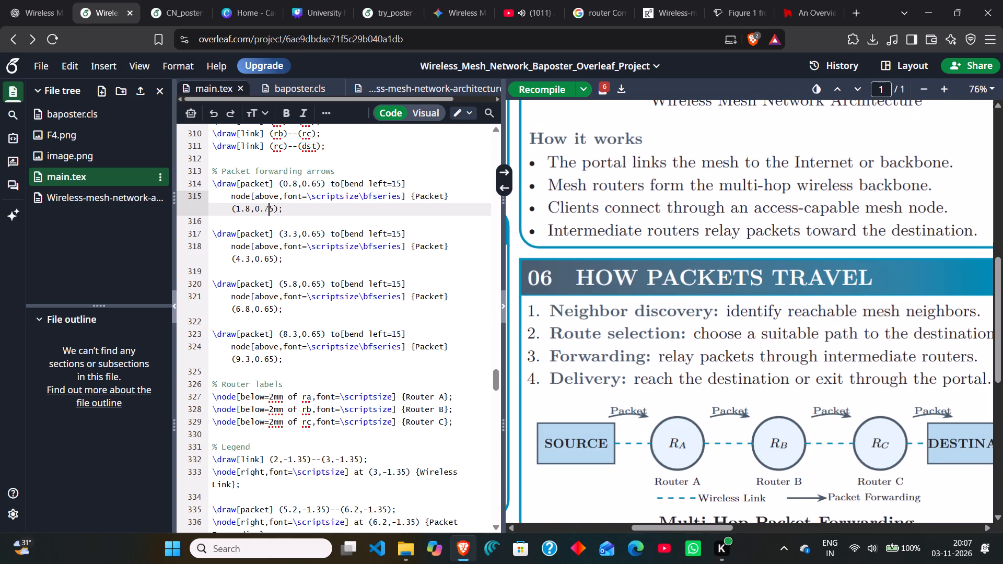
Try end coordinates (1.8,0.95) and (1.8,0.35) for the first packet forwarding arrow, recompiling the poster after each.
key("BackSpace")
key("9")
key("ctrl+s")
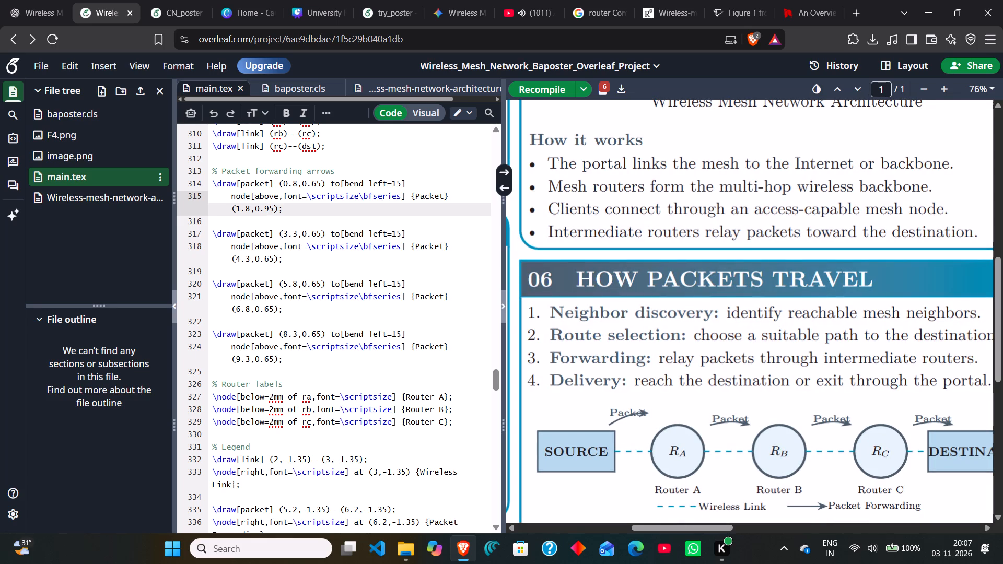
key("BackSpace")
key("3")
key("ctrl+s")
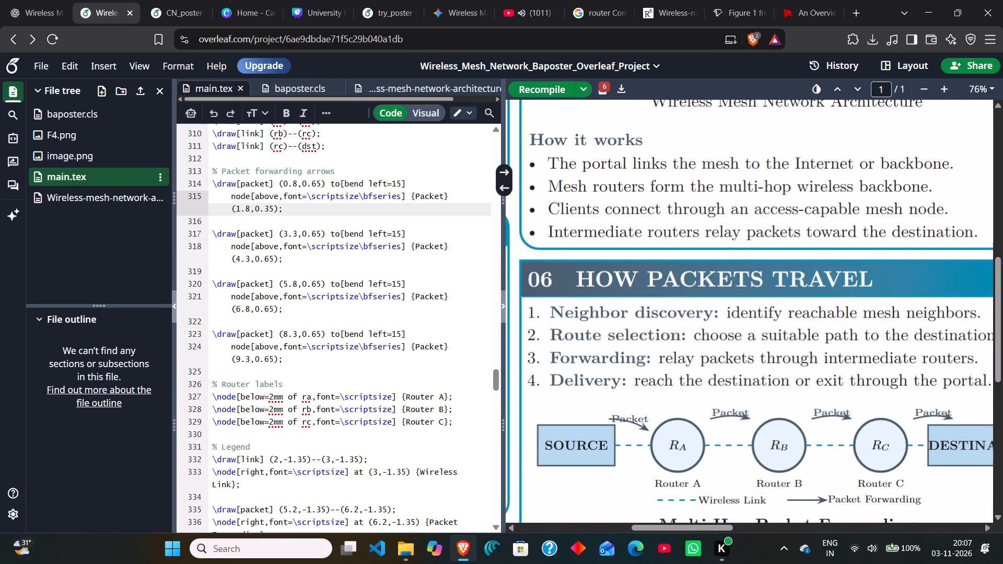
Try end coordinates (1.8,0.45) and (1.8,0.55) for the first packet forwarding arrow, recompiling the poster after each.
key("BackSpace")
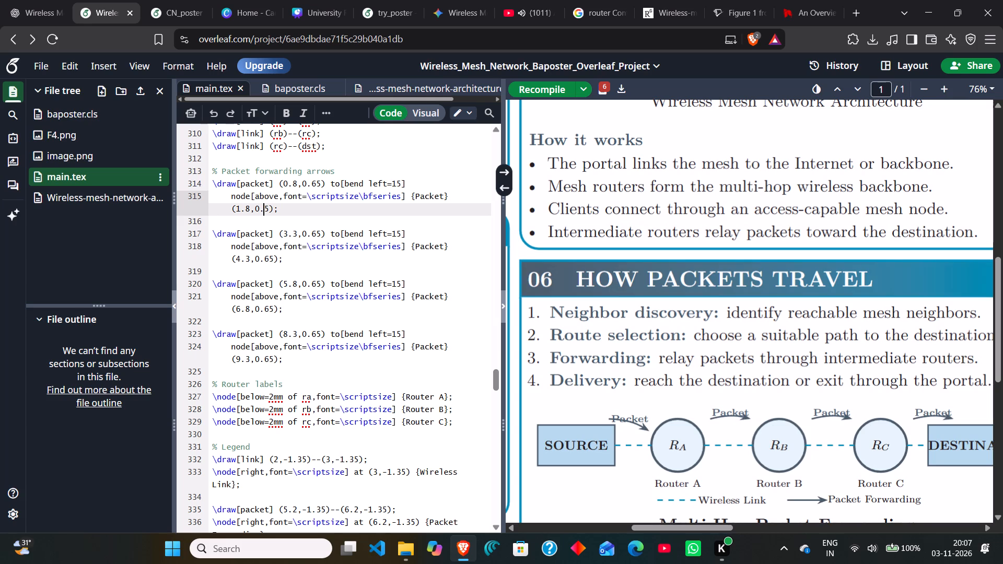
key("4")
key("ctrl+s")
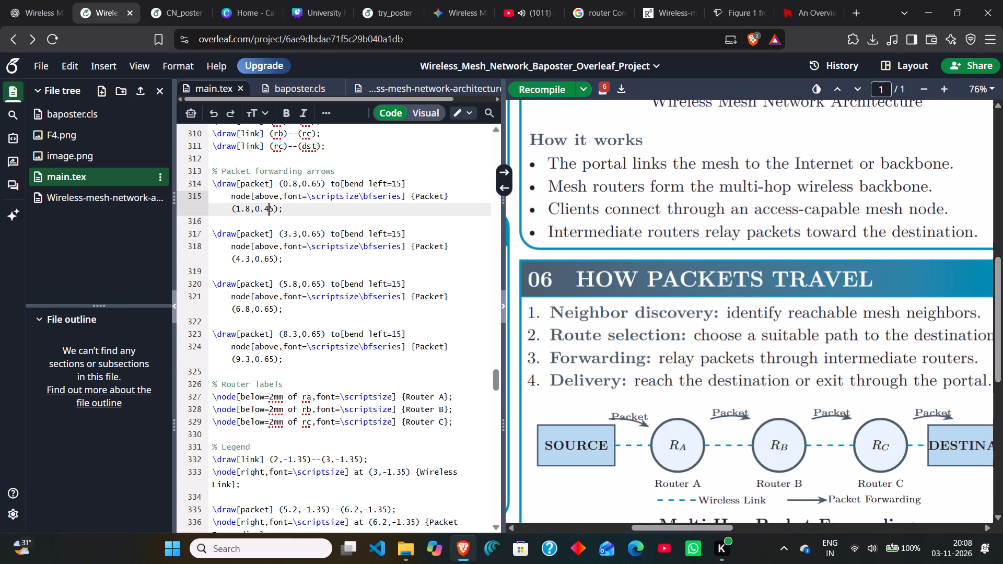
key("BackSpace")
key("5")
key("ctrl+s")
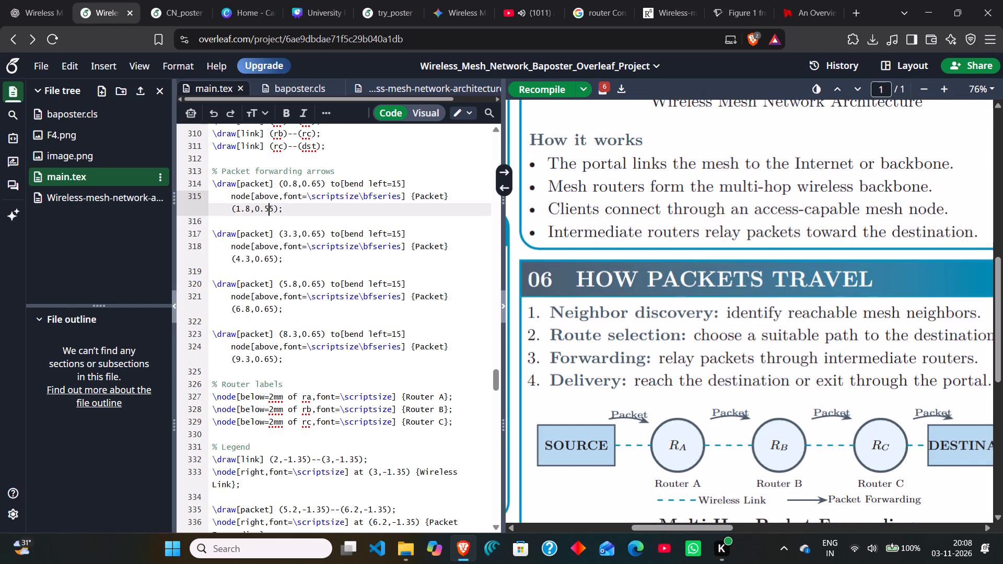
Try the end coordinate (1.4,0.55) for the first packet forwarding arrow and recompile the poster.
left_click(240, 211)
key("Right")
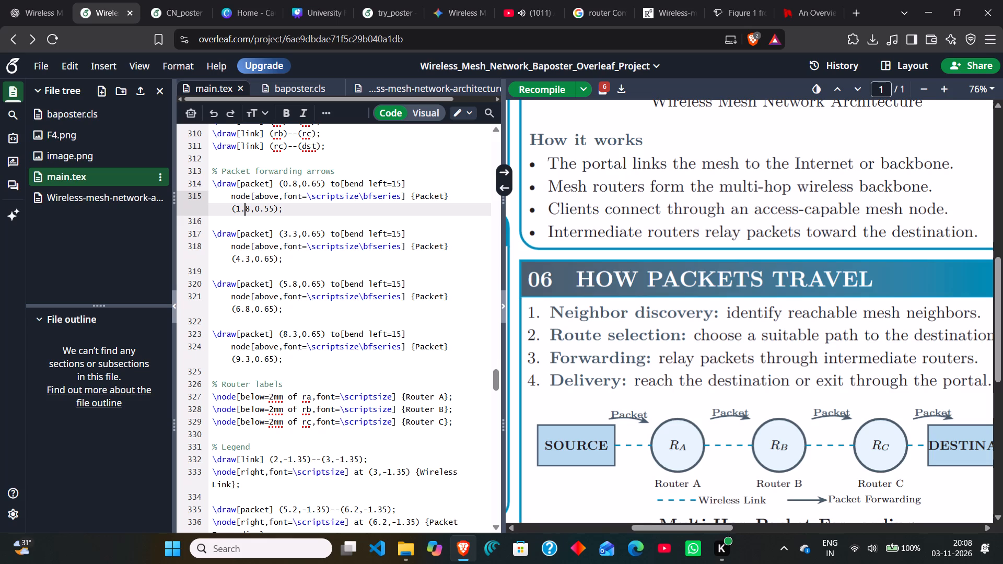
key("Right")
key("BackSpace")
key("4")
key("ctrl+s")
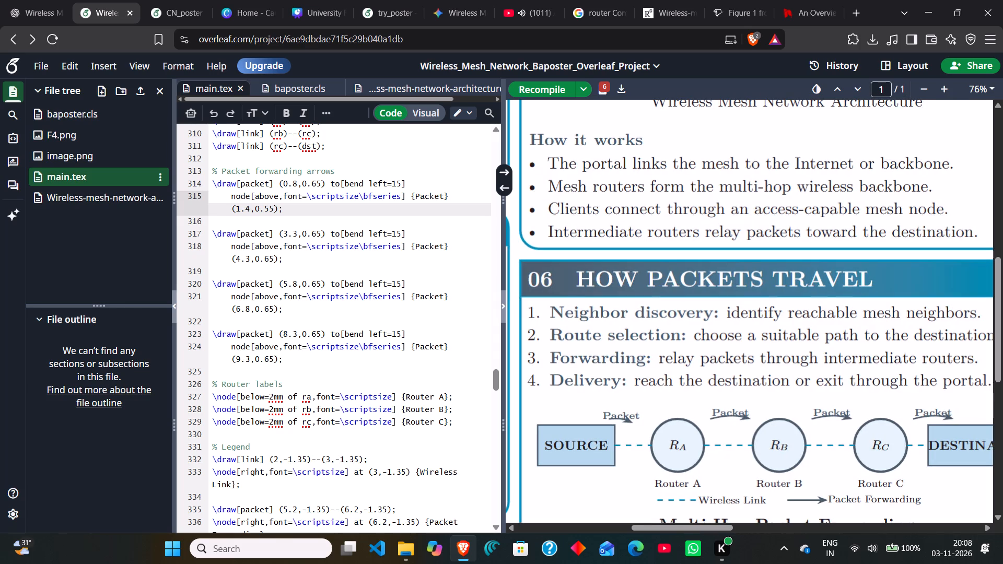
Undo the recent end-coordinate edits, set the first packet forwarding arrow's end to (1.8,0.65), and recompile the poster.
key("ctrl+z")
key("ctrl+z")
key("ctrl+z")
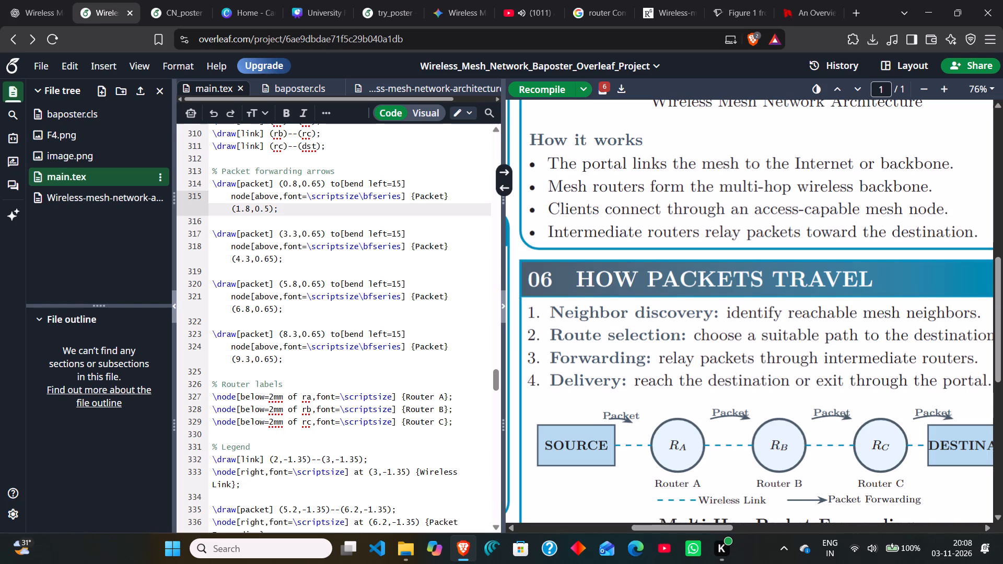
key("ctrl+z")
key("BackSpace")
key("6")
key("ctrl+s")
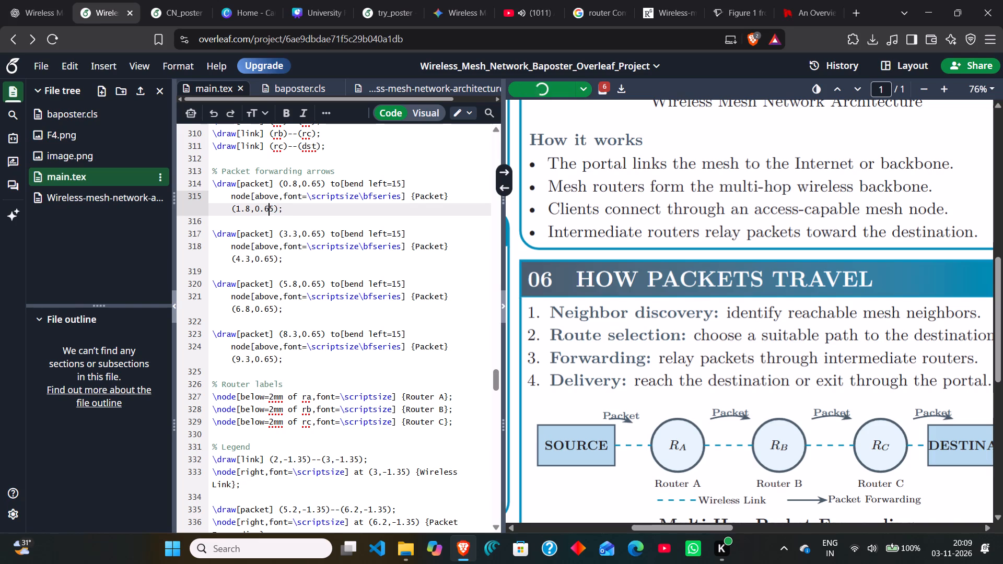
Review the rendered poster from the How Packets Travel diagram through to the Routing Protocols section.
left_click(246, 183)
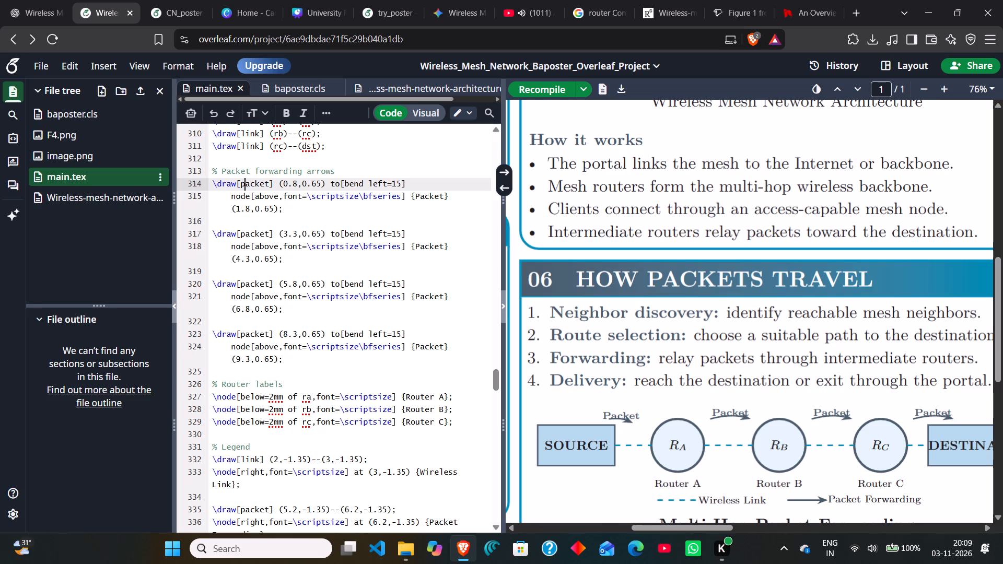
scroll(782, 395, "down", 1)
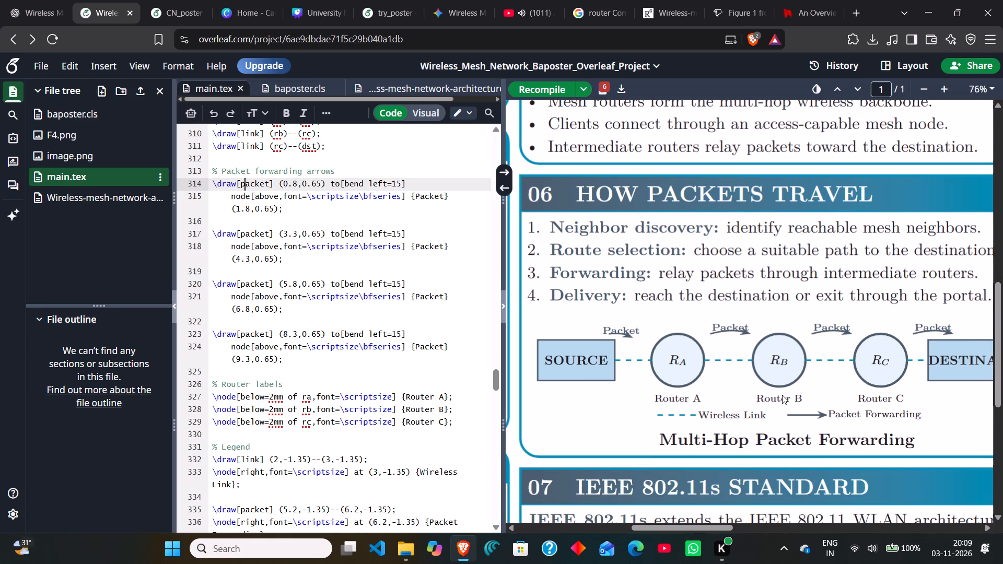
scroll(782, 395, "down", 2)
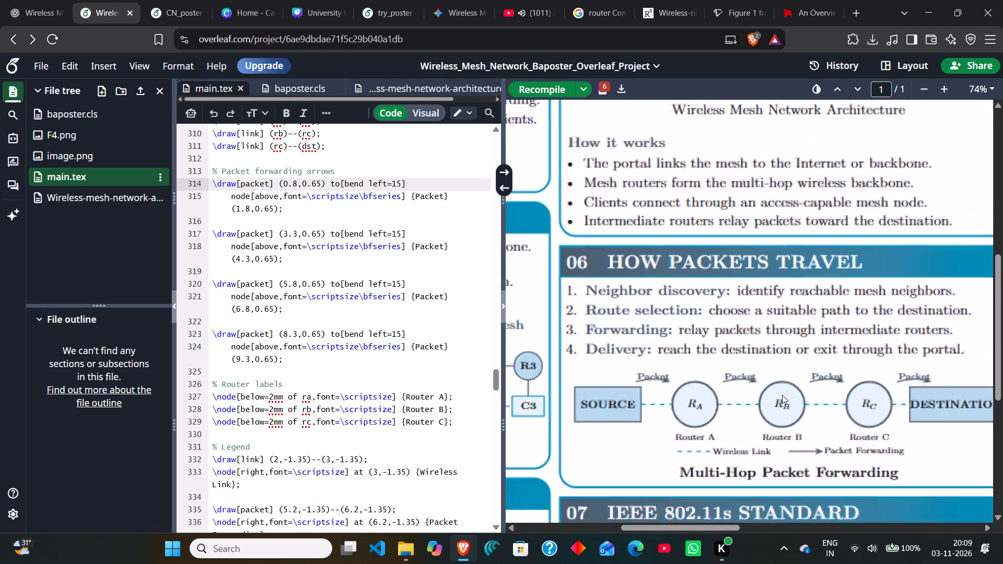
scroll(782, 395, "down", 1)
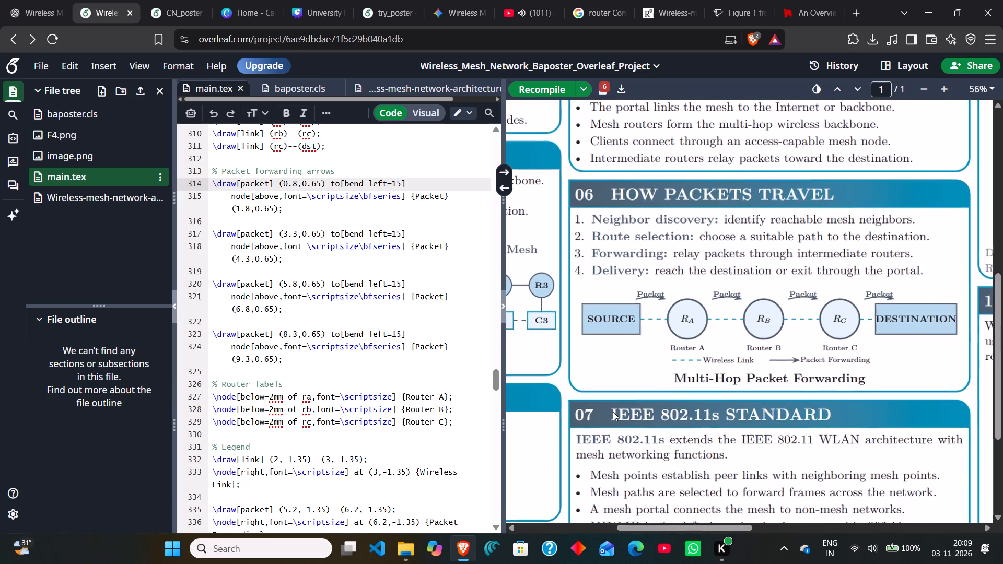
scroll(440, 334, "up", 4)
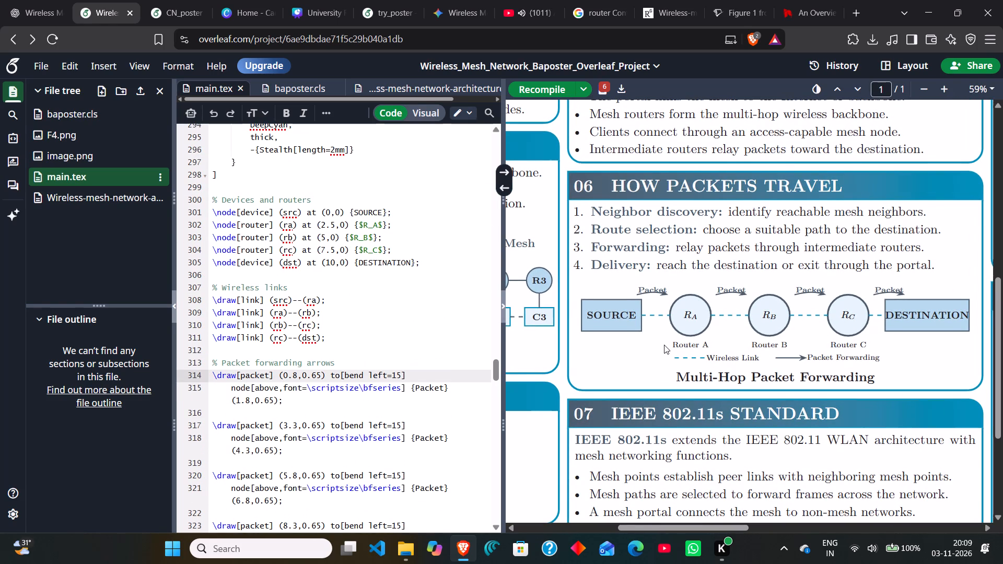
scroll(664, 345, "down", 2)
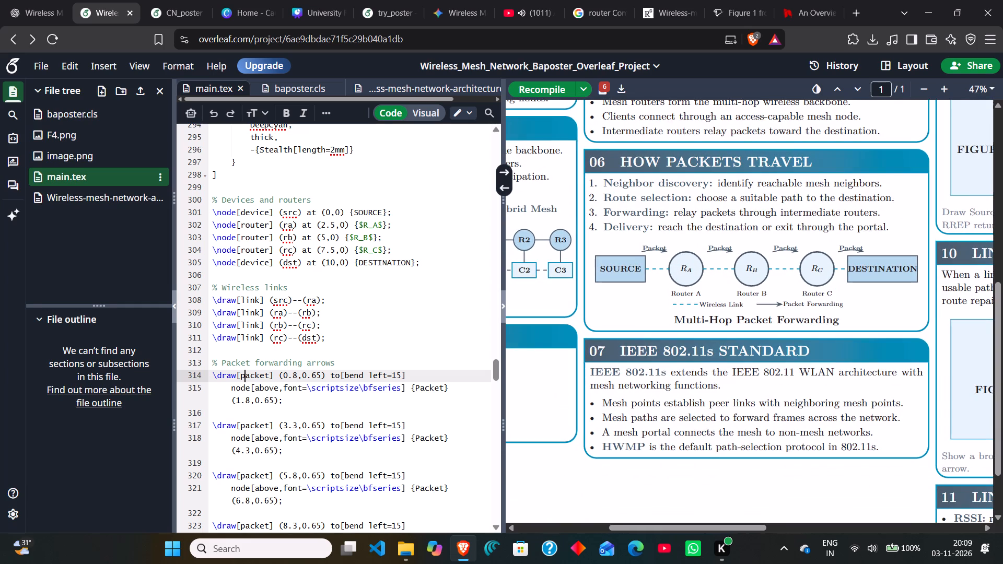
scroll(670, 316, "down", 1)
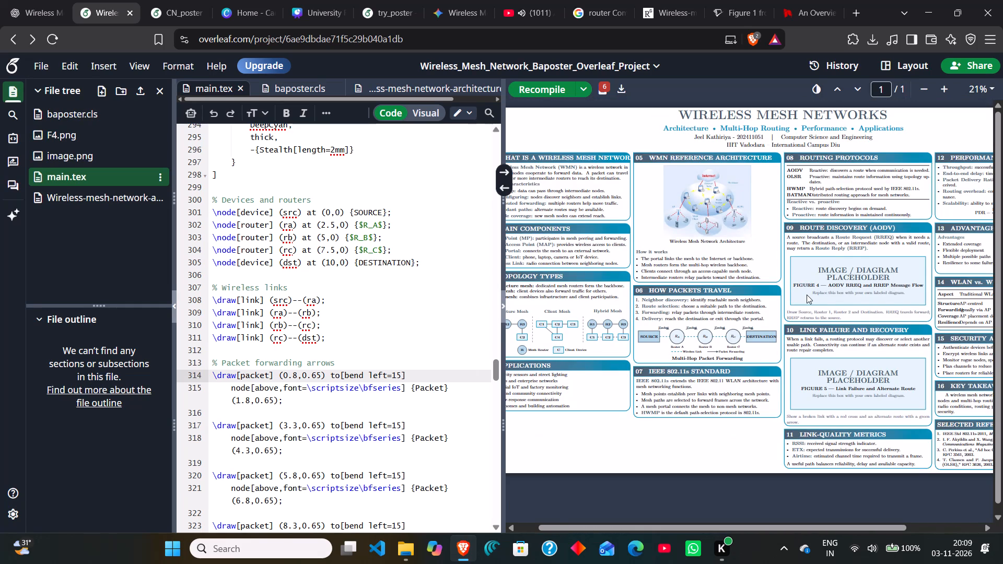
scroll(807, 295, "up", 5)
scroll(807, 295, "left", 2)
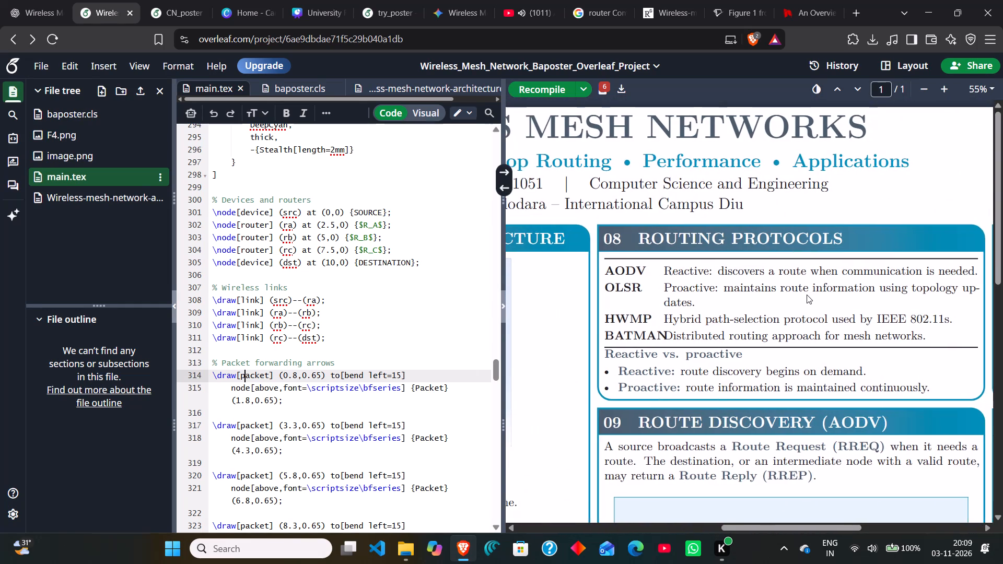
scroll(807, 295, "left", 1)
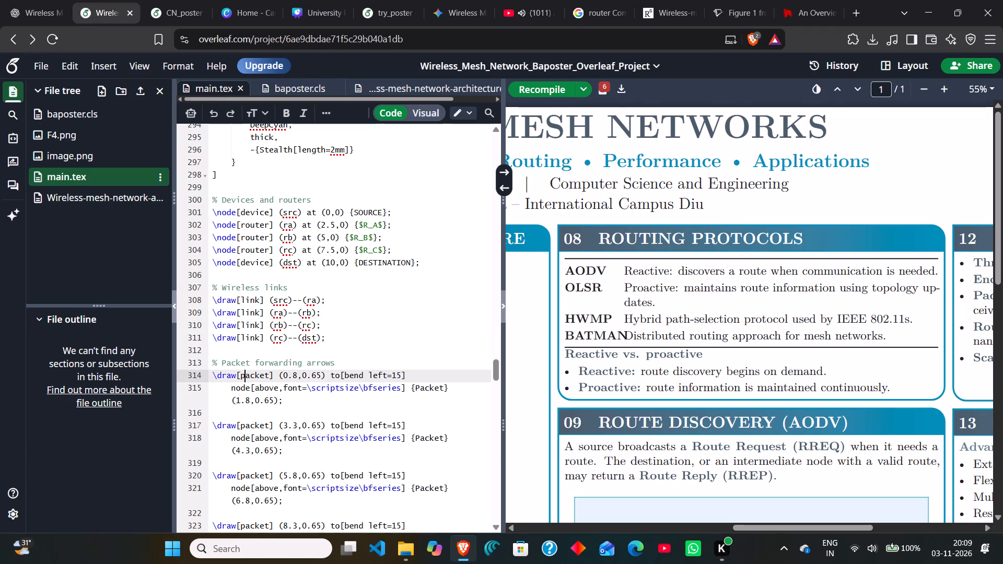
Add an extra space before "Distributed" in the BATMAN row of the Routing Protocols table and recompile.
double_click(620, 337)
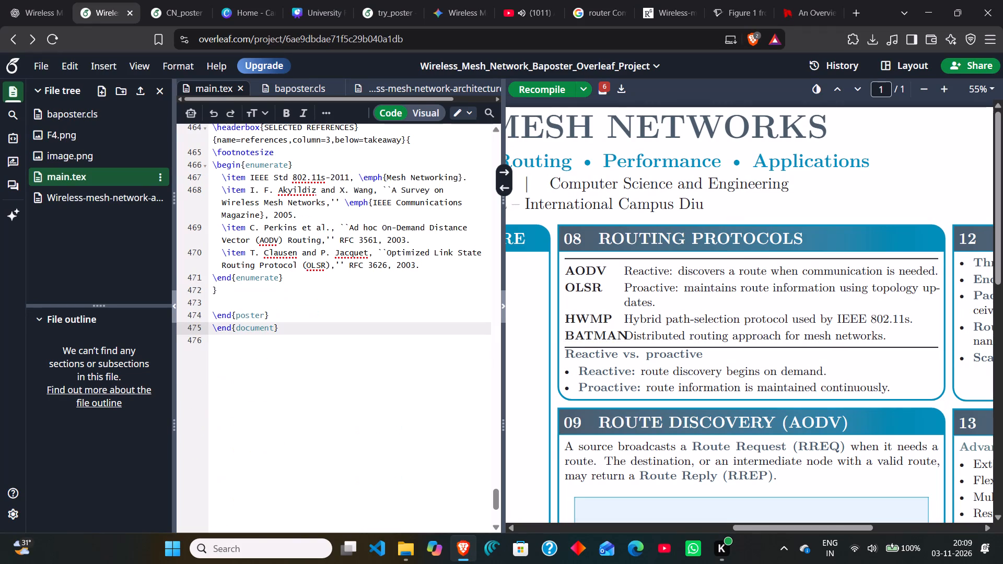
scroll(416, 359, "up", 7)
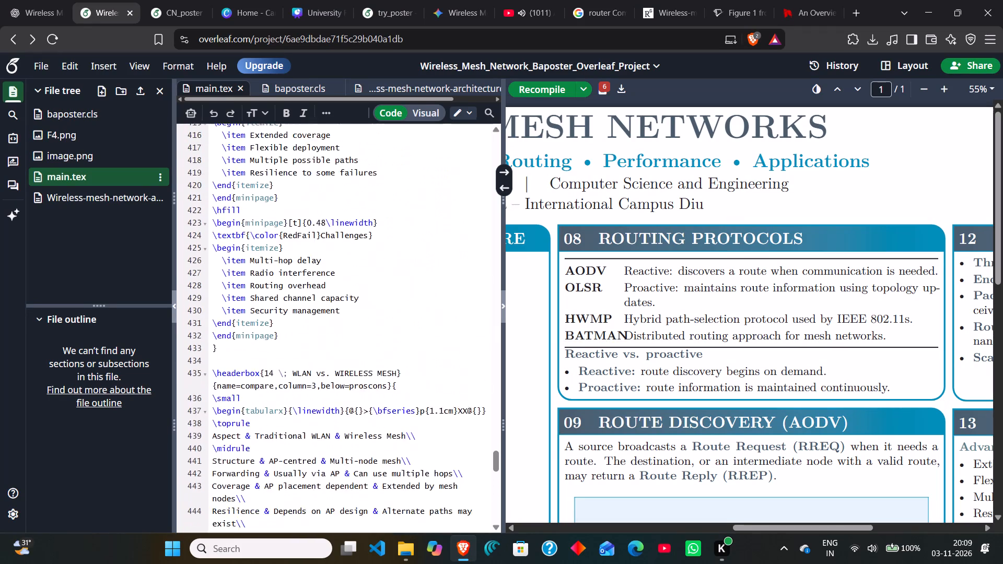
scroll(416, 359, "up", 3)
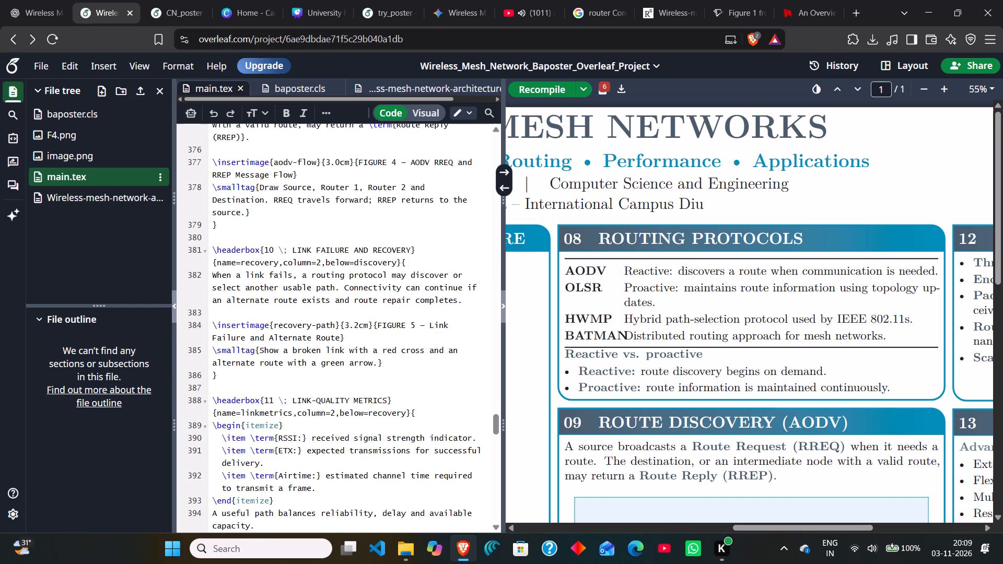
scroll(416, 359, "up", 2)
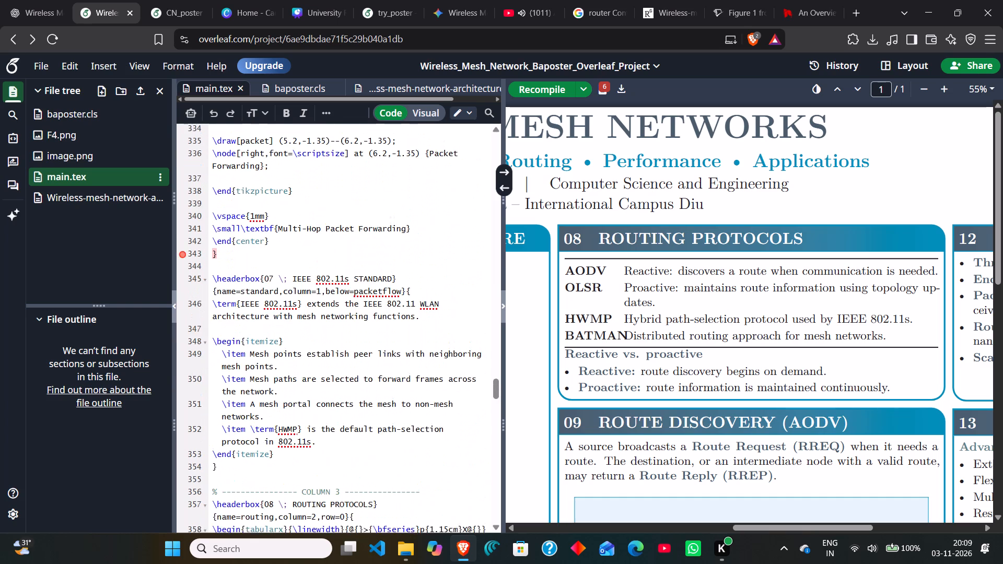
scroll(416, 359, "down", 1)
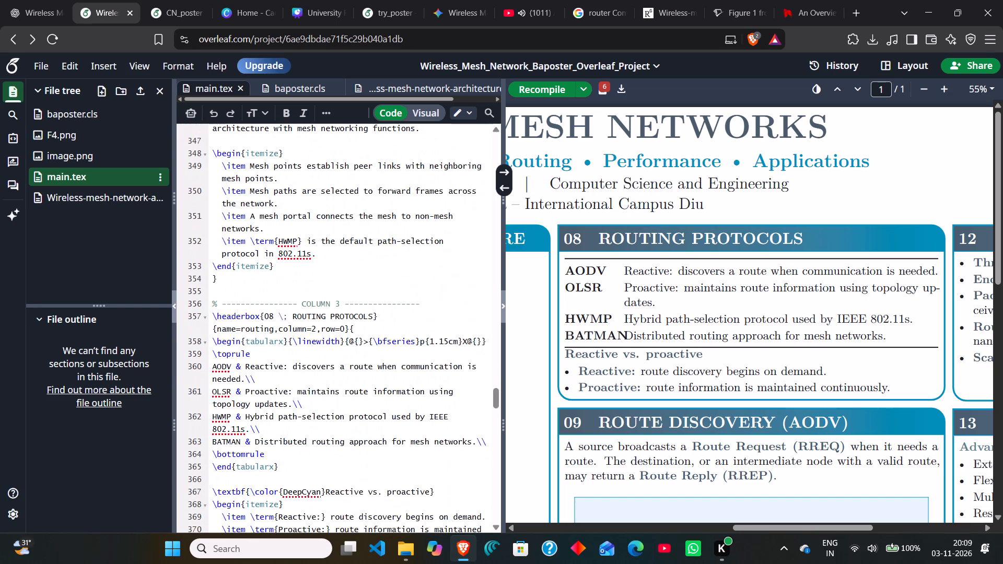
scroll(416, 359, "down", 1)
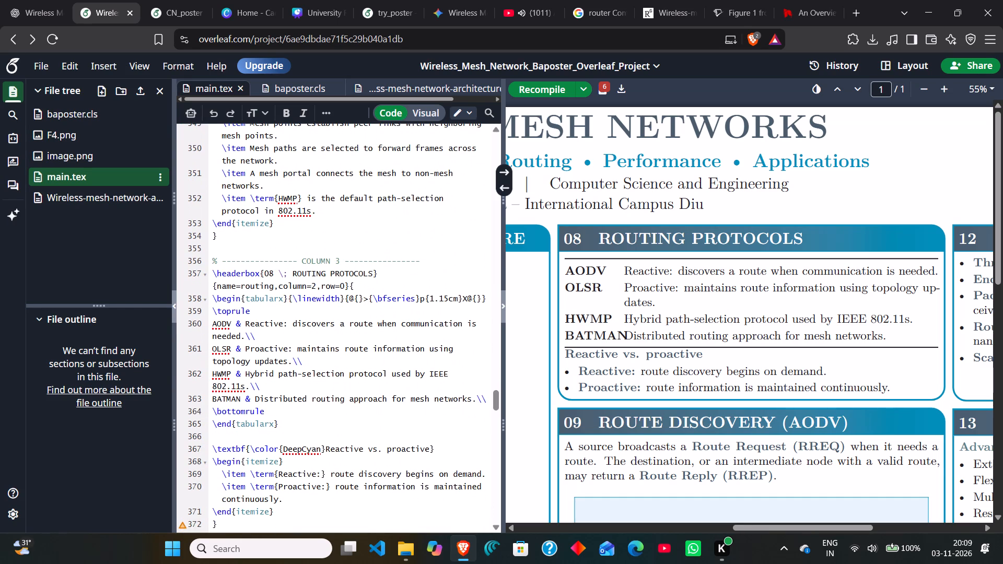
left_click(410, 318)
left_click(383, 347)
left_click(311, 399)
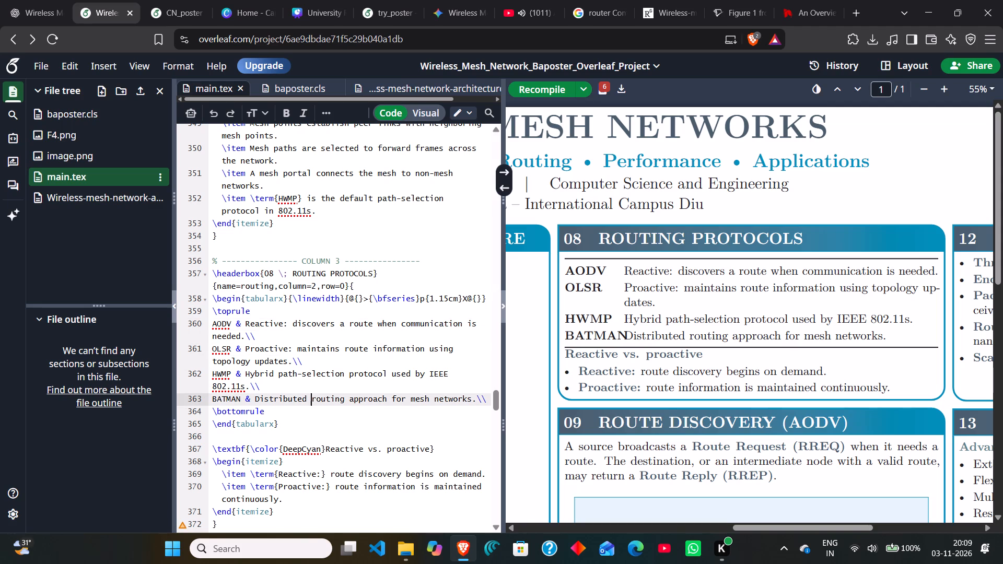
left_click(249, 404)
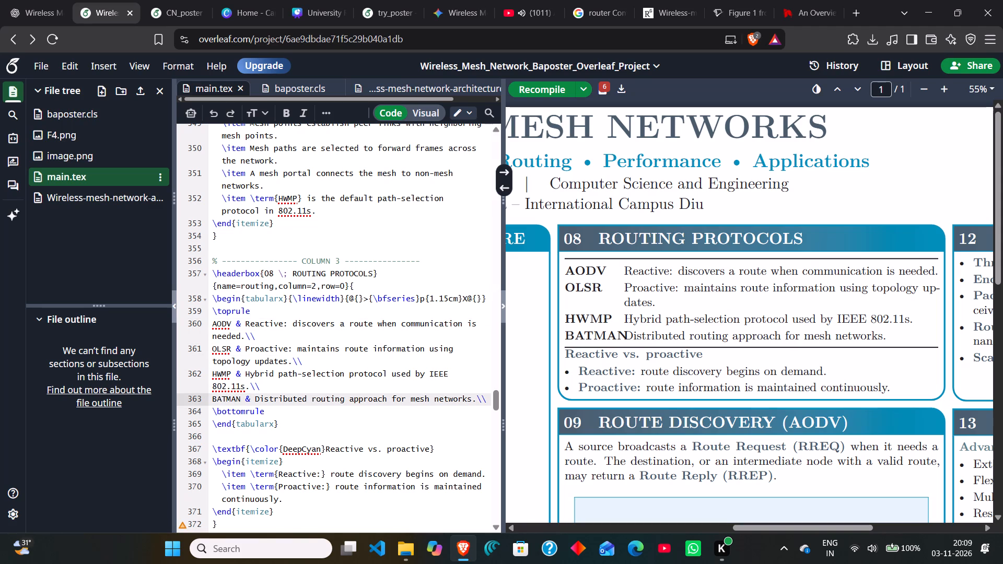
left_click(257, 404)
key("space")
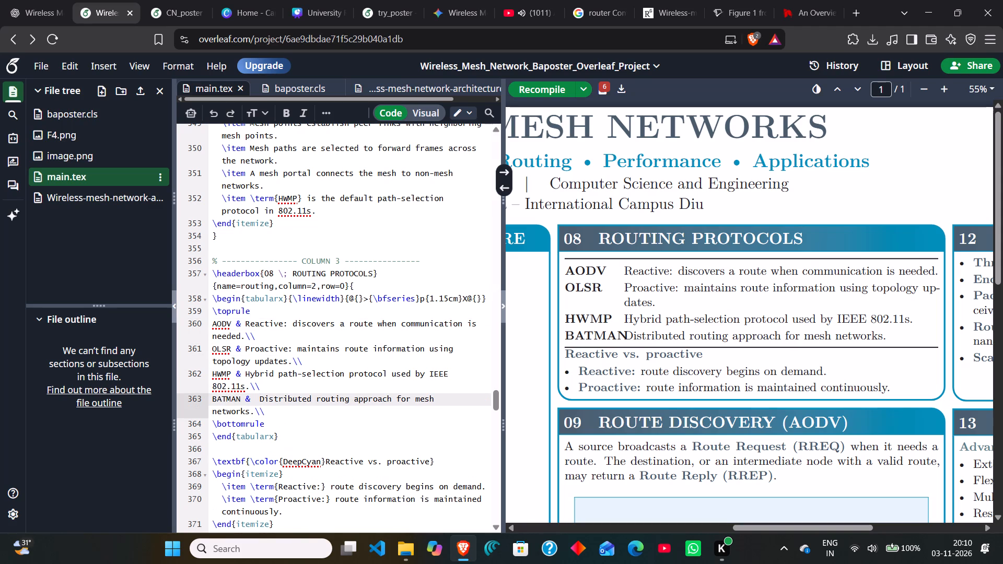
key("ctrl+s")
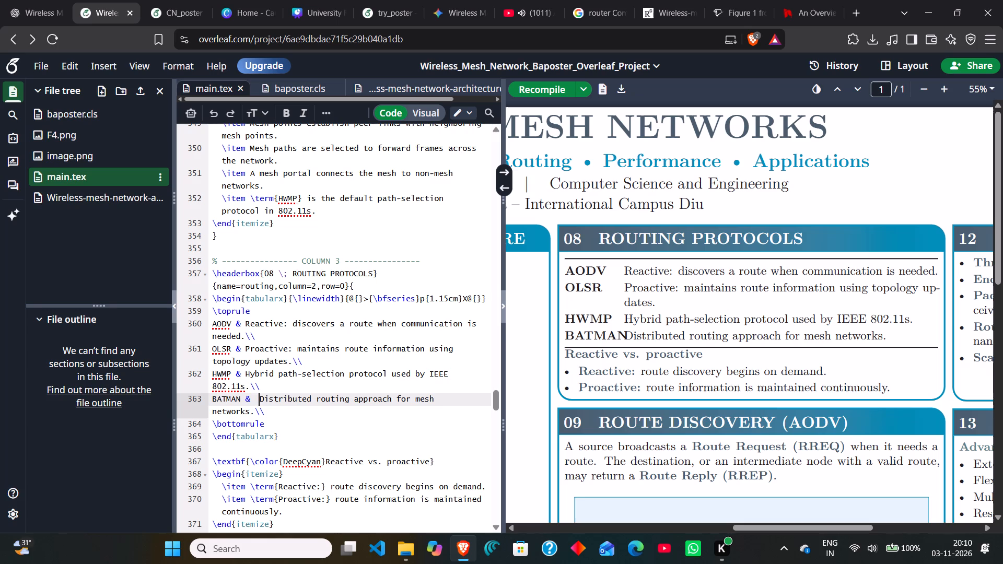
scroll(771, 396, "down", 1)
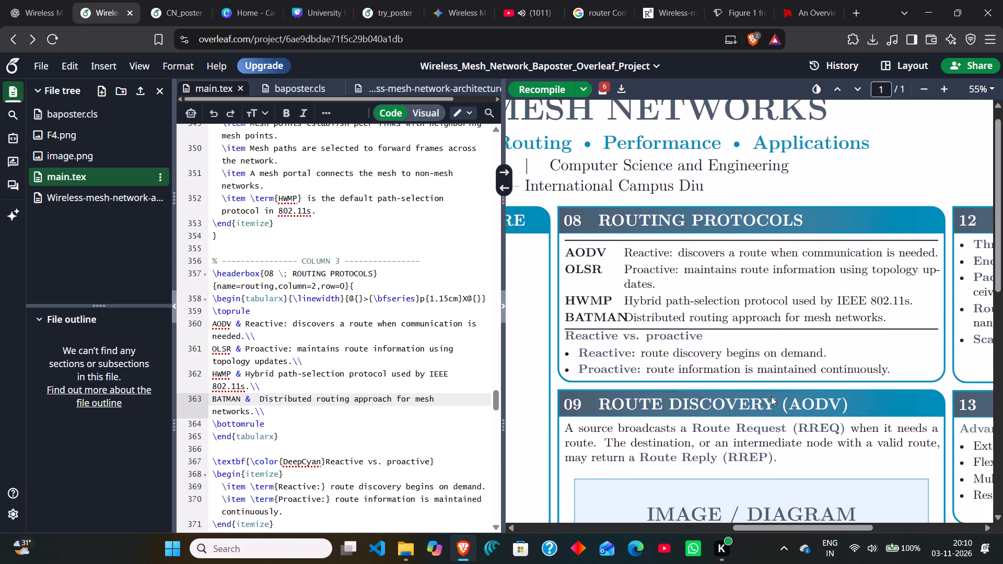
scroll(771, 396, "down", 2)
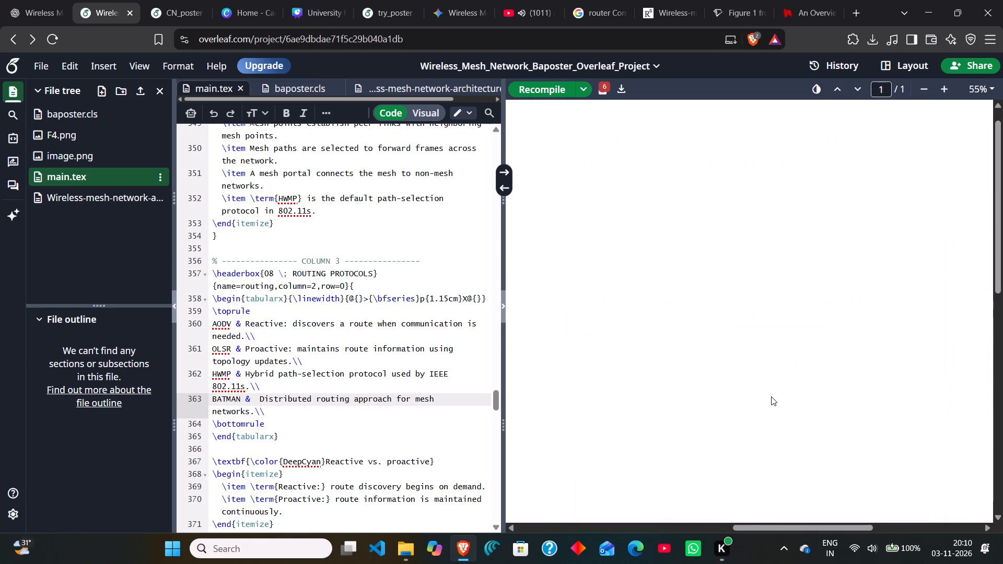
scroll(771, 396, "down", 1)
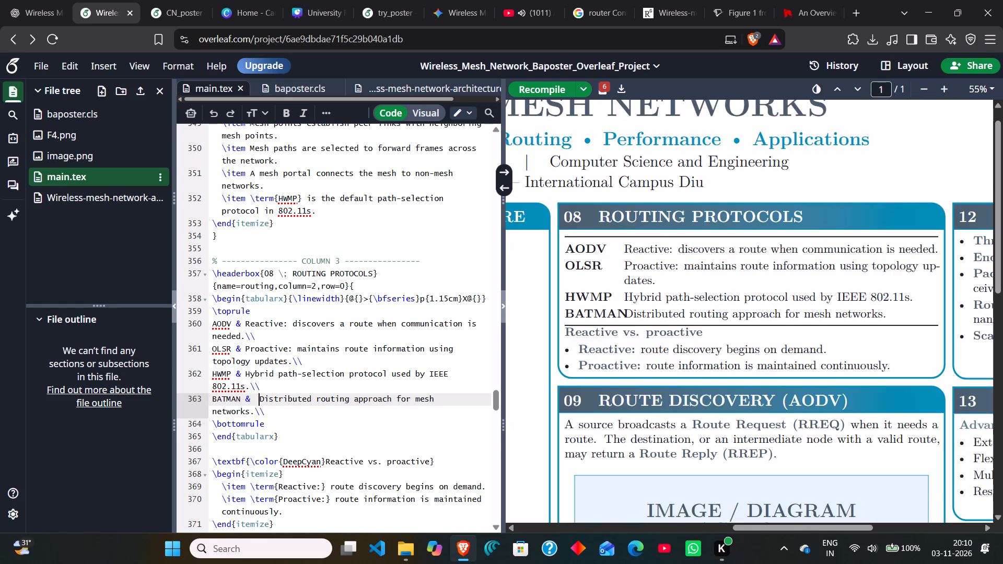
Capture a screenshot of the rendered poster's section 09 Route Discovery (AODV), including its Figure 4 placeholder.
scroll(771, 396, "down", 2)
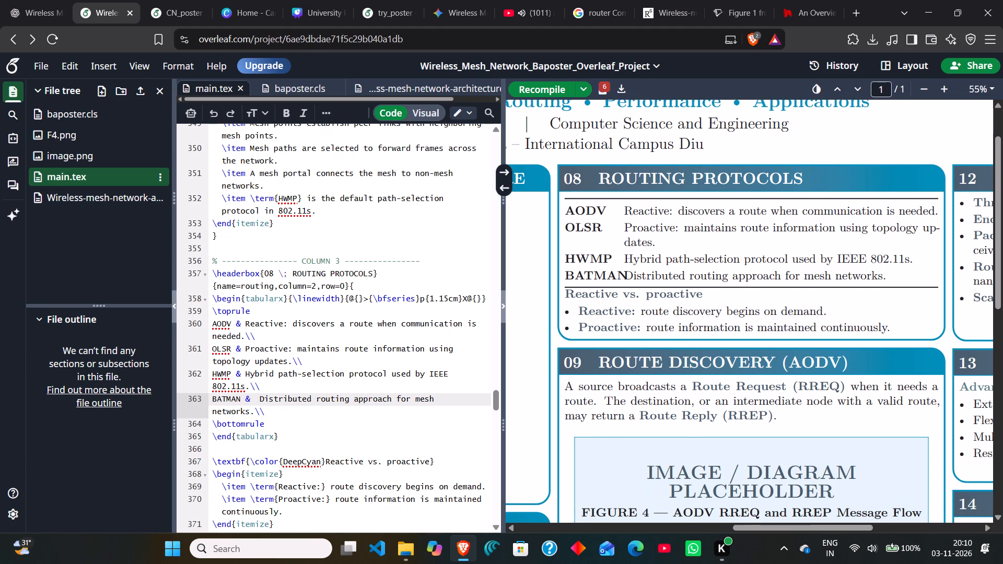
scroll(771, 396, "down", 3)
scroll(771, 396, "left", 1)
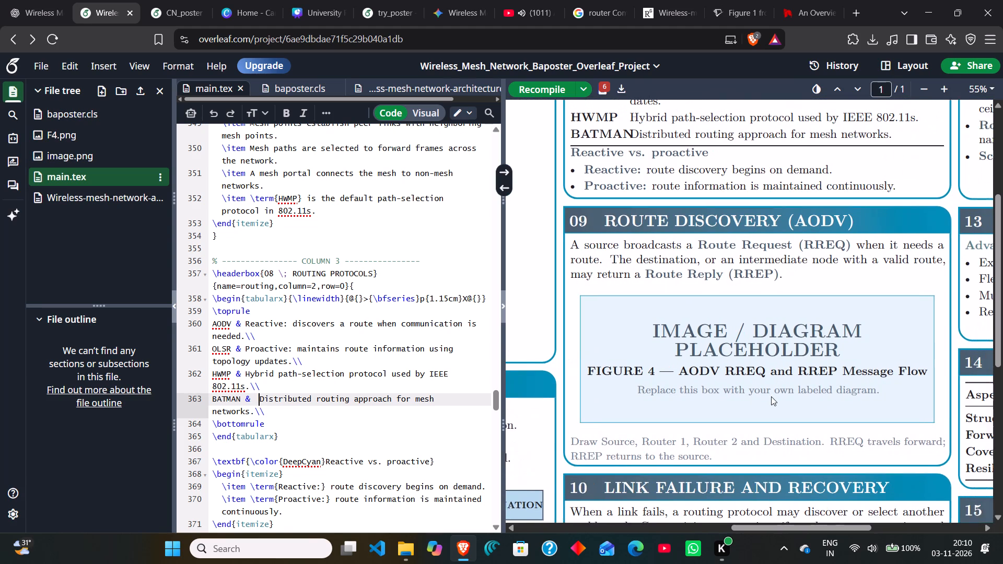
scroll(771, 396, "left", 1)
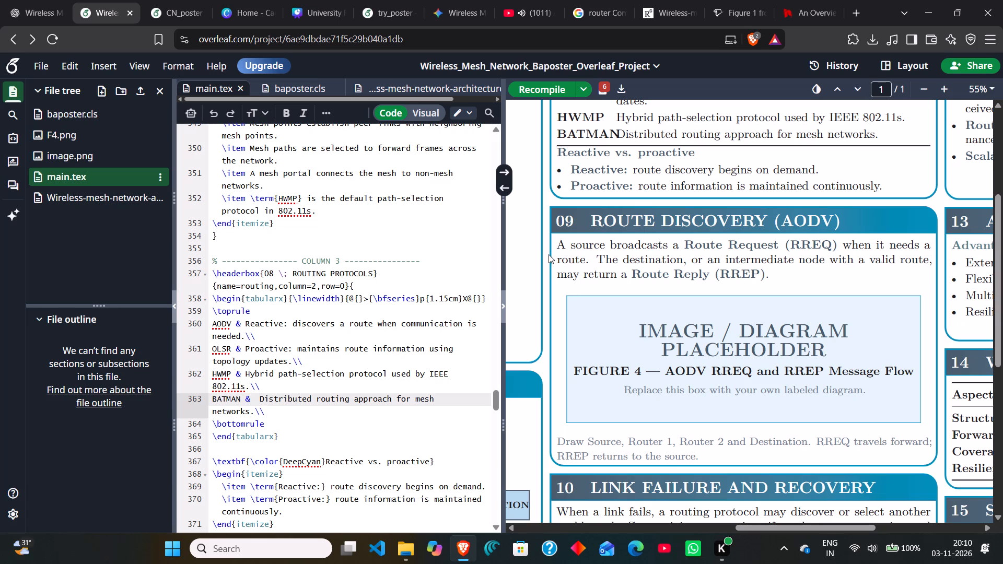
key("Print")
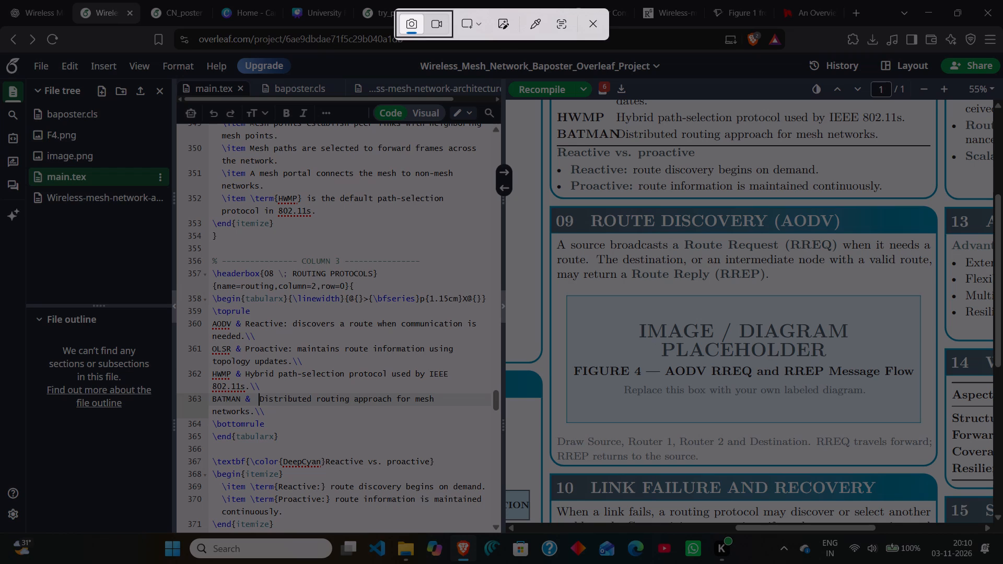
left_click_drag(545, 210, 946, 483)
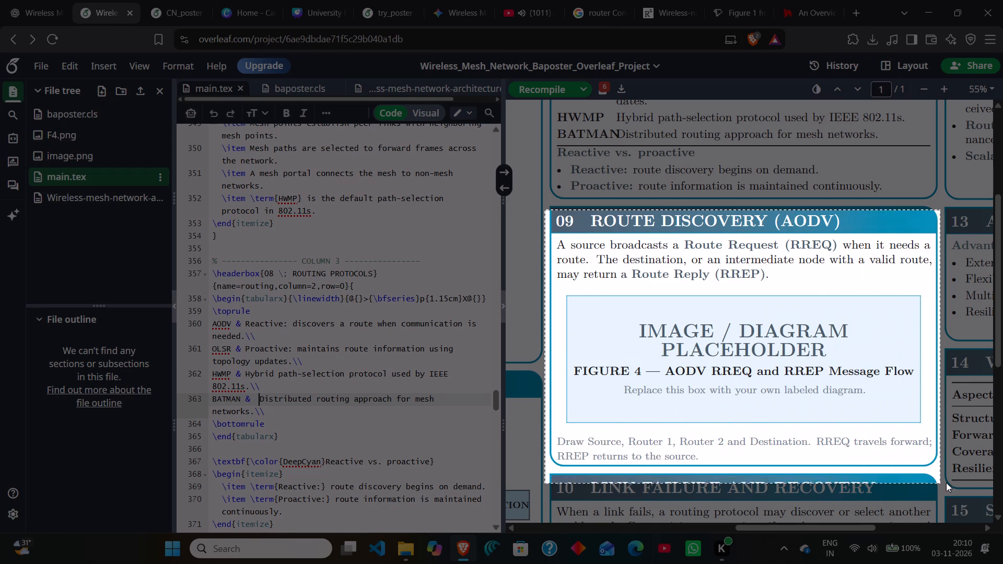
left_click_drag(946, 483, 934, 463)
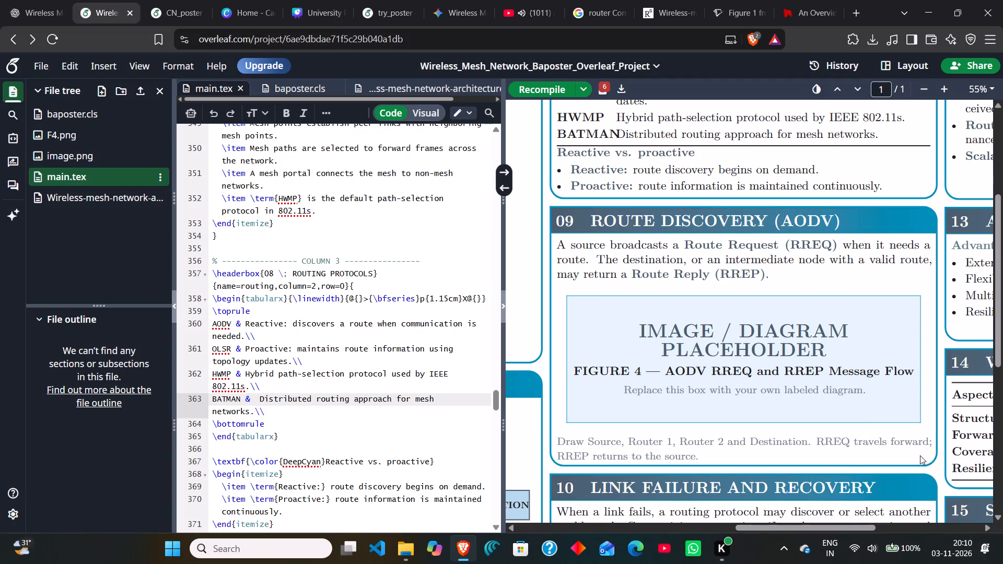
Switch to the Wireless Mesh Poster Content chat in ChatGPT, attach the captured screenshot, and enter "draw" as the prompt.
left_click(49, 0)
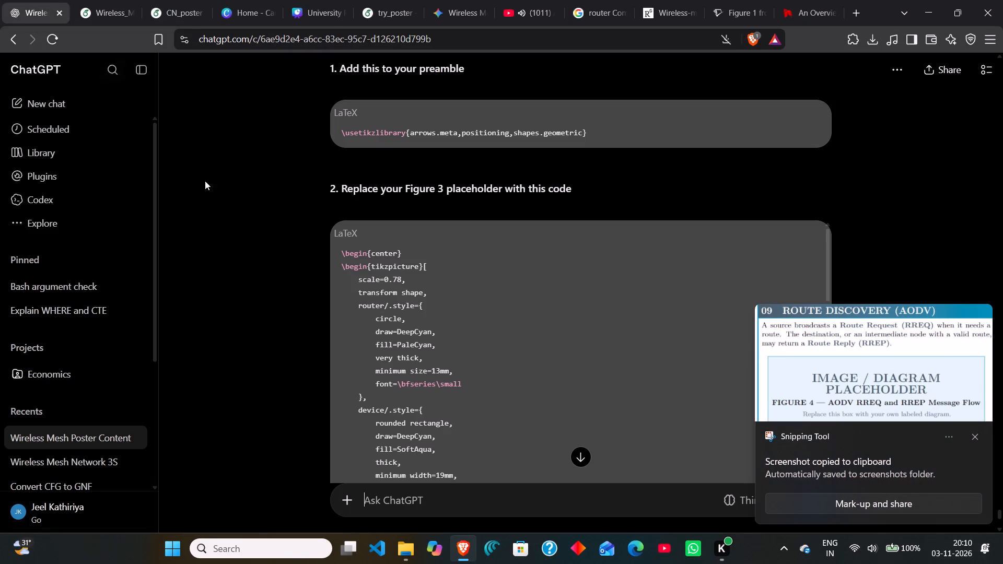
key("ctrl+v")
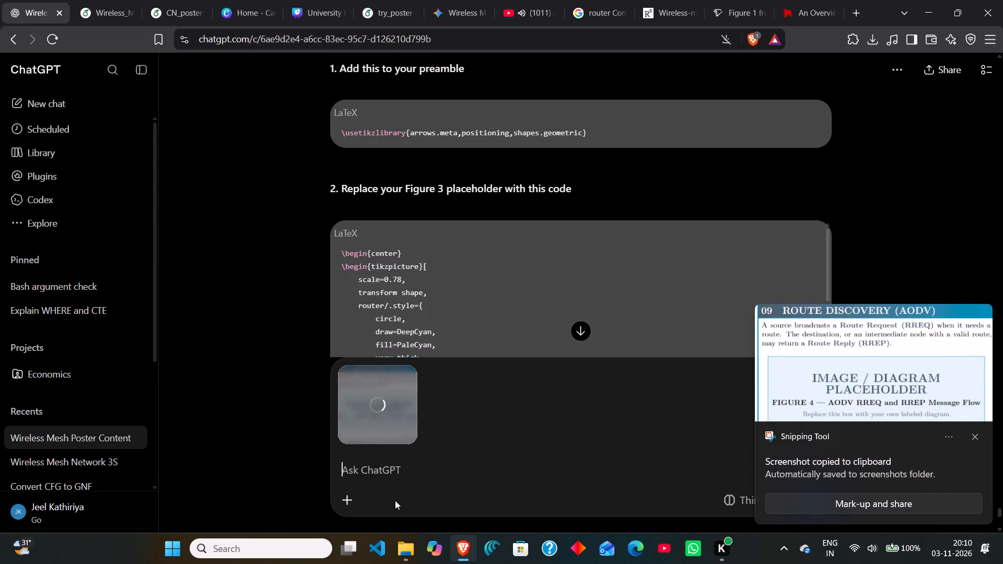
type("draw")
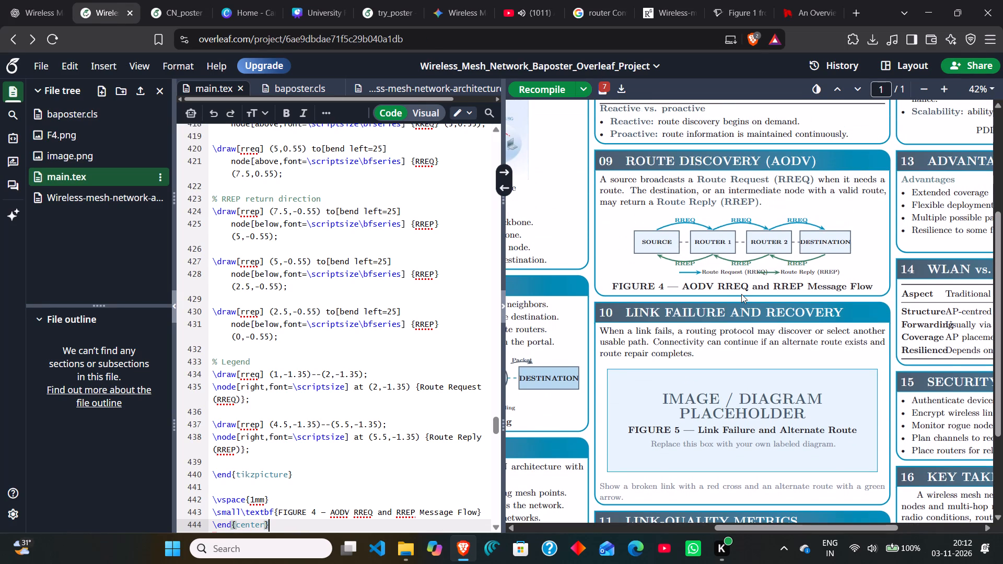
double_click(656, 280)
scroll(347, 395, "down", 6)
scroll(347, 395, "up", 1)
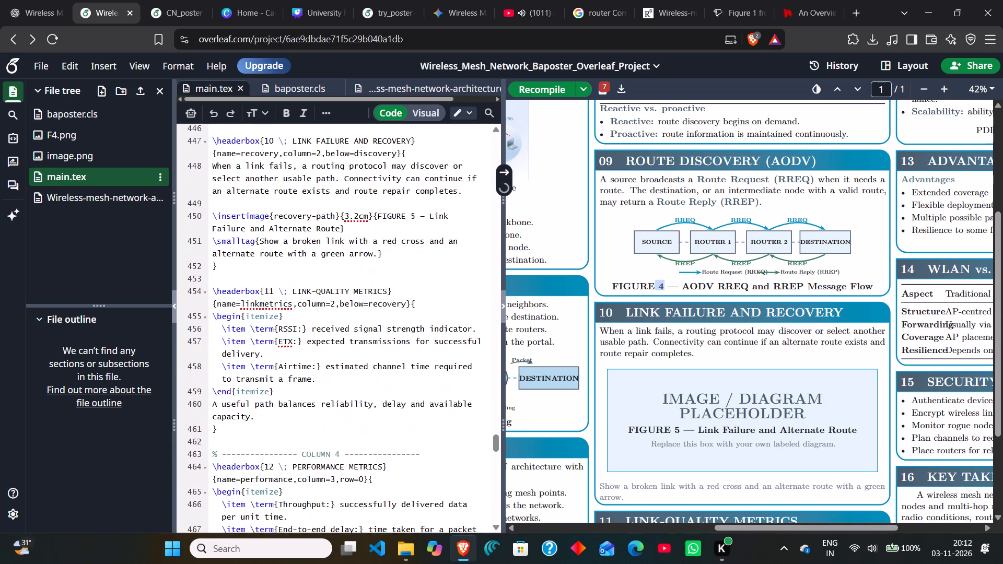
scroll(347, 395, "up", 10)
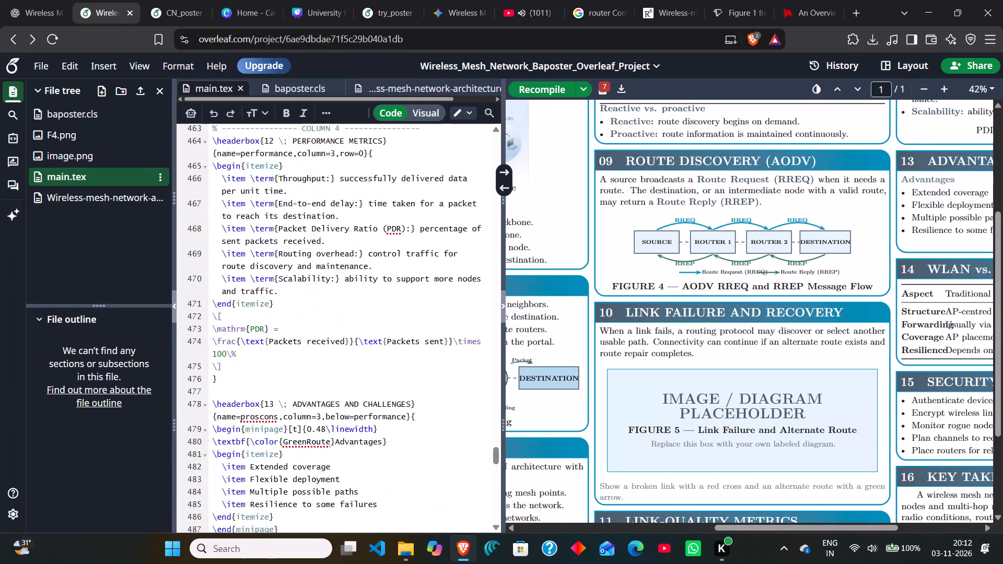
scroll(347, 395, "up", 3)
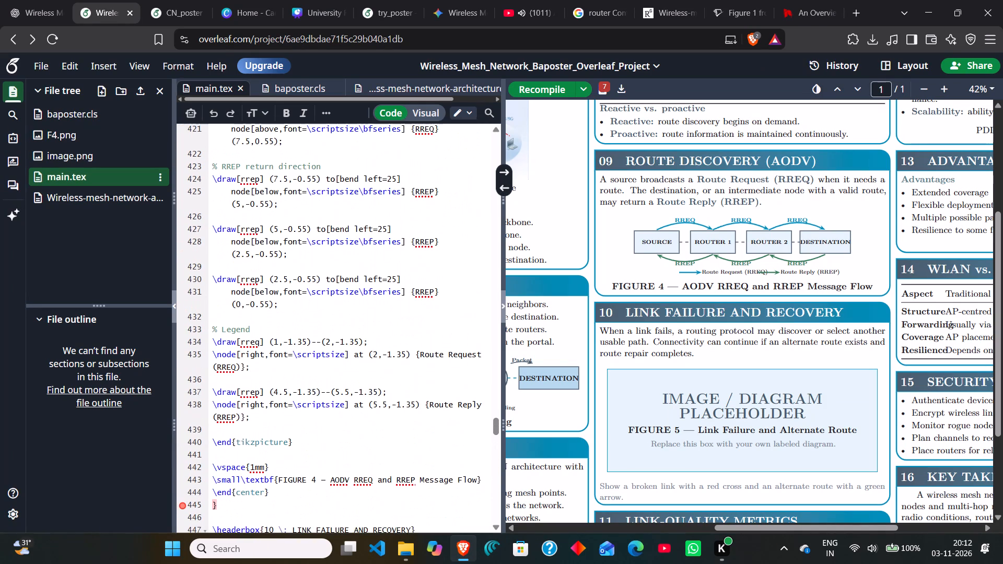
left_click(341, 424)
left_click(348, 459)
left_click(357, 479)
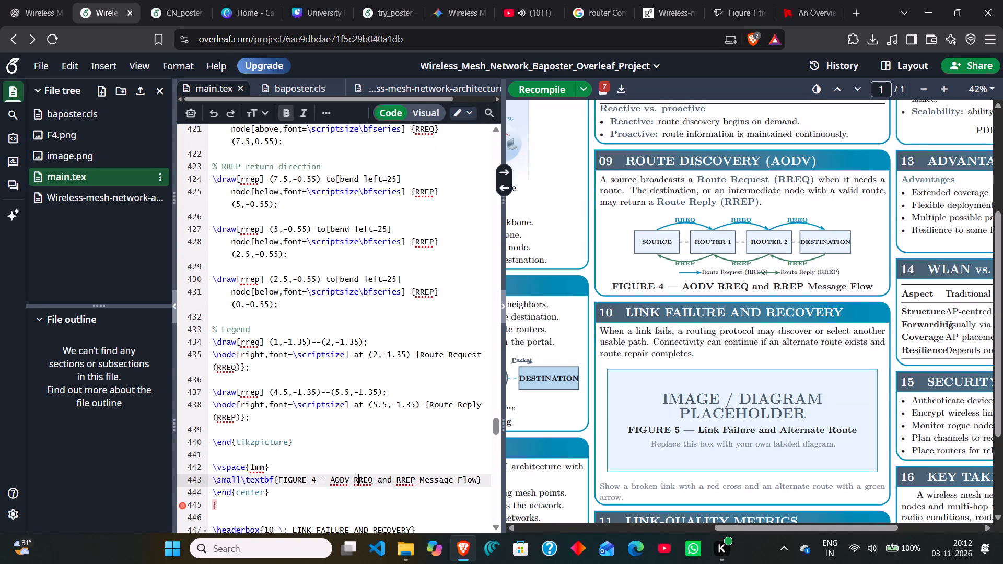
left_click(330, 476)
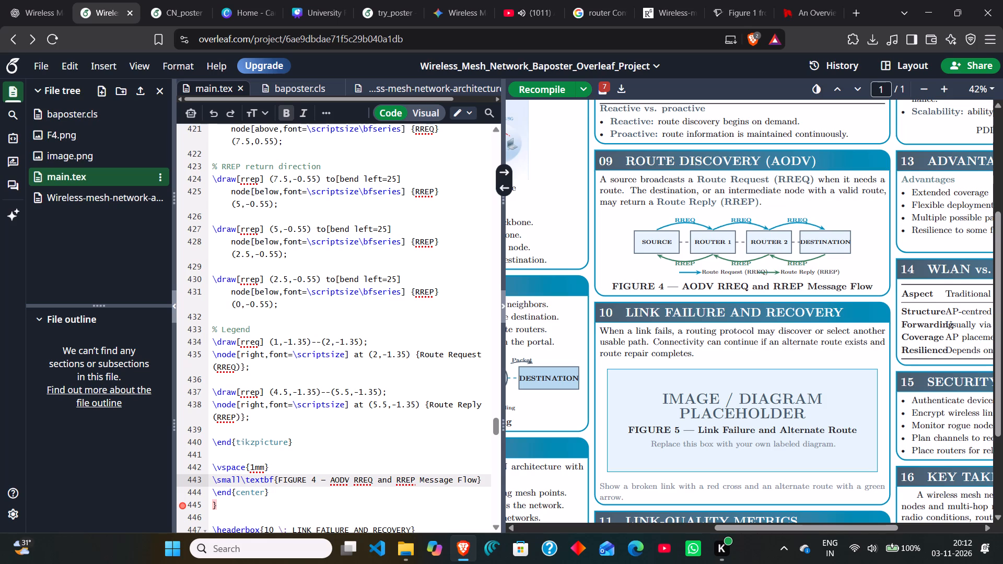
left_click_drag(326, 477, 326, 477)
left_click_drag(326, 477, 283, 478)
key("BackSpace")
key("BackSpace")
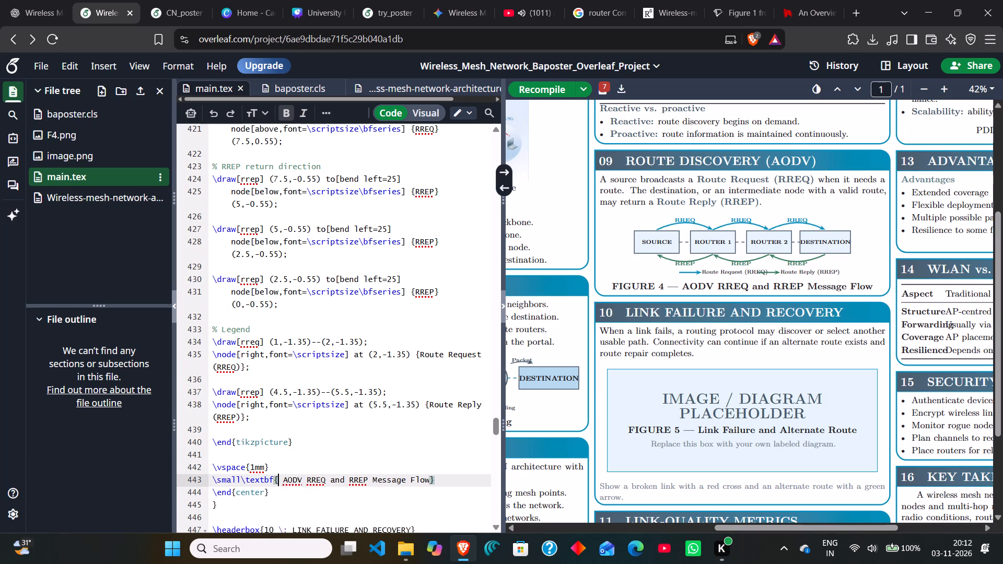
key("Delete")
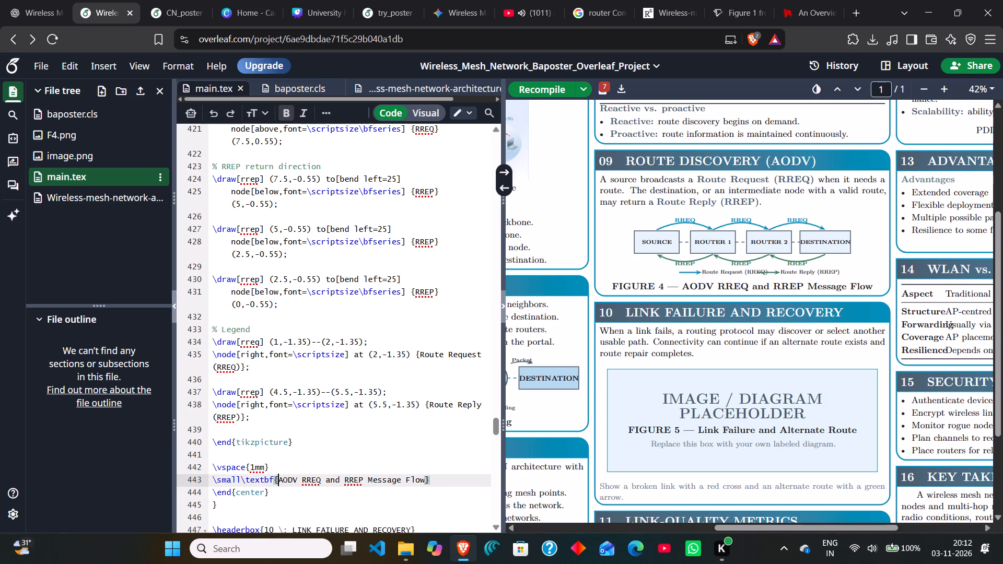
key("ctrl+s")
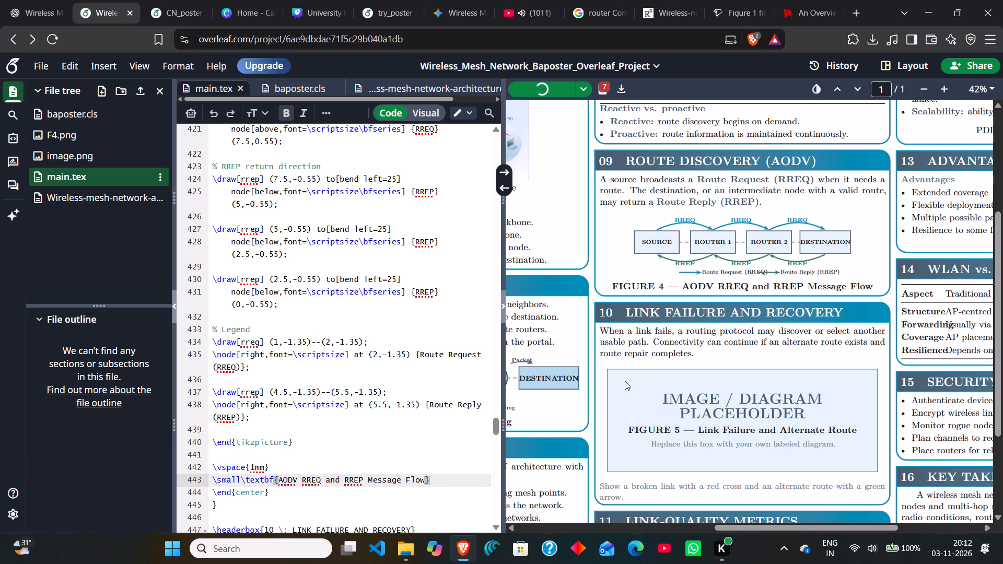
In the AODV diagram's legend code, set the RREQ arrow's start x to 0.5 and end x to 1.5.
left_click(283, 394)
left_click(282, 378)
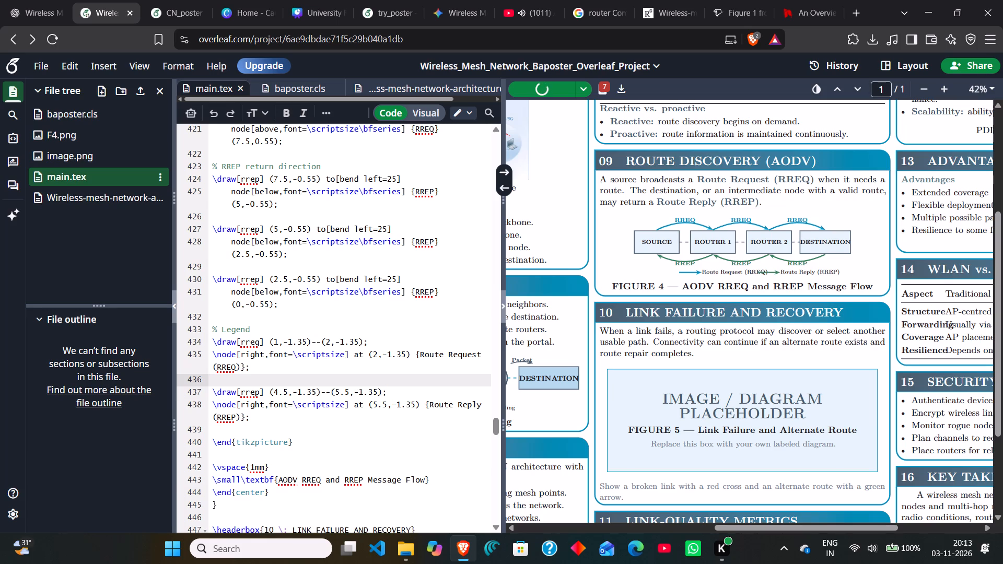
left_click(295, 364)
left_click(335, 354)
left_click(371, 346)
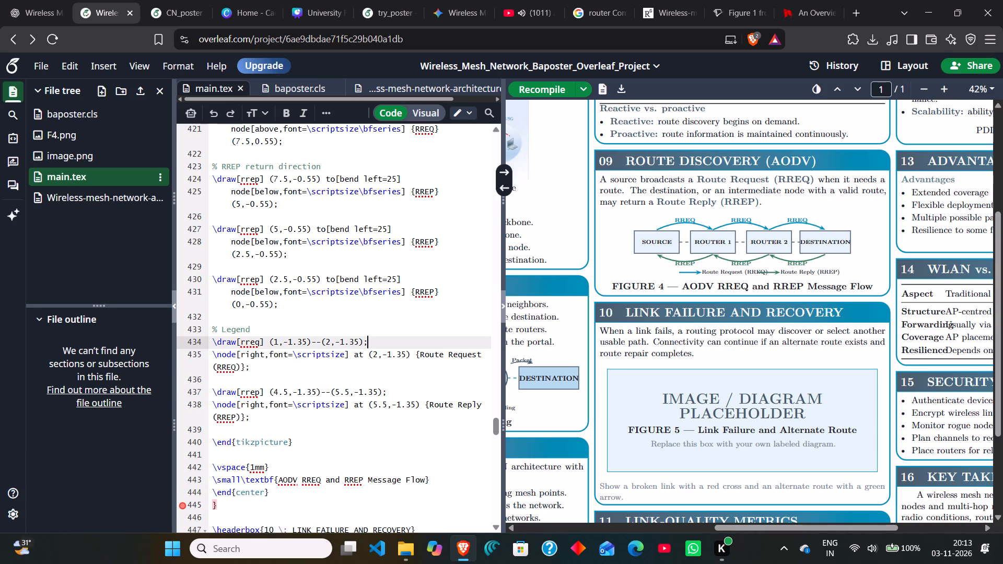
left_click(420, 350)
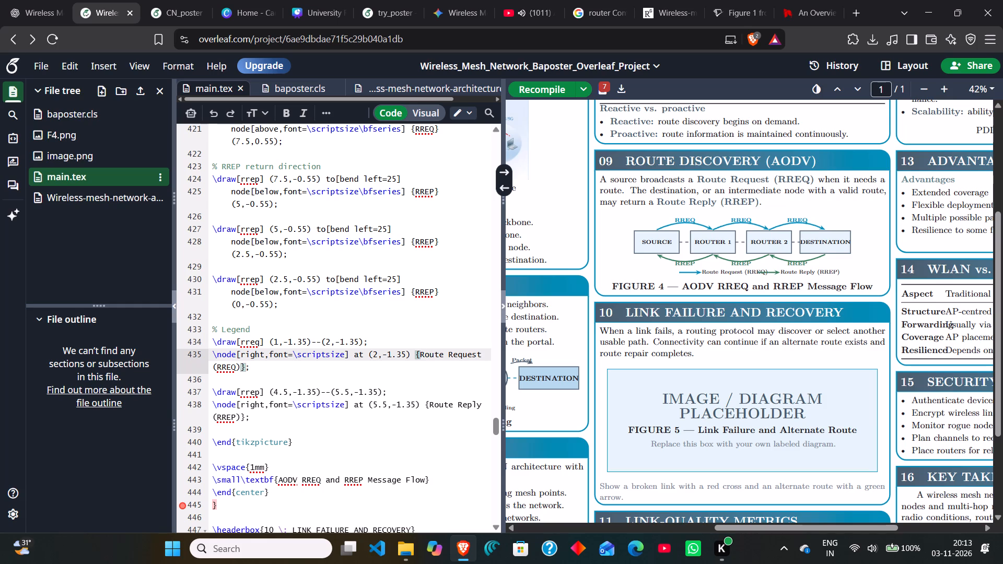
left_click(379, 356)
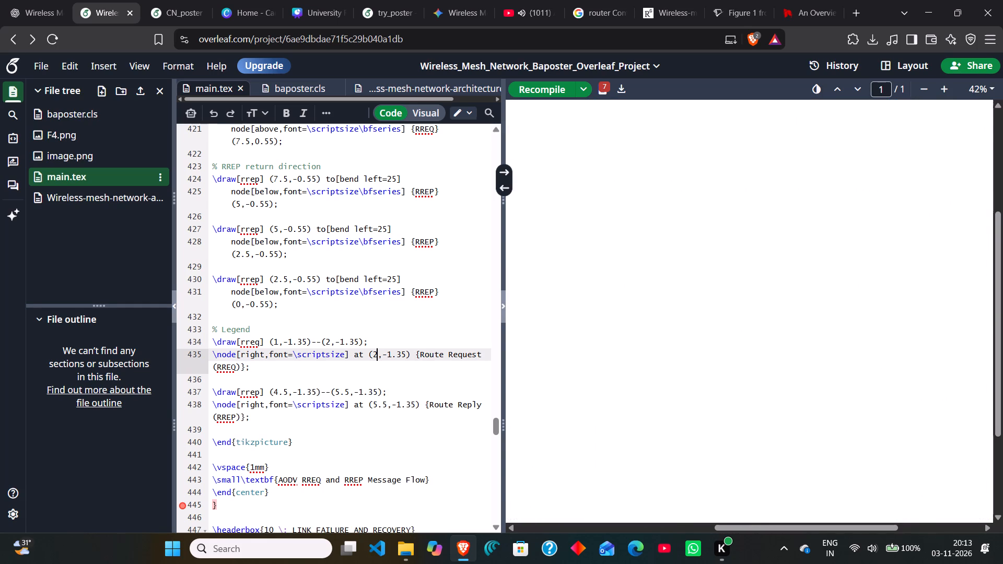
left_click(278, 342)
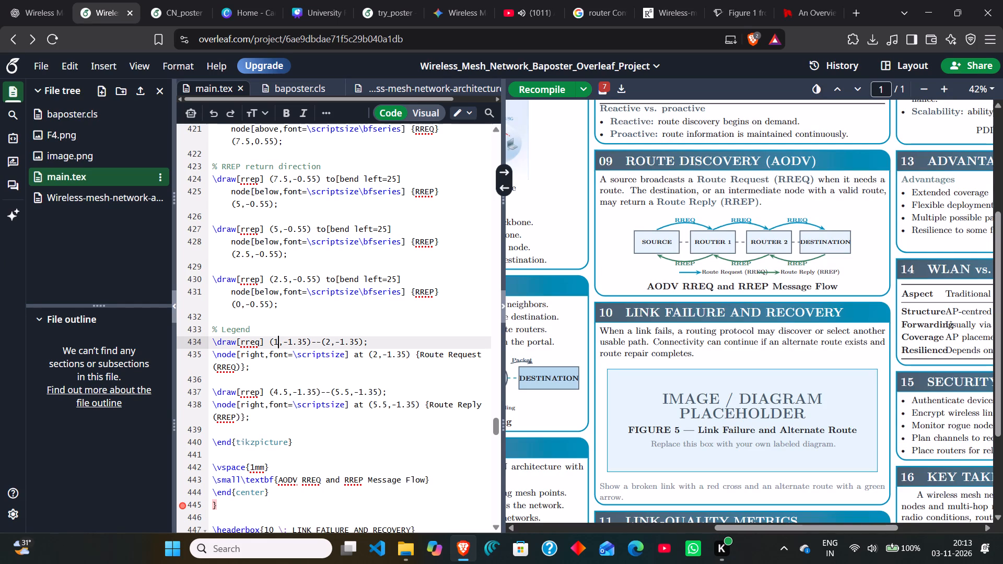
key("BackSpace")
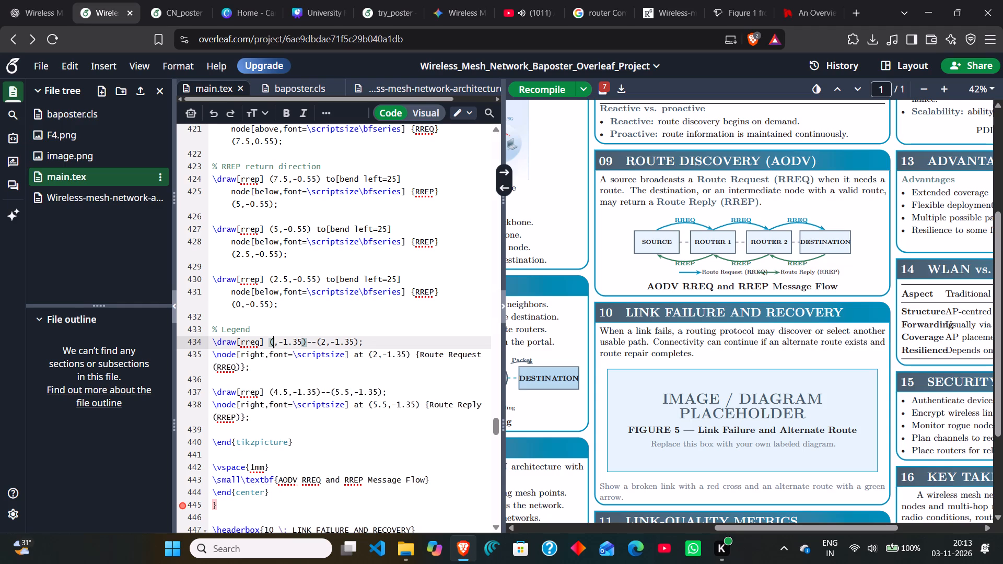
key("0")
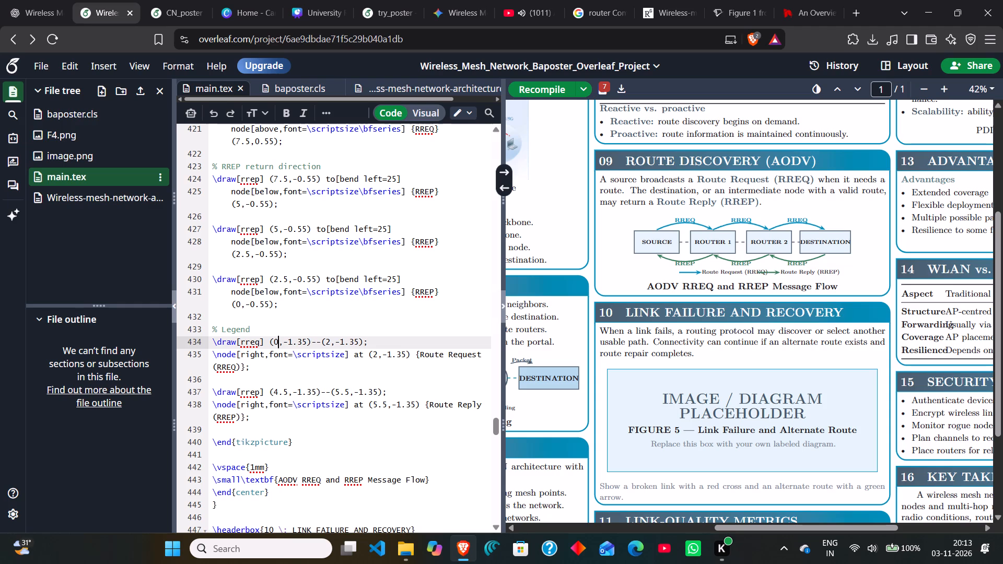
type(".5")
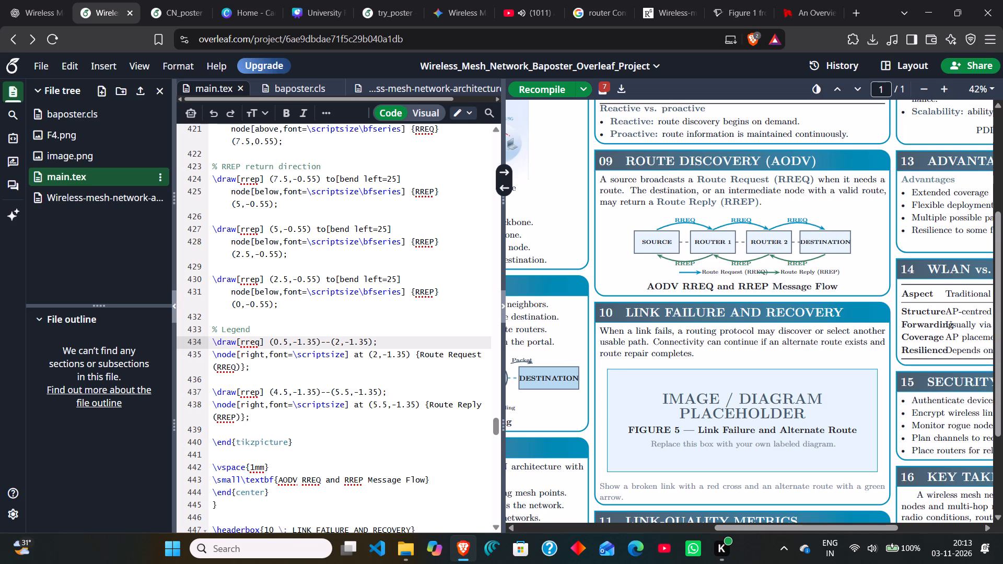
left_click(341, 344)
key("BackSpace")
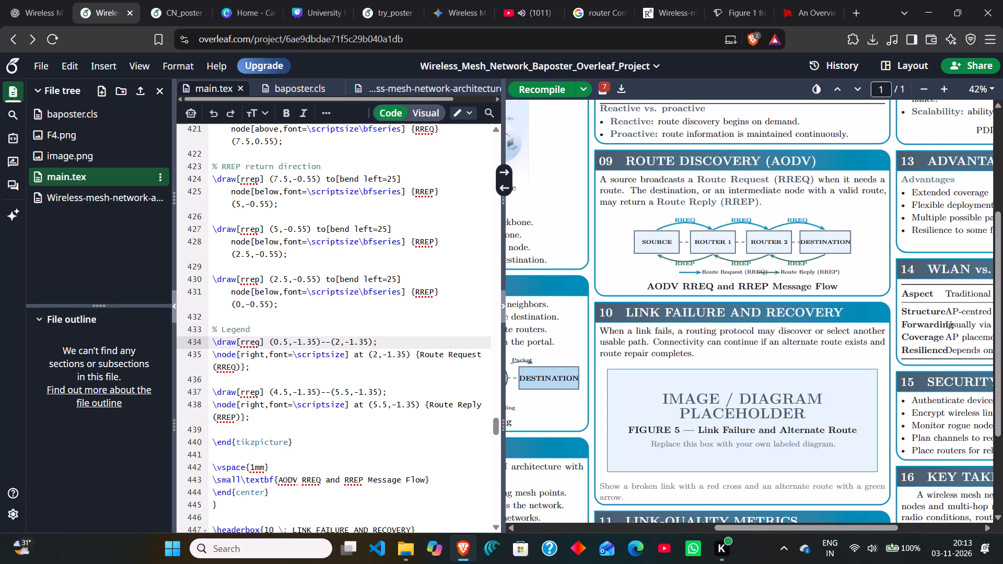
type("1.")
key("5")
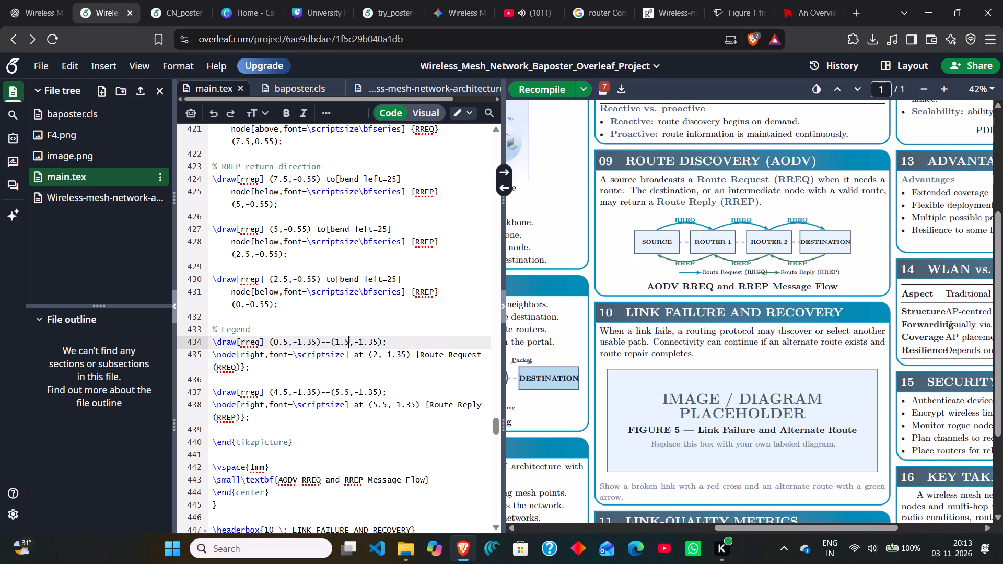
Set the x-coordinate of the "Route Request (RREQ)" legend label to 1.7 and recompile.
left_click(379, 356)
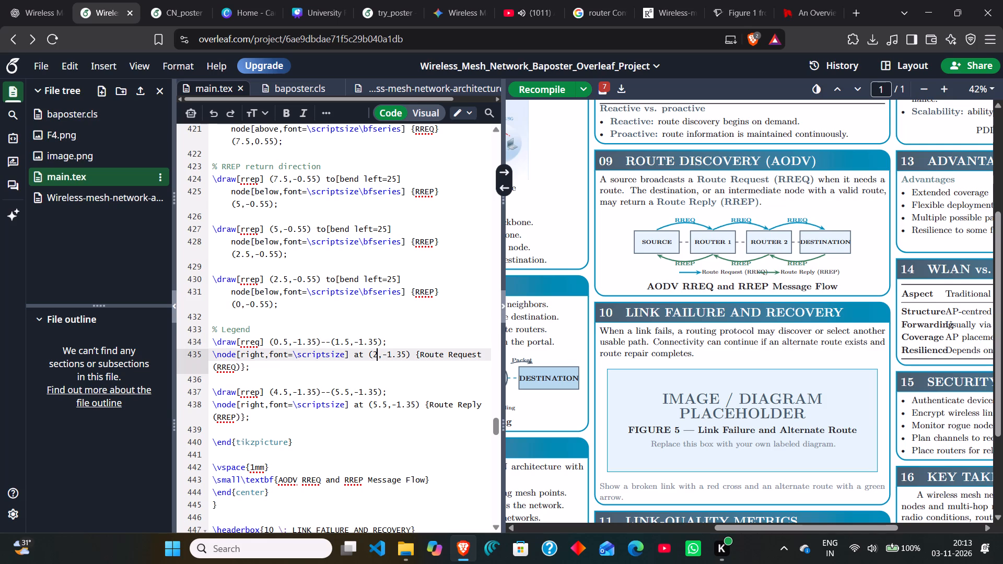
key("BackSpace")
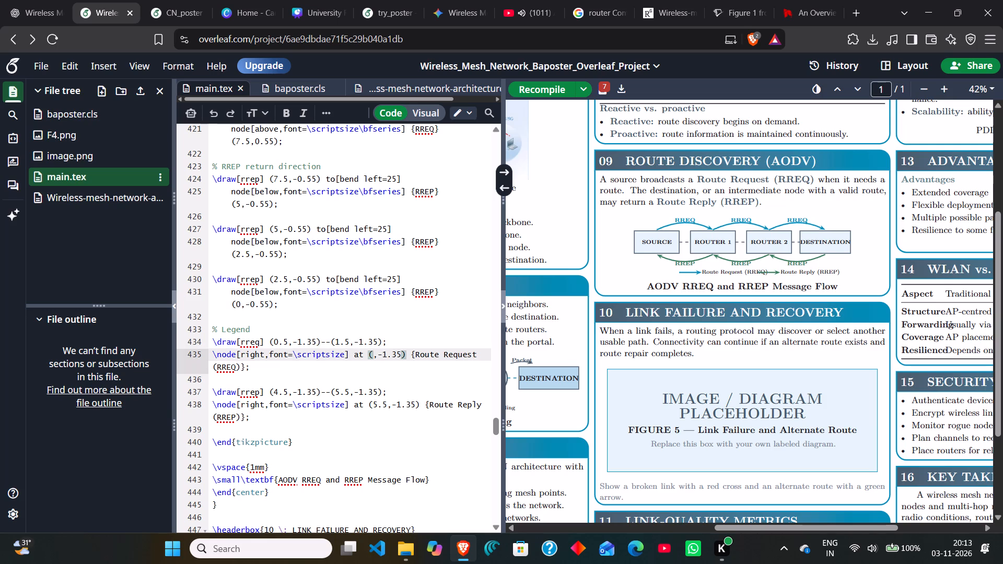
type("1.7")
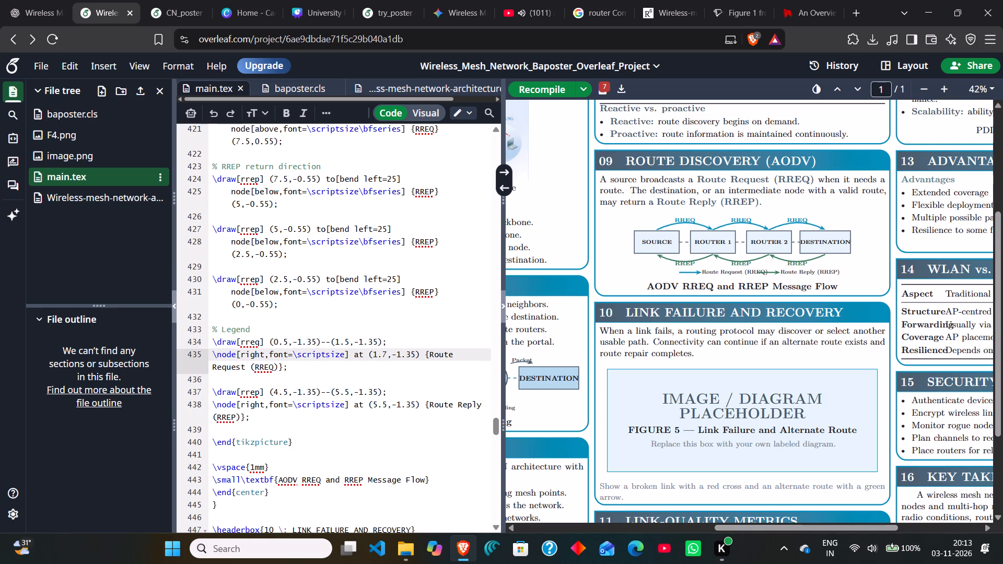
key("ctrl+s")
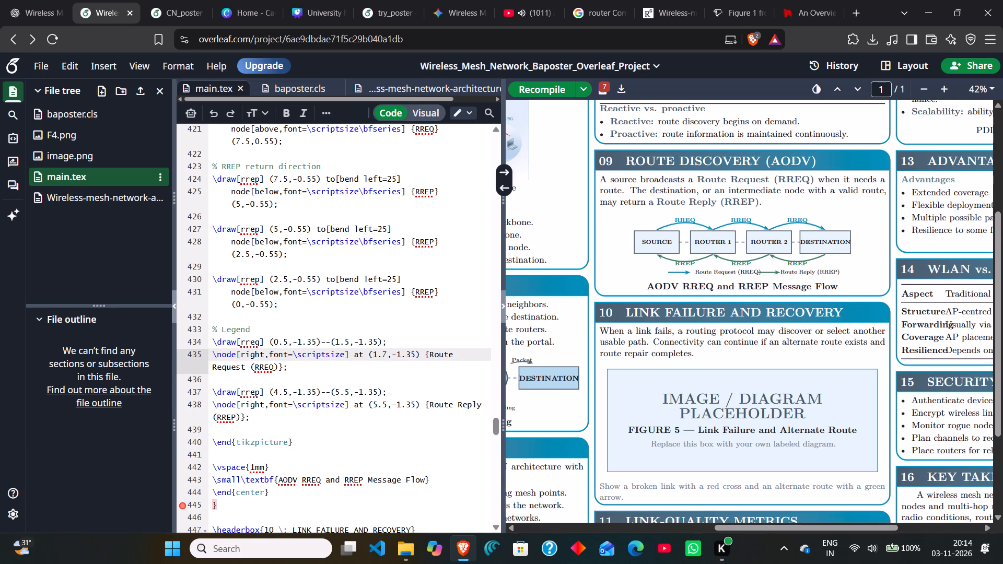
Set the x-coordinate of the "Route Request (RREQ)" legend label to 1.5 and recompile.
key("BackSpace")
key("5")
key("ctrl+s")
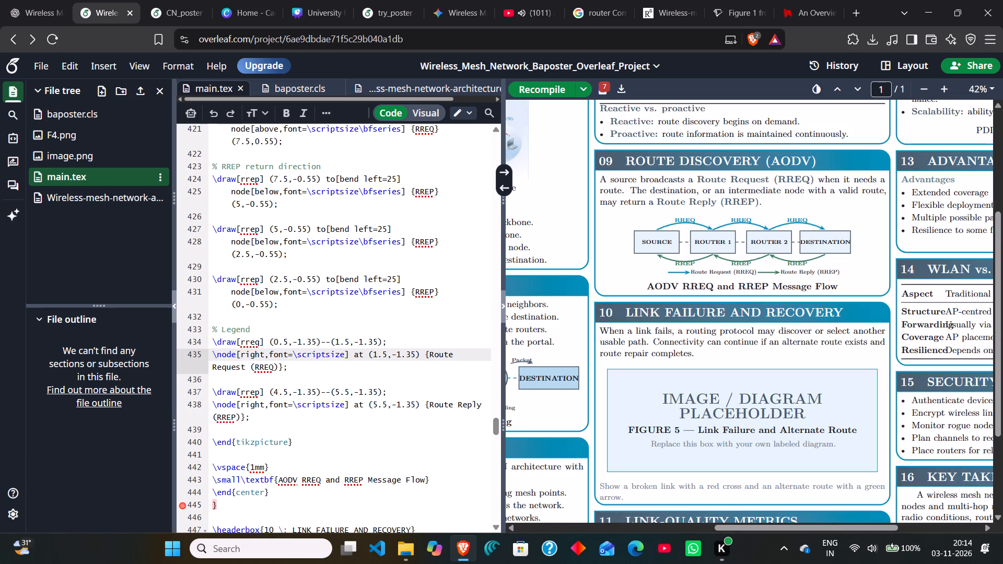
Set the end x-coordinate of the RREQ legend arrow to 1.45.
left_click(348, 345)
key("BackSpace")
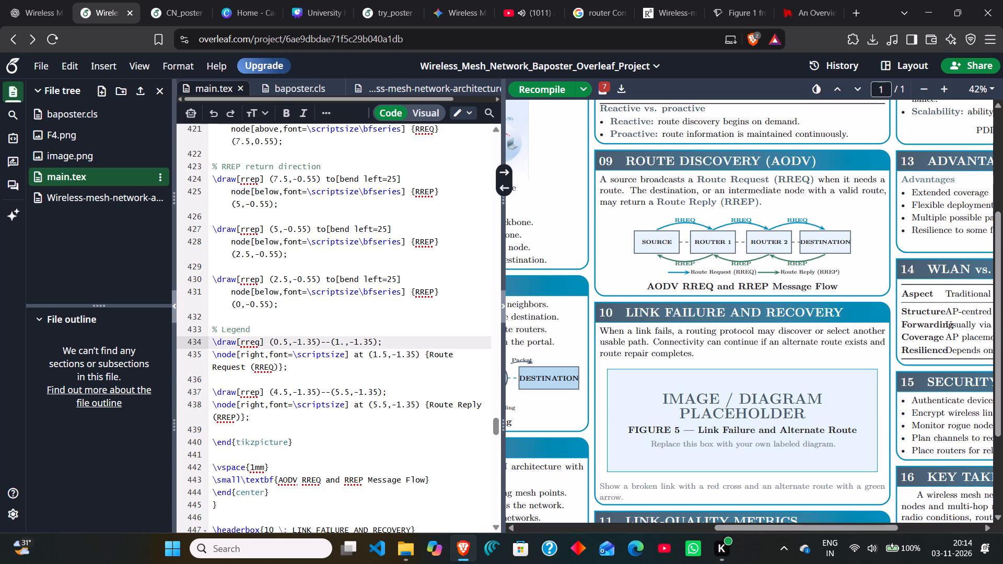
type("45")
Set the start x-coordinate of the RREP legend arrow to 4.56.
left_click(285, 396)
key("Right")
key("6")
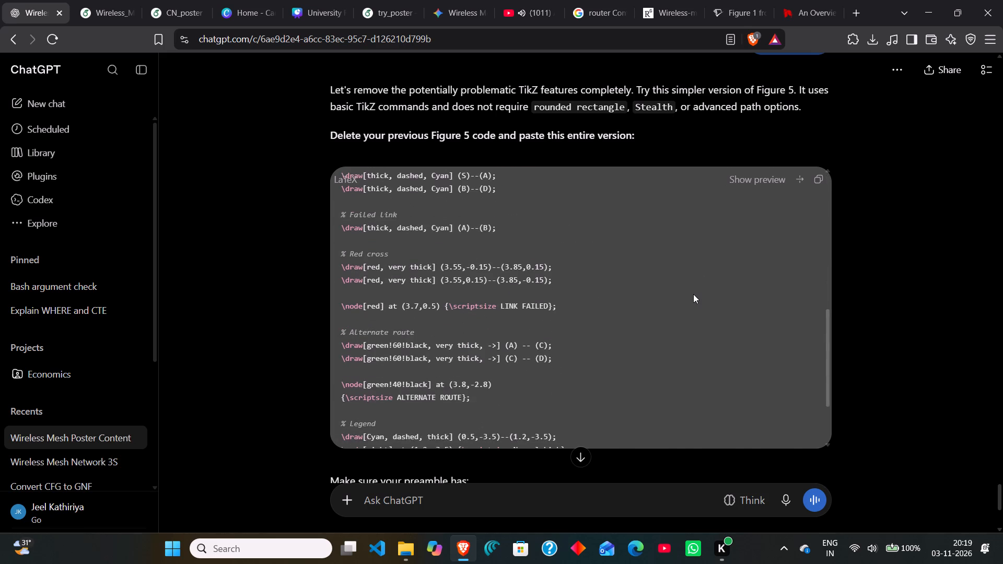
scroll(693, 294, "down", 1)
scroll(740, 180, "up", 3)
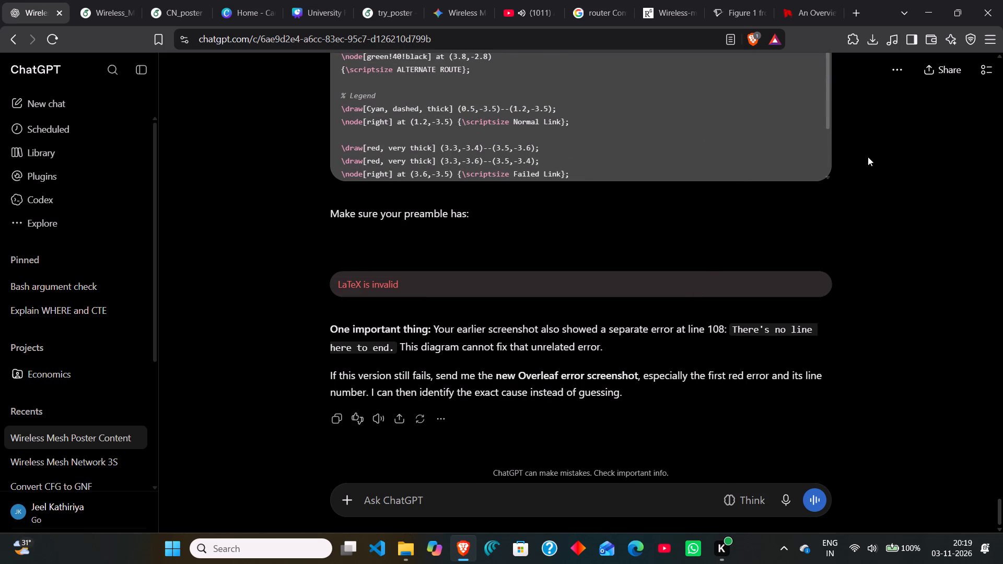
scroll(918, 149, "up", 5)
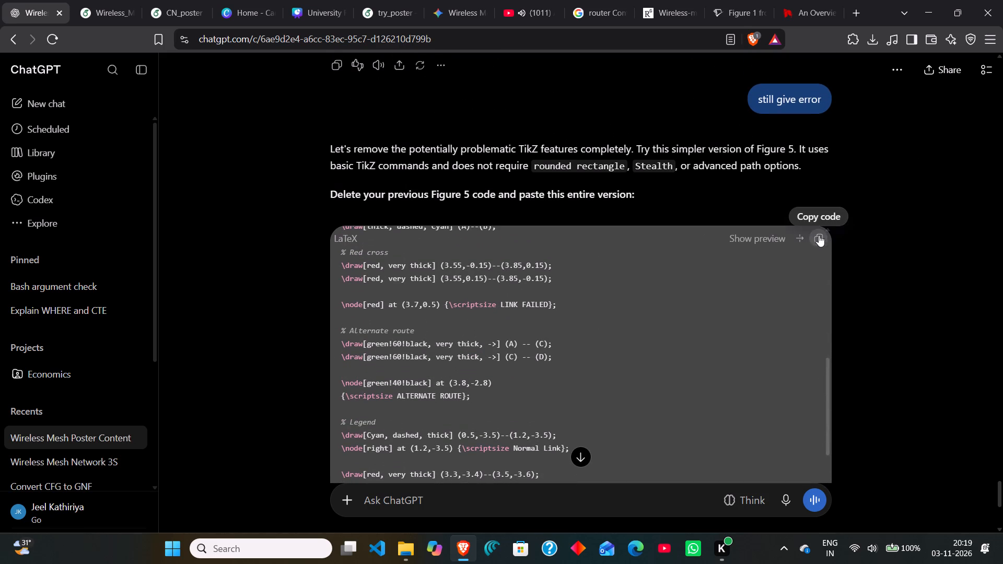
left_click(810, 235)
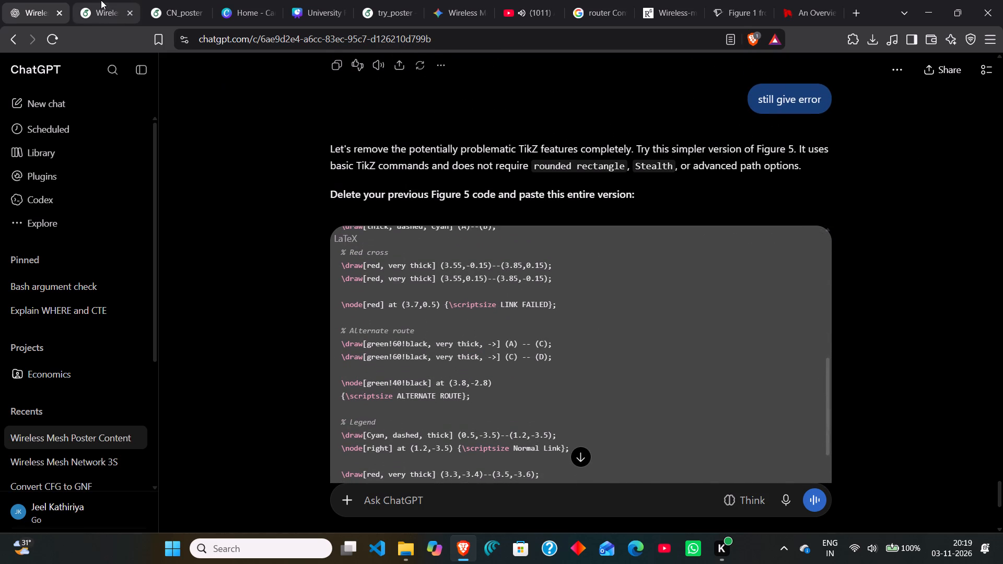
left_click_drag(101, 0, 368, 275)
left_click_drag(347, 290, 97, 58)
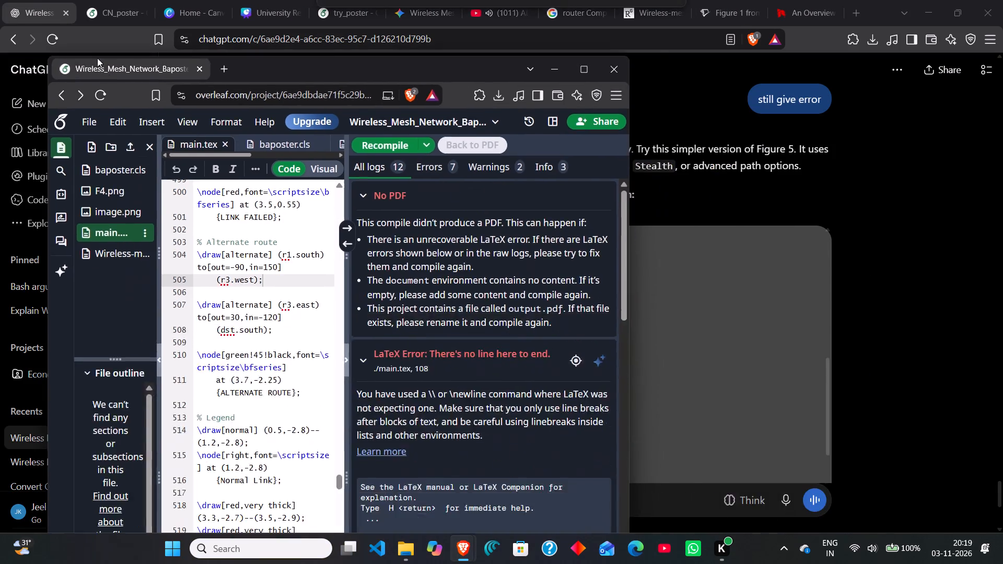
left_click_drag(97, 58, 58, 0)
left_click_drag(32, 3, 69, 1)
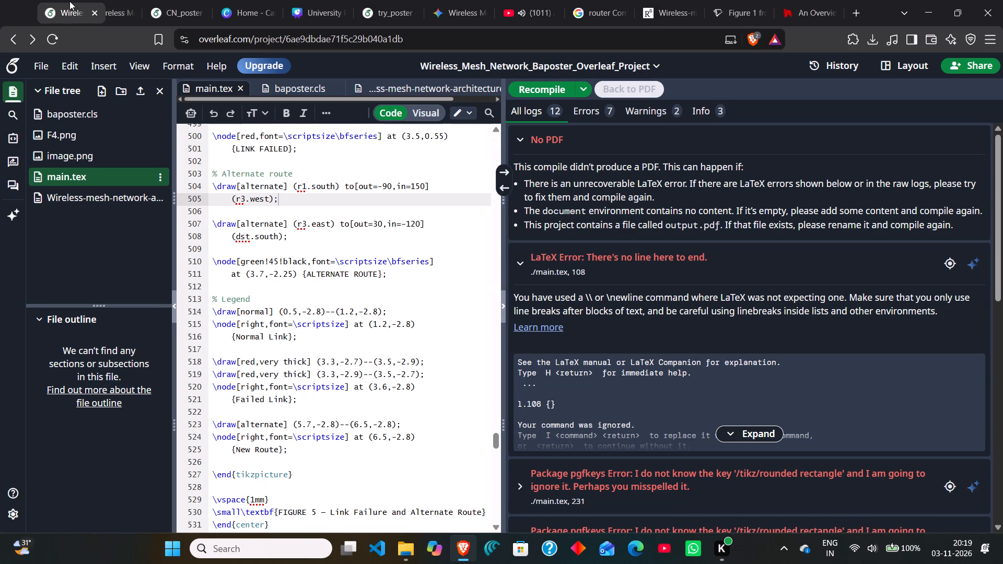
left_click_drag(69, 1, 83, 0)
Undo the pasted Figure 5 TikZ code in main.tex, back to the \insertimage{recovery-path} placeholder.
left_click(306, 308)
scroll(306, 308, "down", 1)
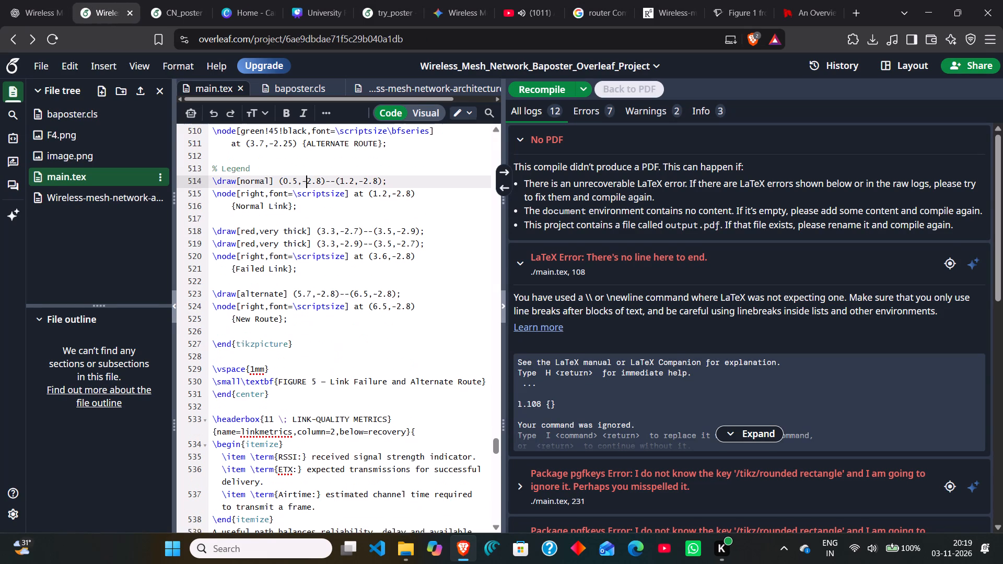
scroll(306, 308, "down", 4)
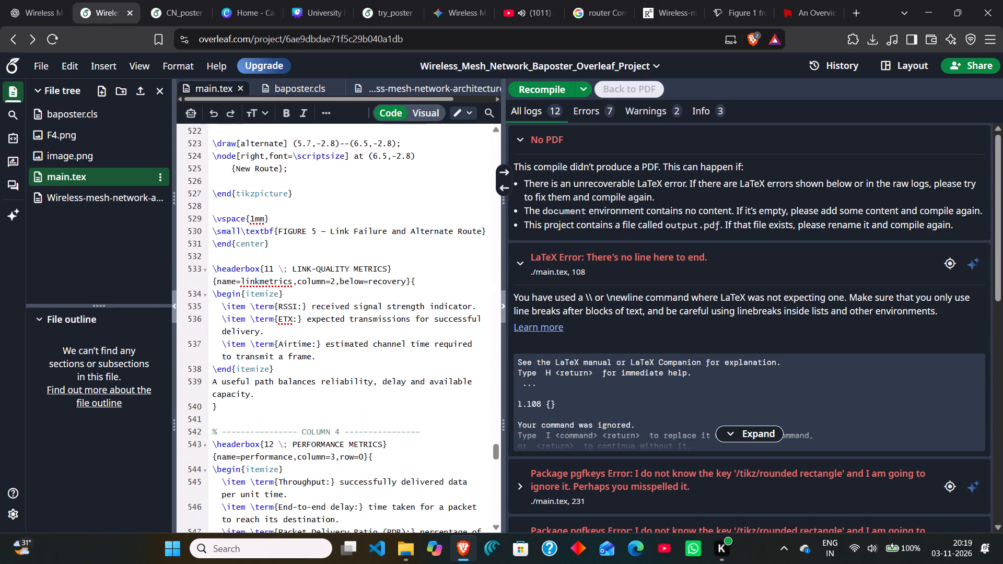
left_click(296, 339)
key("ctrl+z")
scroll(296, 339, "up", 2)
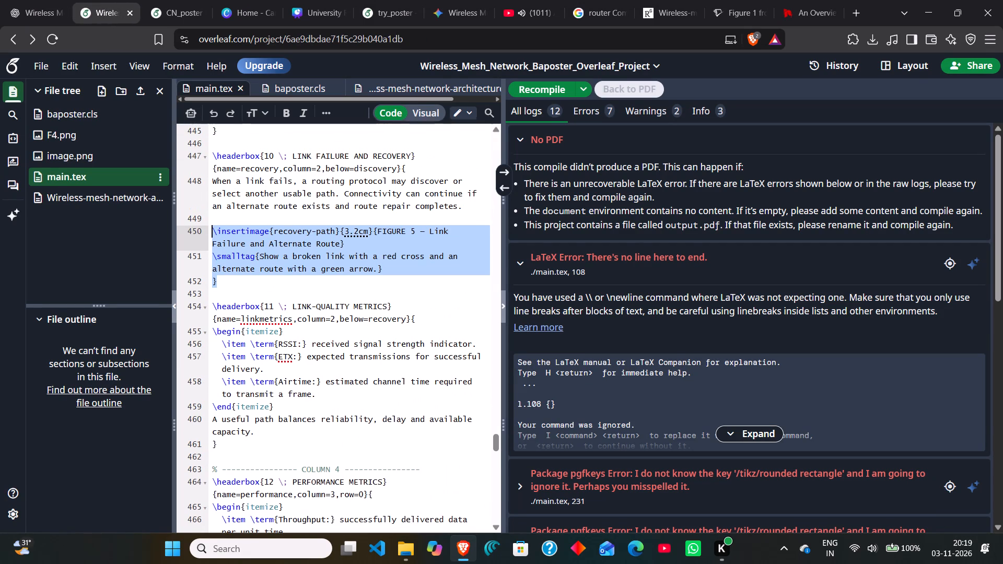
Replace the selected Figure 5 placeholder block in main.tex with ChatGPT's copied simpler TikZ code and recompile the poster.
key("ctrl+v")
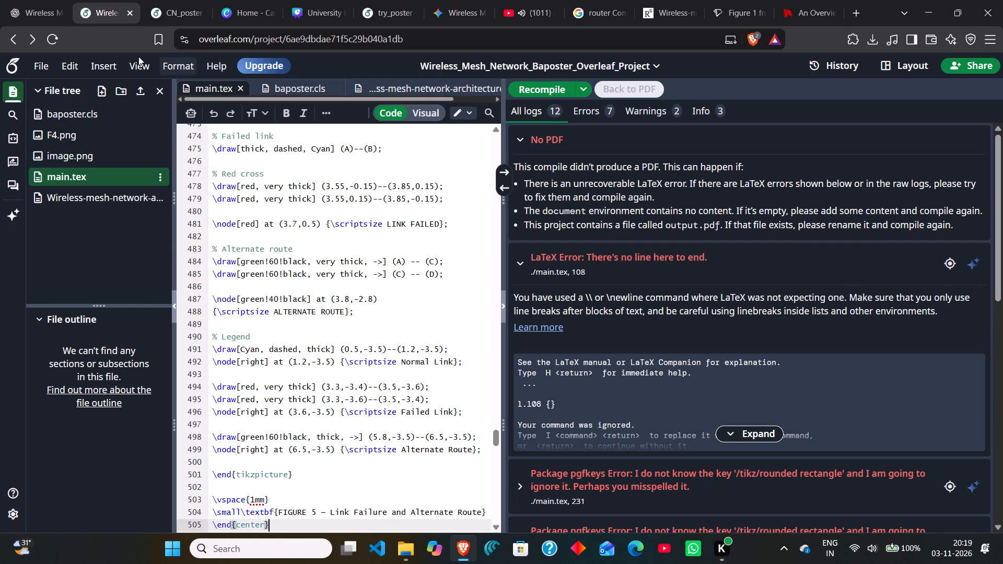
key("ctrl+s")
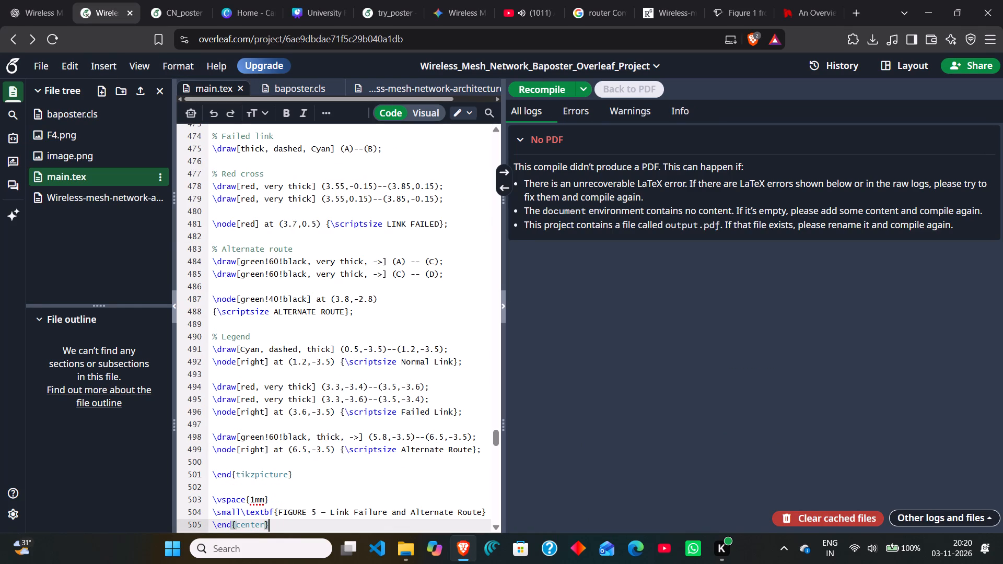
left_click(437, 260)
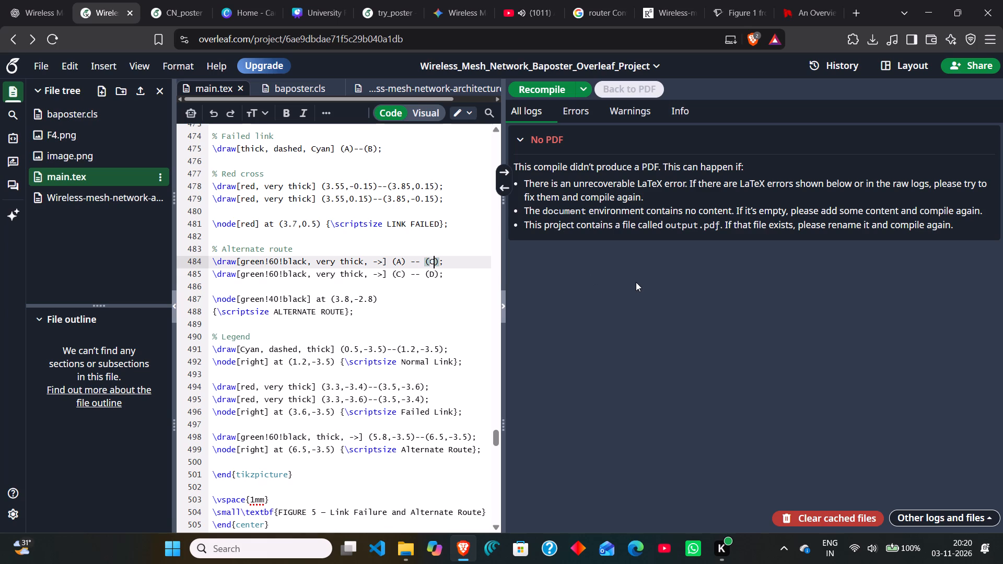
scroll(636, 282, "up", 2)
scroll(636, 282, "down", 3)
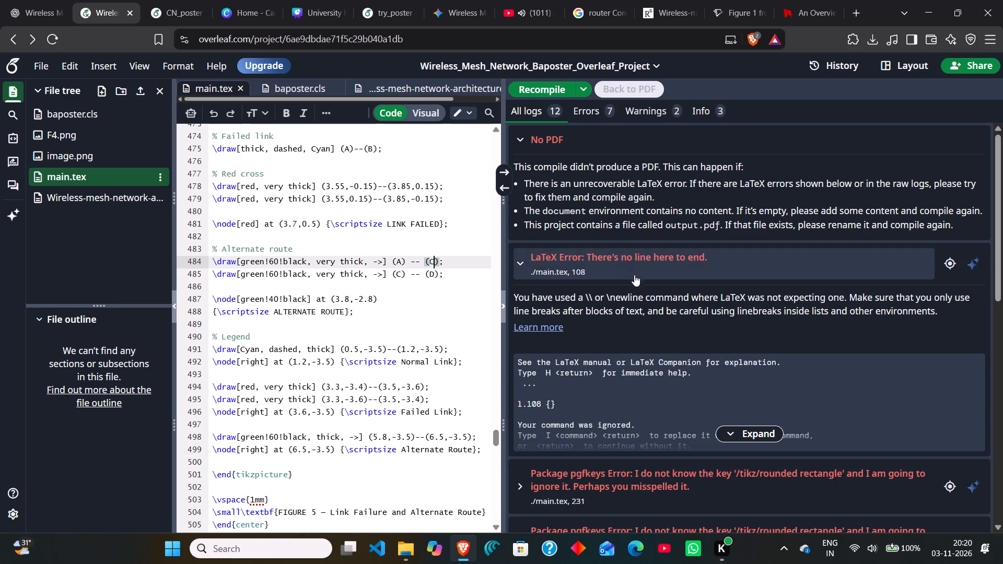
key("ctrl+s")
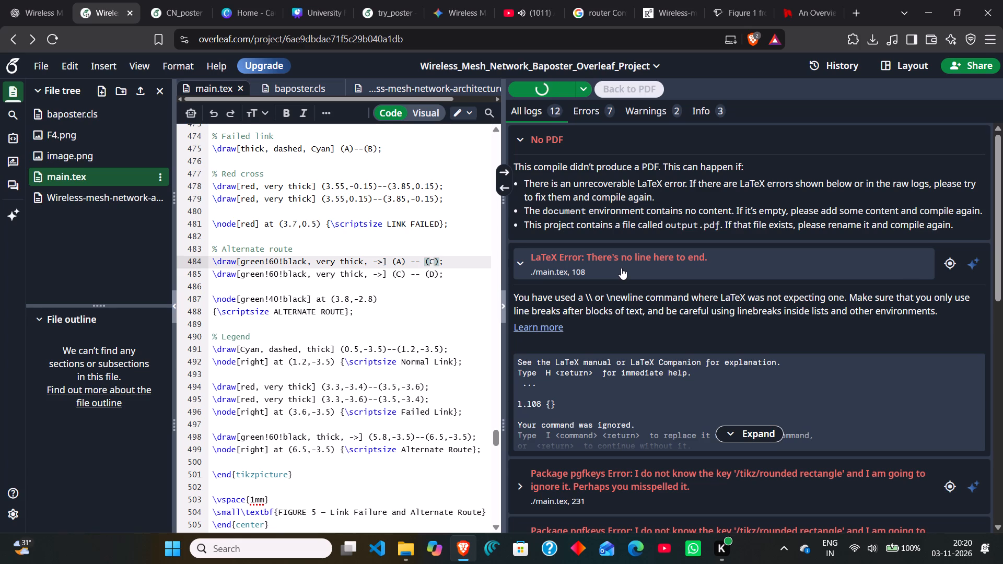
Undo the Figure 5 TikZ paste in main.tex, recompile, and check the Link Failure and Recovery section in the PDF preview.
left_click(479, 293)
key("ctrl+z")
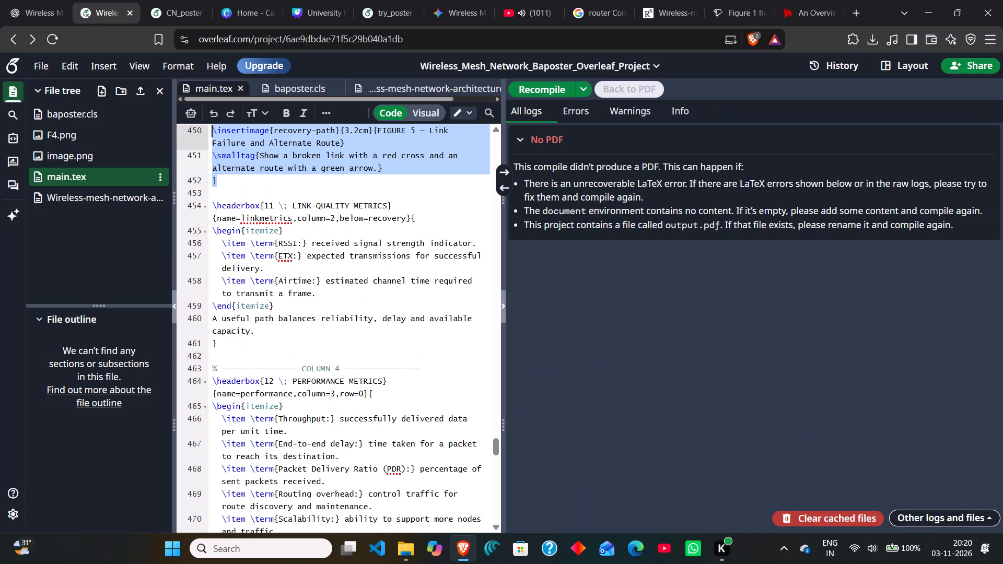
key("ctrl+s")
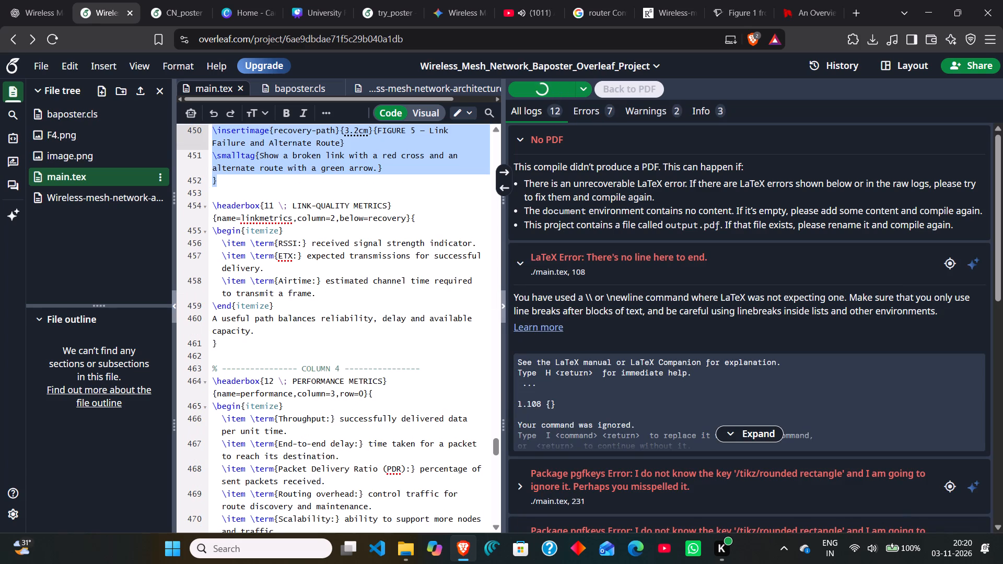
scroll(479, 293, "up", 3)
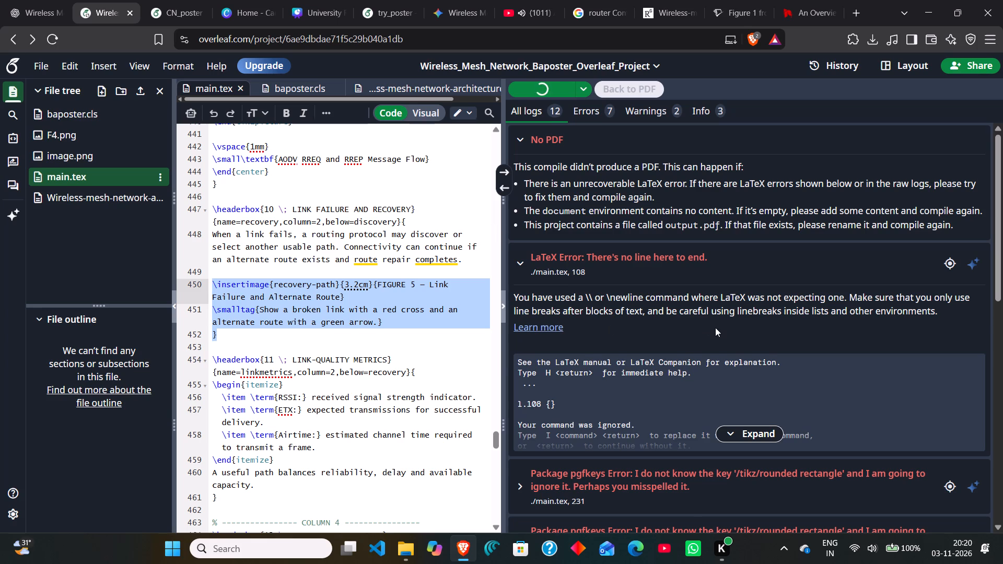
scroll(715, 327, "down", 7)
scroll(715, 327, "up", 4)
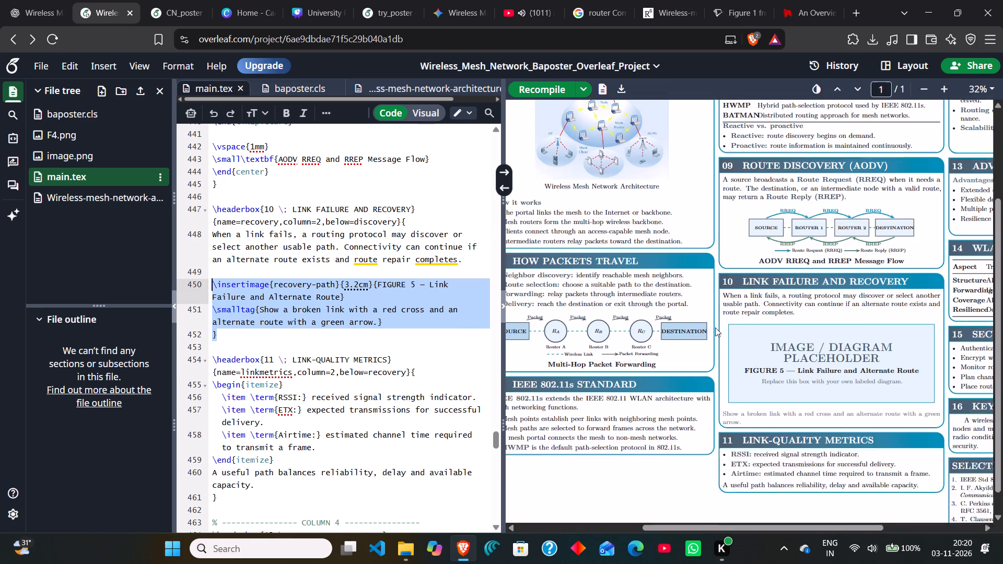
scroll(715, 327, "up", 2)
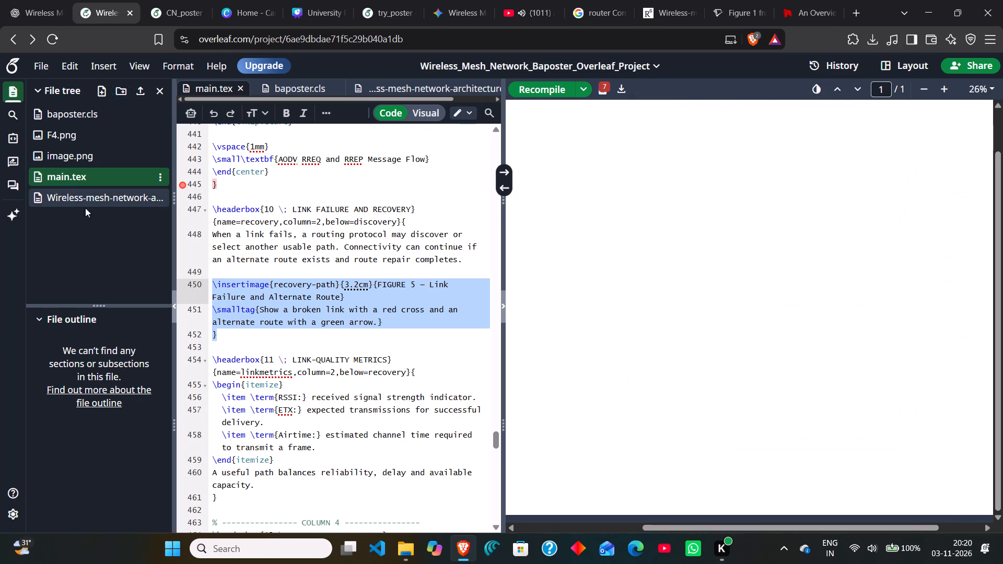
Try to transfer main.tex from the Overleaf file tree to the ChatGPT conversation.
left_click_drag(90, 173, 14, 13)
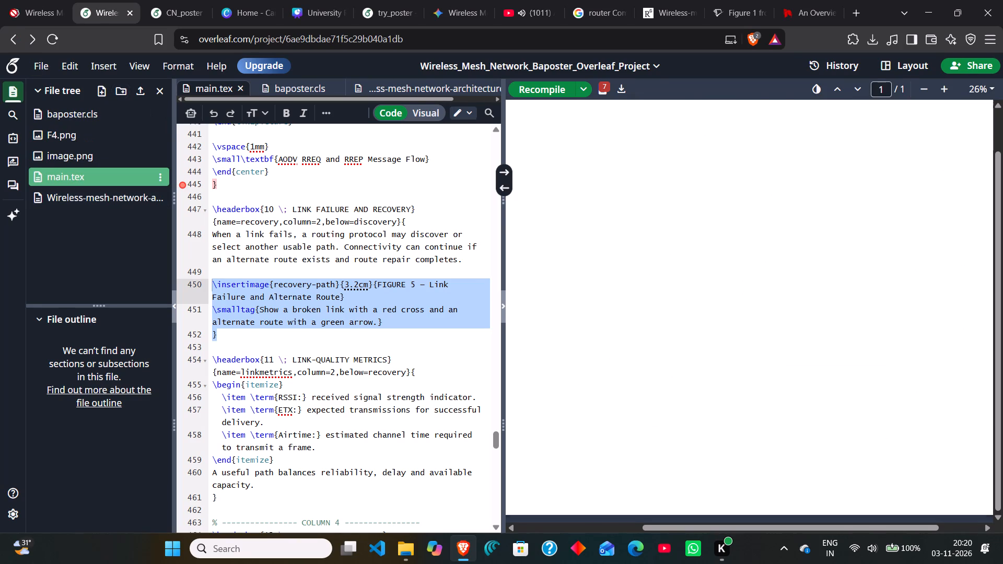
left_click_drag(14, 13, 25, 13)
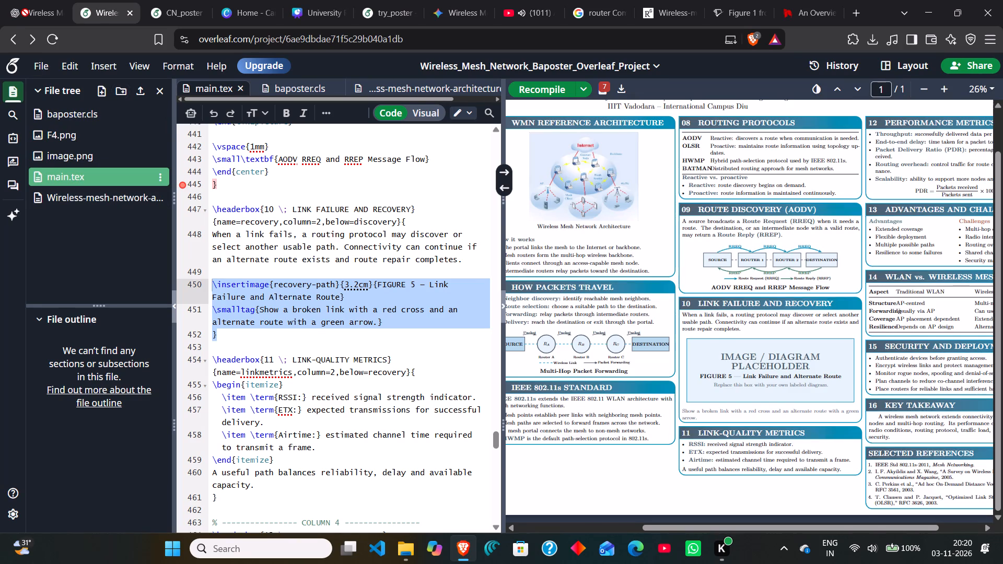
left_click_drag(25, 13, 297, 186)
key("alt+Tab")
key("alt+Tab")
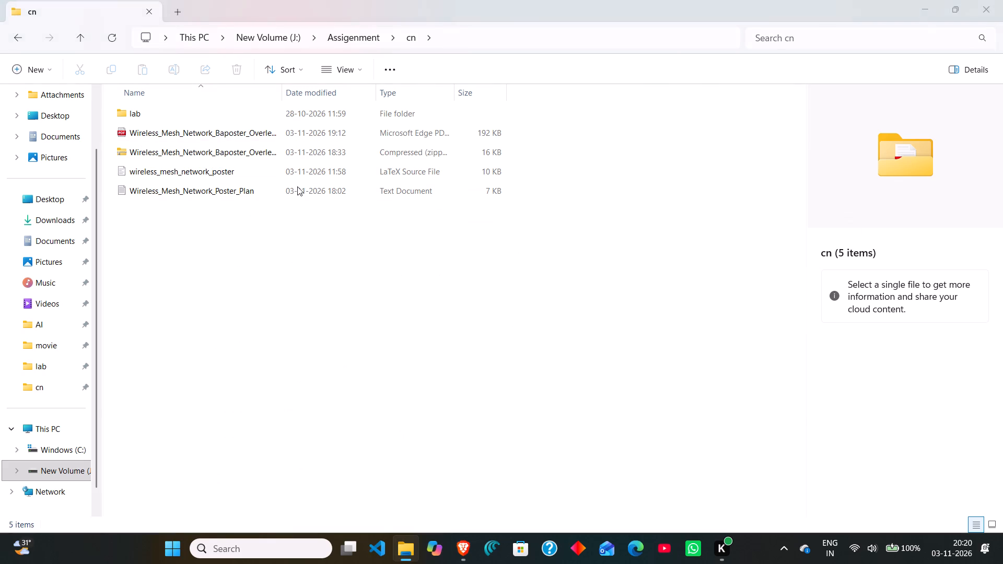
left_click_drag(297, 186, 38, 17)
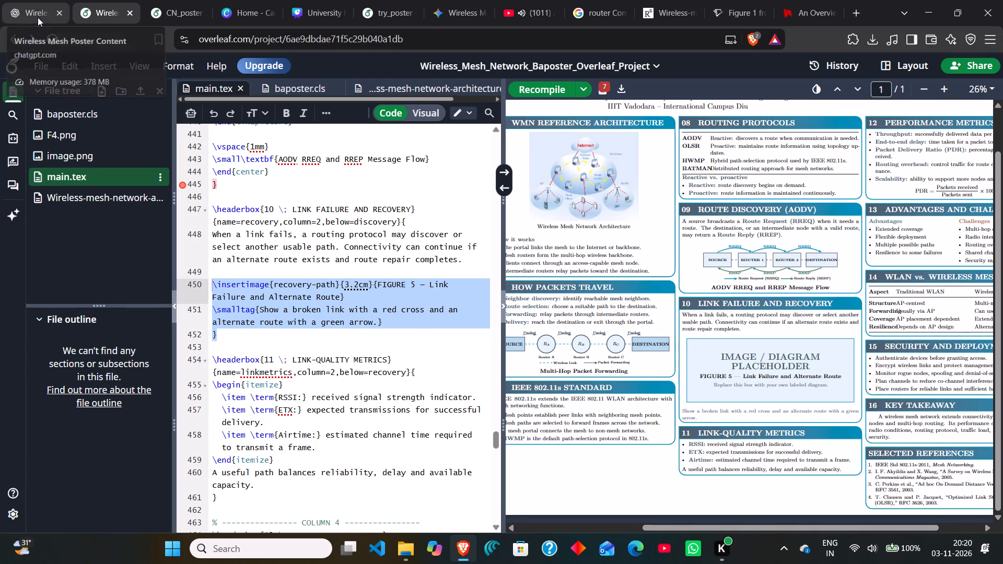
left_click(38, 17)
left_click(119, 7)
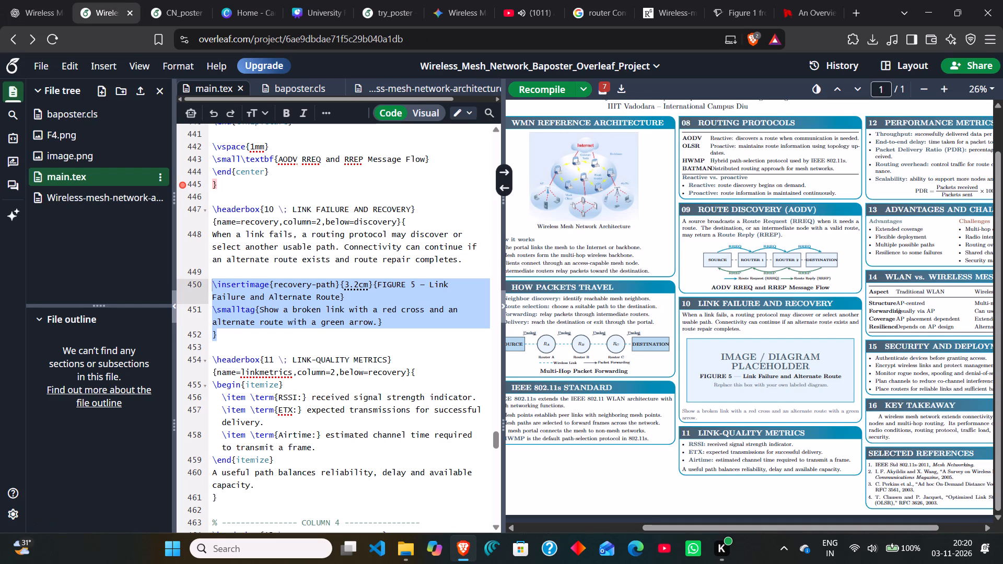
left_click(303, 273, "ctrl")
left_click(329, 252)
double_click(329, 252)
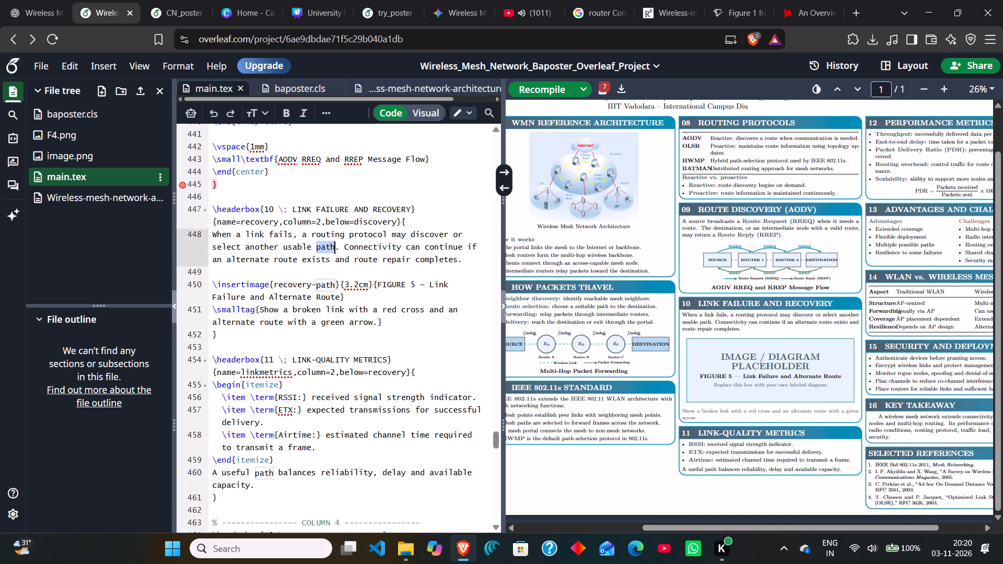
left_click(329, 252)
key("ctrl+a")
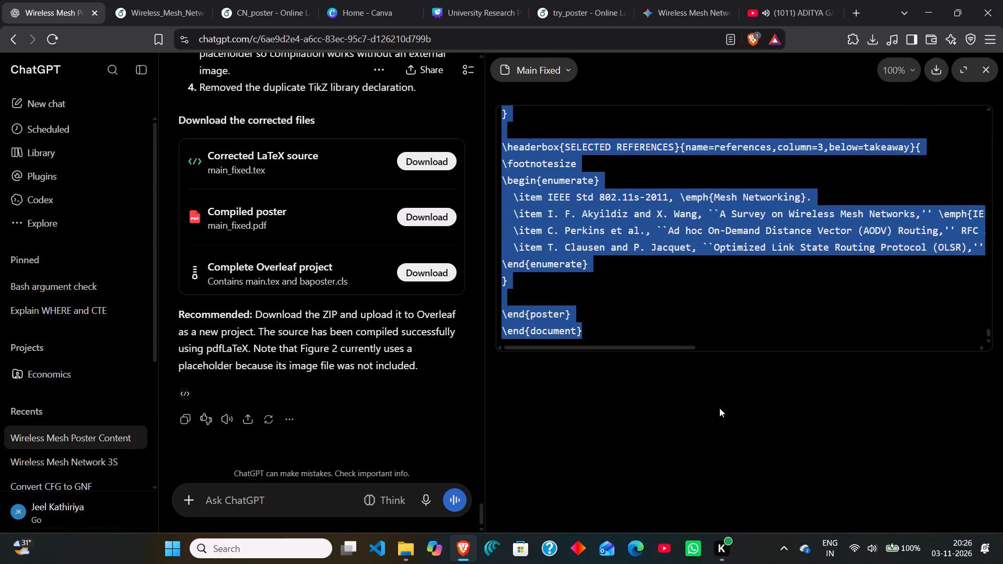
Replace the entire contents of main.tex in the Wireless Mesh Network Overleaf project with ChatGPT's corrected LaTeX source and recompile the poster.
key("ctrl+c")
left_click(140, 0)
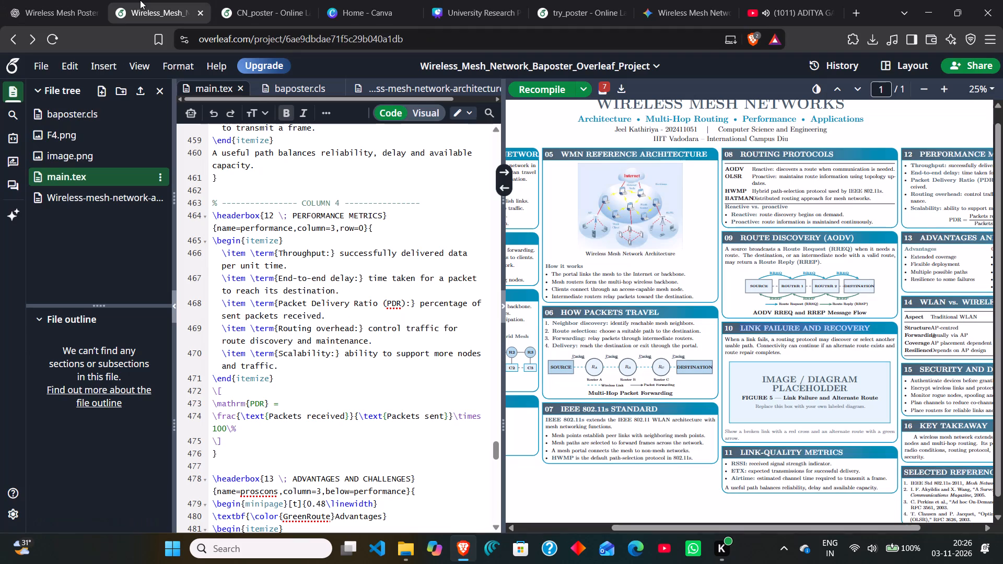
left_click(335, 310)
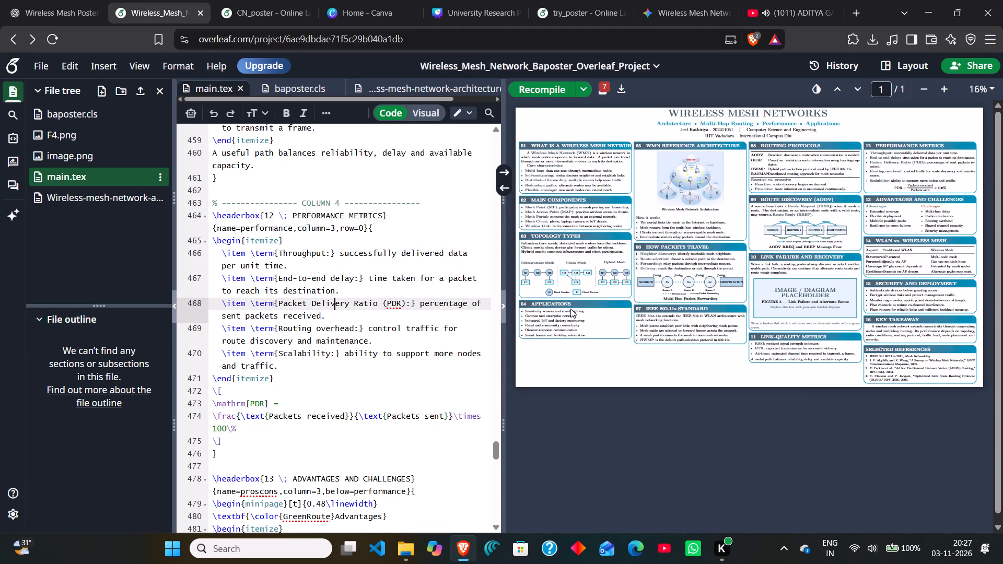
left_click(457, 319)
key("ctrl+a")
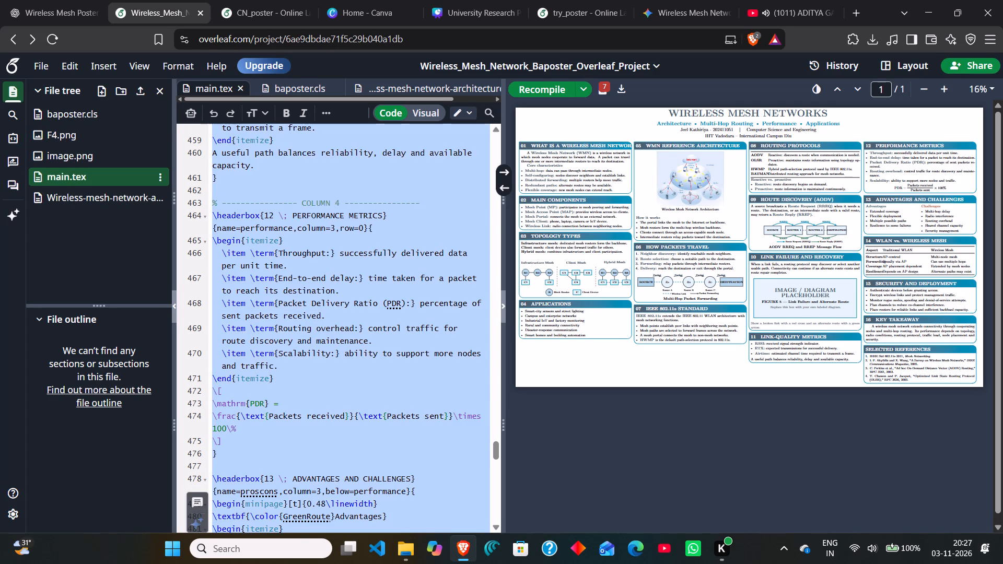
key("ctrl+v")
key("ctrl+s")
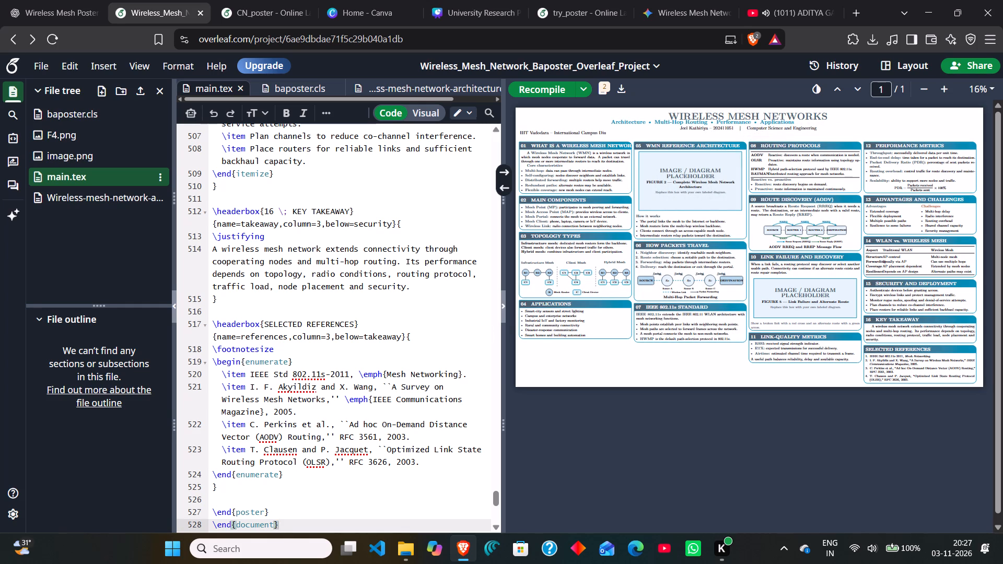
In Overleaf's main.tex, examine the source from the references back to the section 10 Link Failure and Recovery code and its Figure 5 placeholder.
scroll(385, 351, "up", 8)
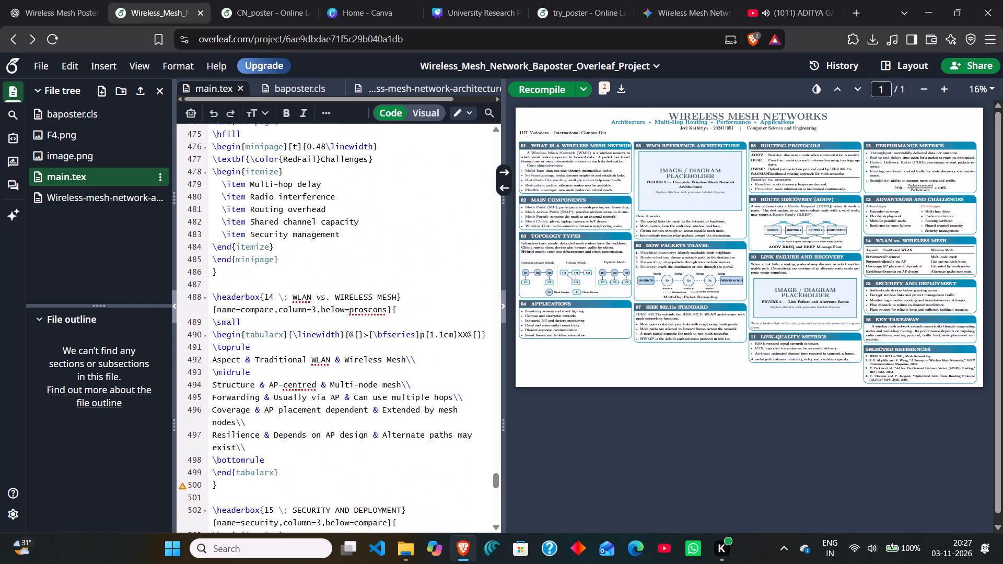
scroll(385, 351, "up", 6)
scroll(385, 351, "down", 3)
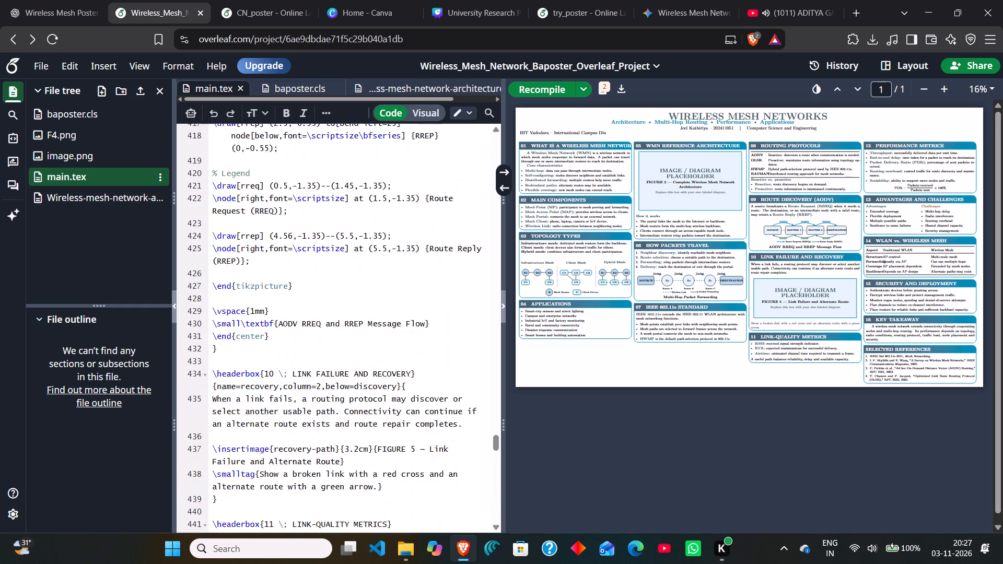
scroll(385, 351, "down", 7)
scroll(385, 351, "up", 3)
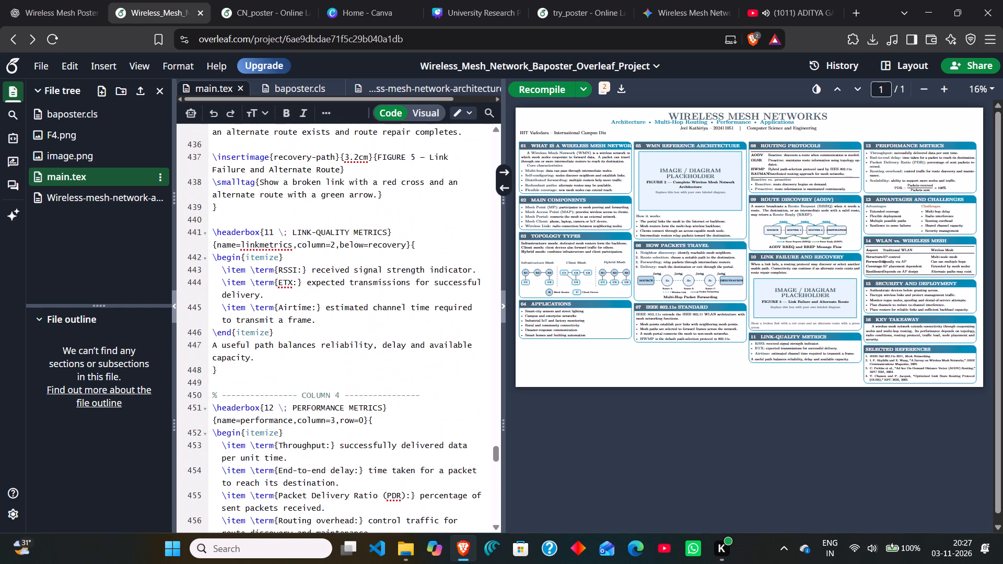
scroll(385, 351, "up", 1)
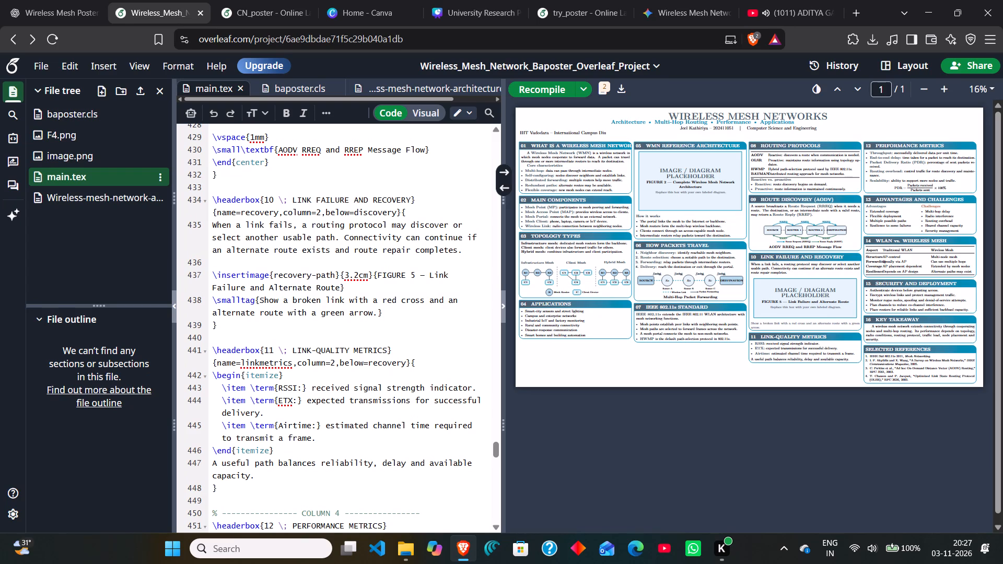
scroll(373, 158, "up", 5)
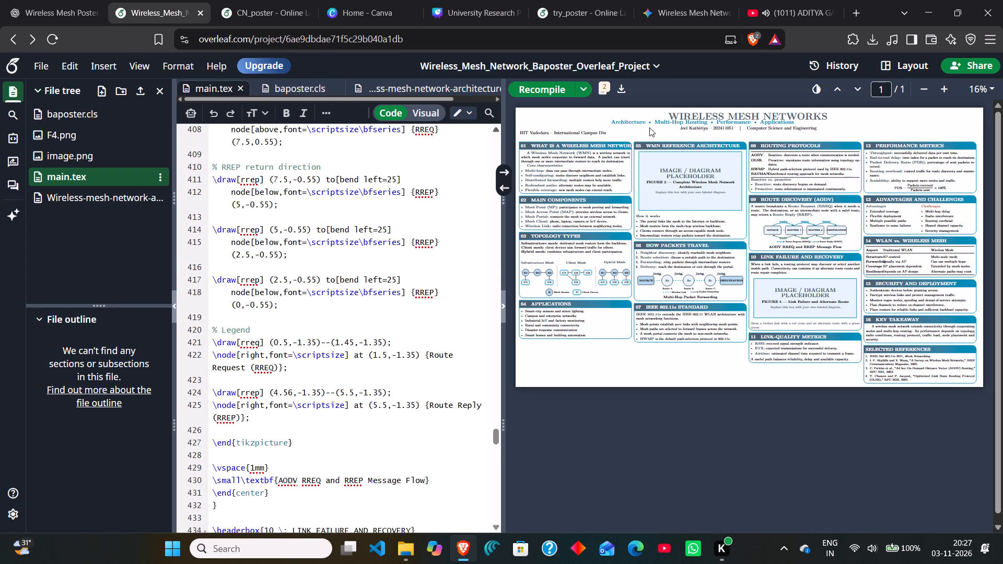
Look through main.tex back to the section 01 source, and from there down to the references, reviewing the sections and TikZ diagrams.
scroll(368, 202, "up", 12)
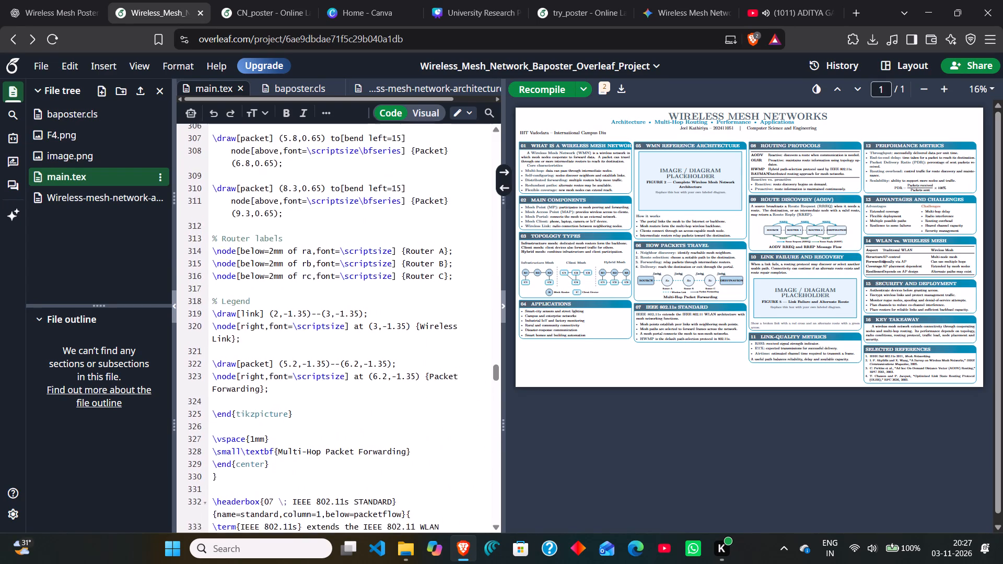
scroll(368, 202, "up", 6)
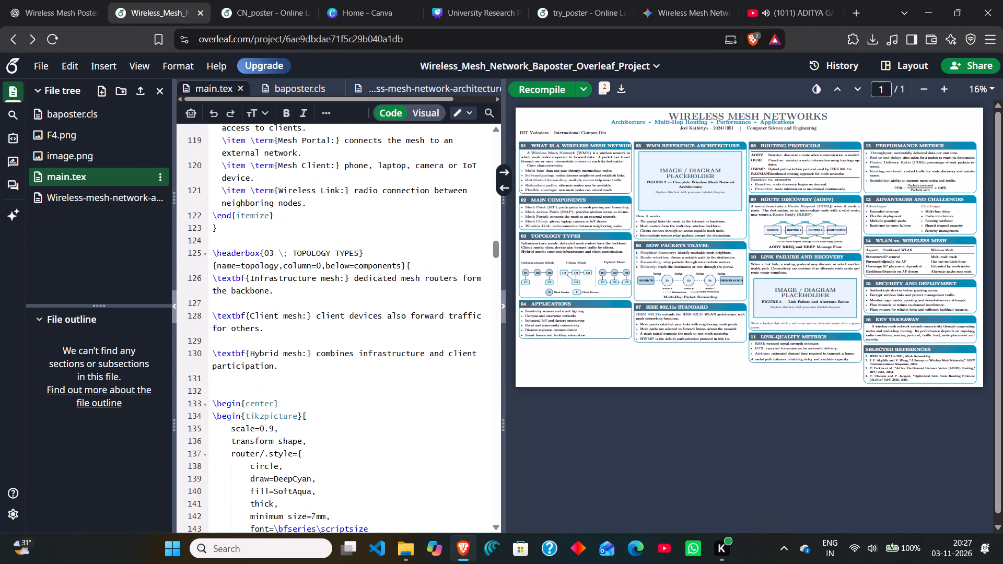
scroll(368, 202, "up", 5)
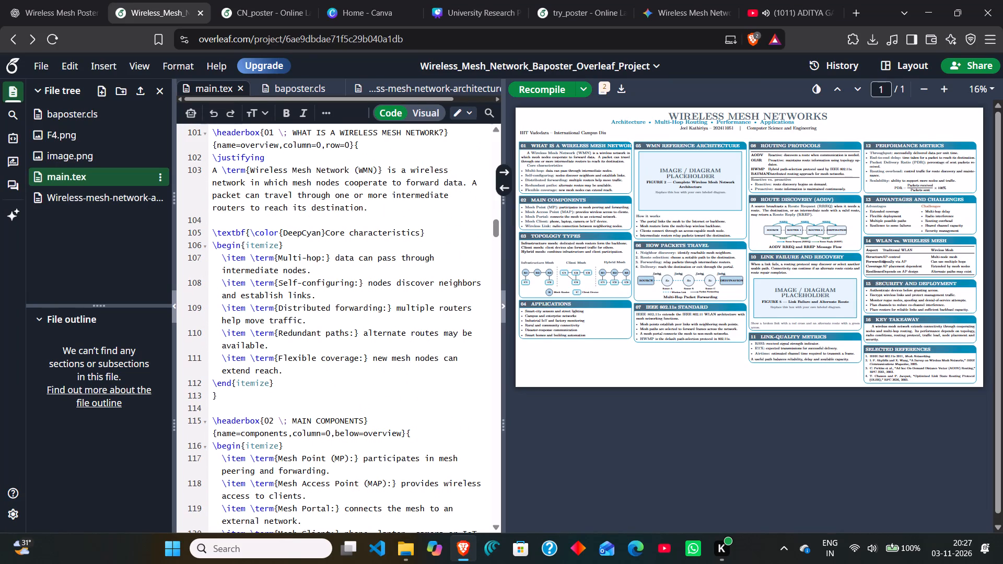
scroll(368, 202, "up", 5)
scroll(368, 202, "down", 1)
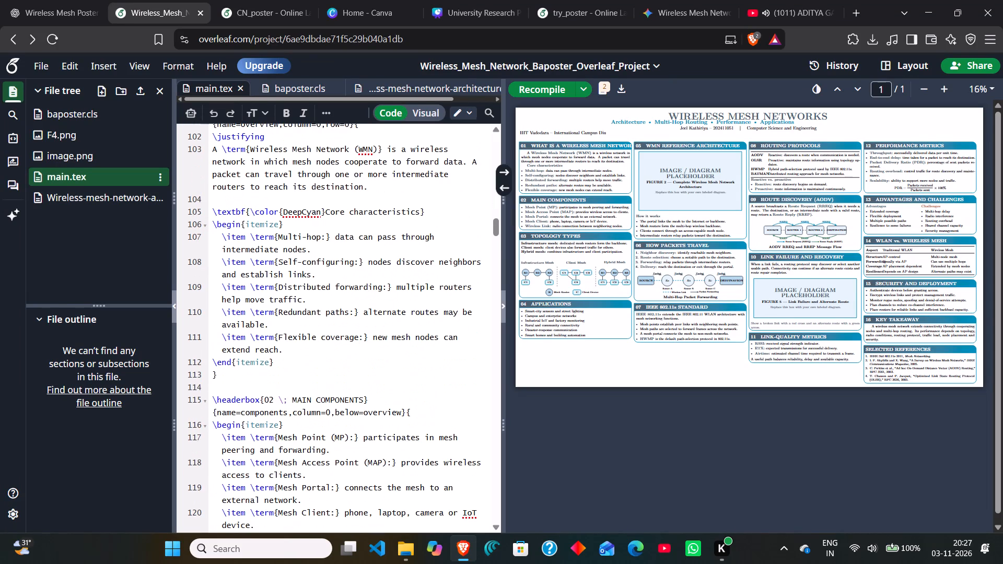
scroll(368, 202, "down", 14)
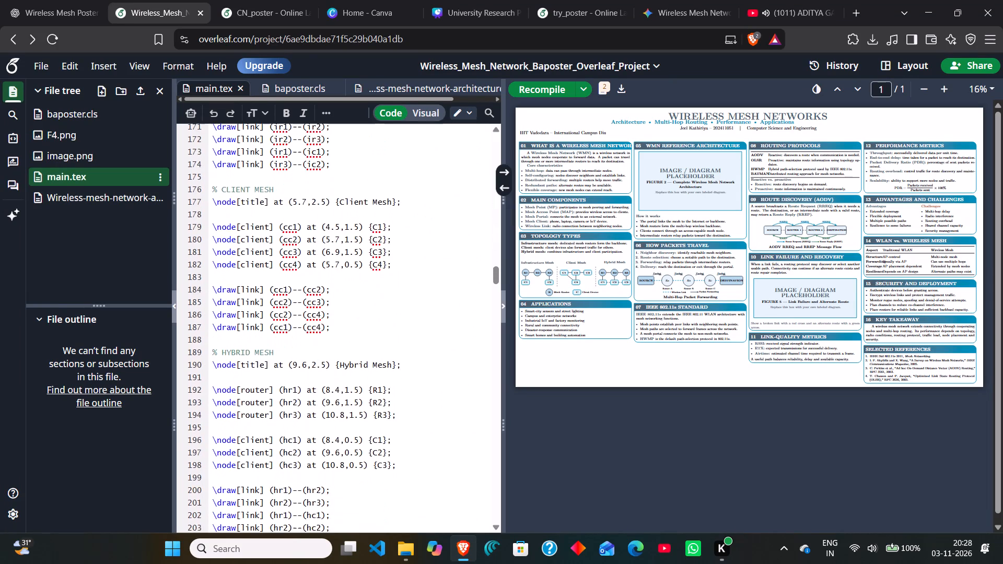
scroll(368, 202, "down", 11)
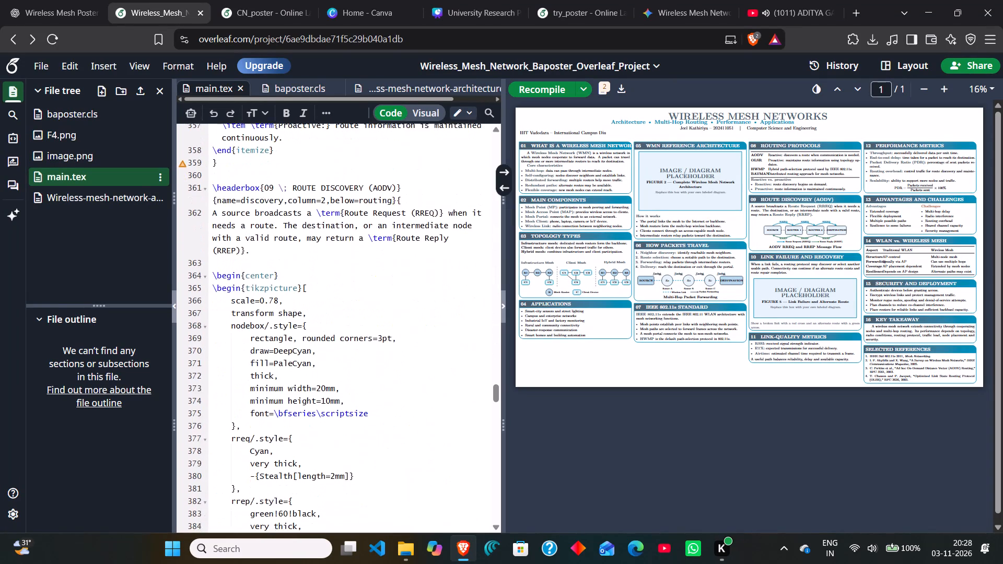
scroll(368, 202, "down", 19)
scroll(368, 202, "down", 2)
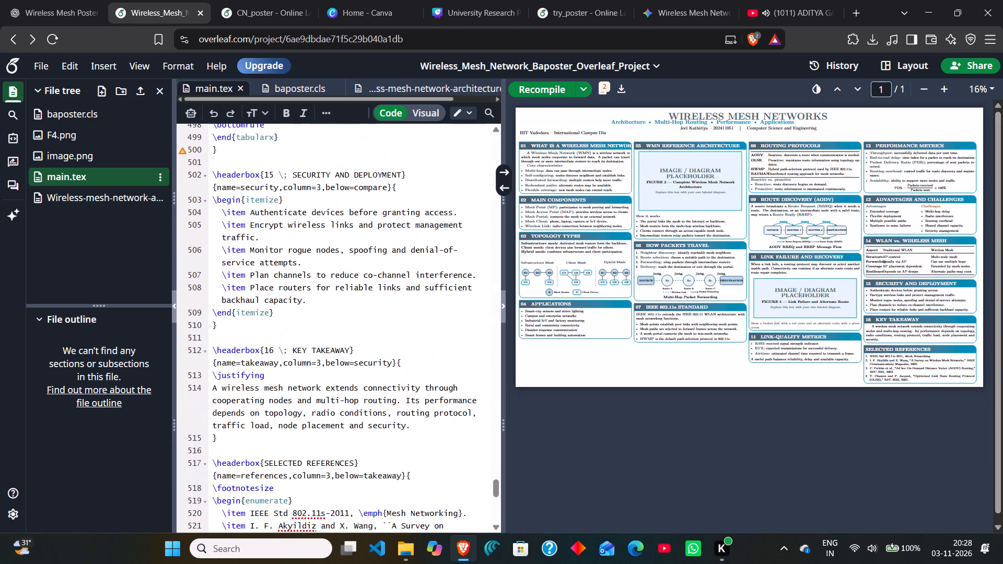
scroll(368, 202, "down", 5)
Look back through main.tex to section 05 WMN REFERENCE ARCHITECTURE and examine the Figure 2 diagram placeholder line.
scroll(368, 202, "up", 6)
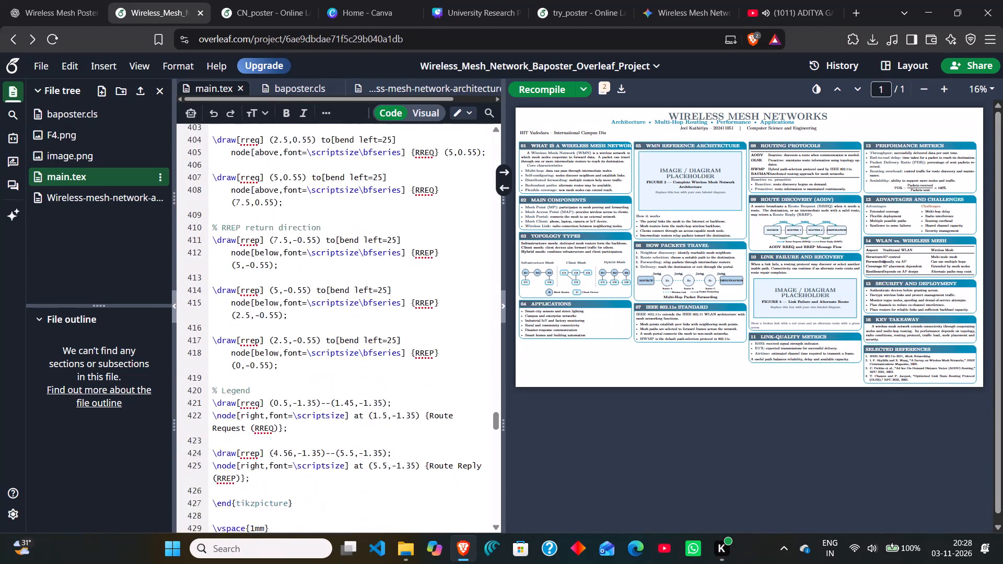
scroll(368, 202, "up", 6)
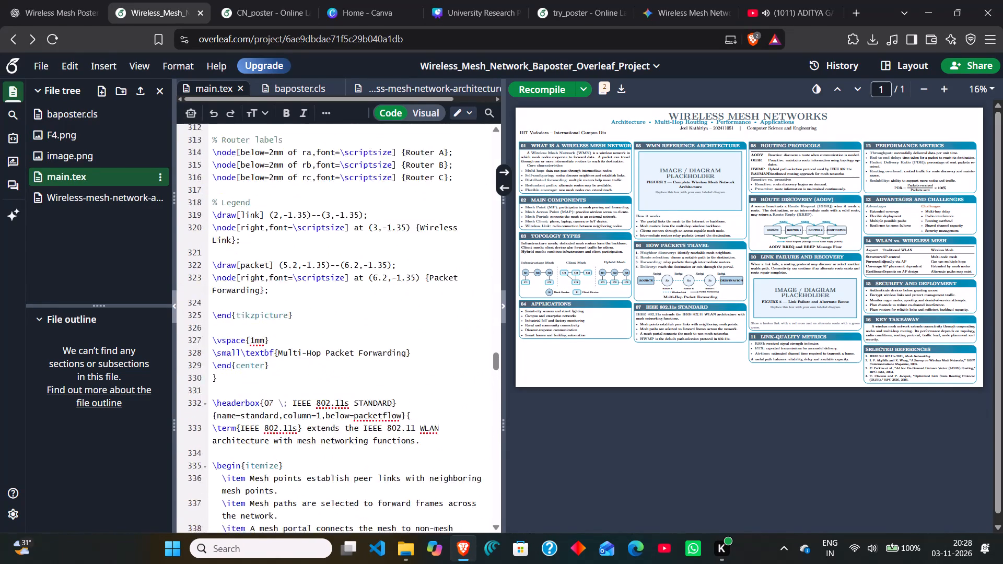
scroll(368, 202, "up", 13)
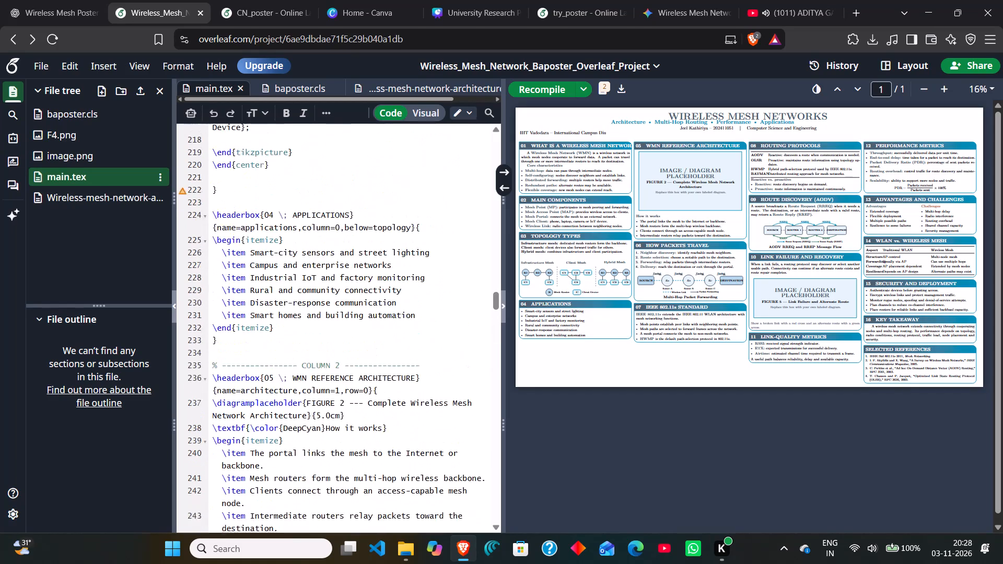
scroll(368, 202, "down", 4)
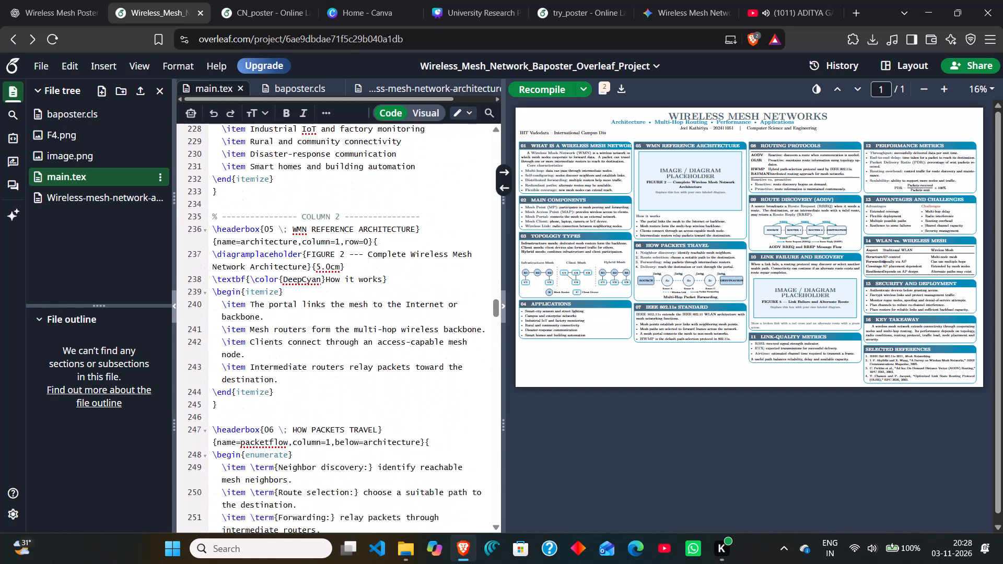
scroll(368, 202, "down", 1)
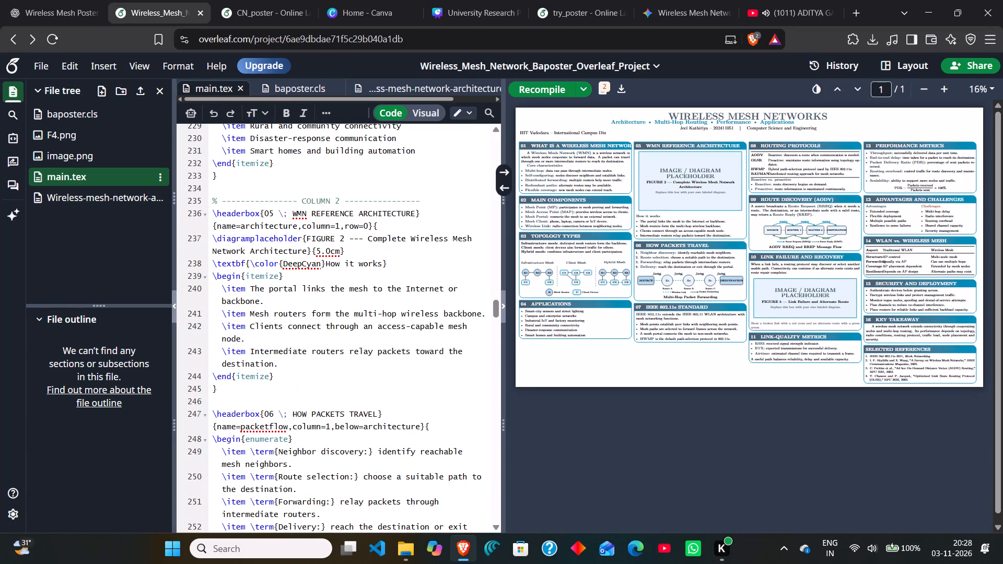
scroll(334, 169, "down", 1)
left_click(279, 153)
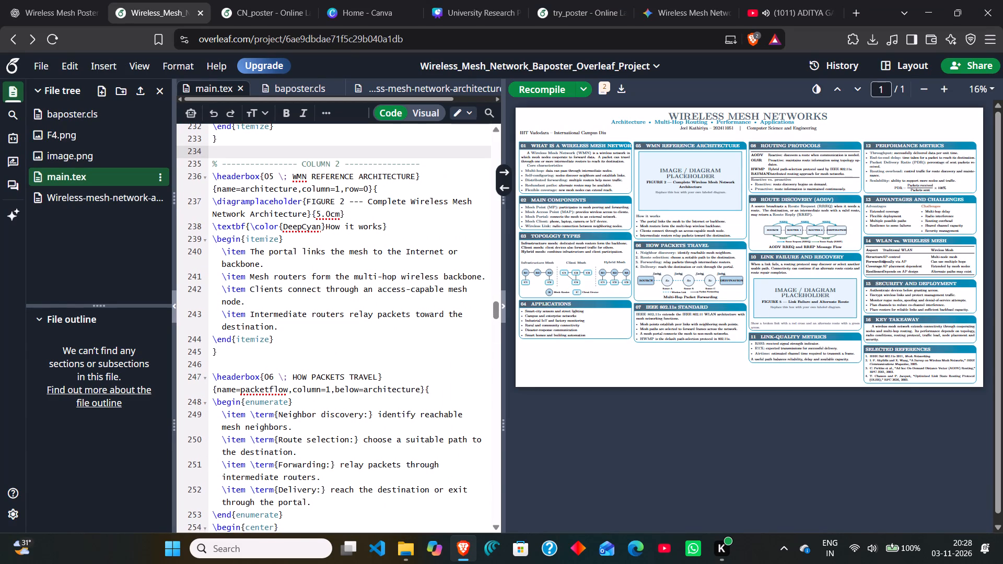
left_click(266, 174)
left_click(253, 201)
left_click(261, 205)
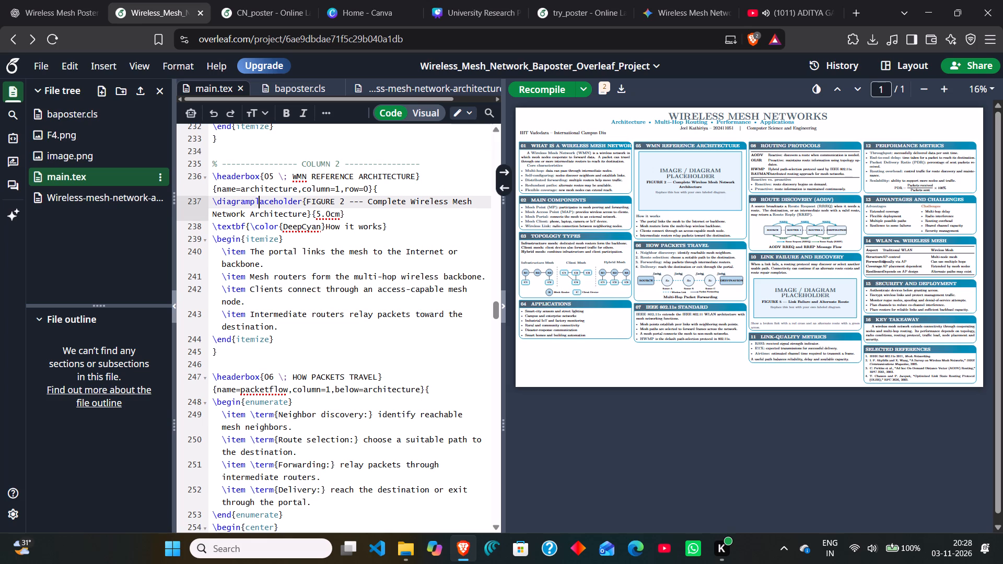
left_click(261, 205)
left_click(282, 205)
left_click(343, 215)
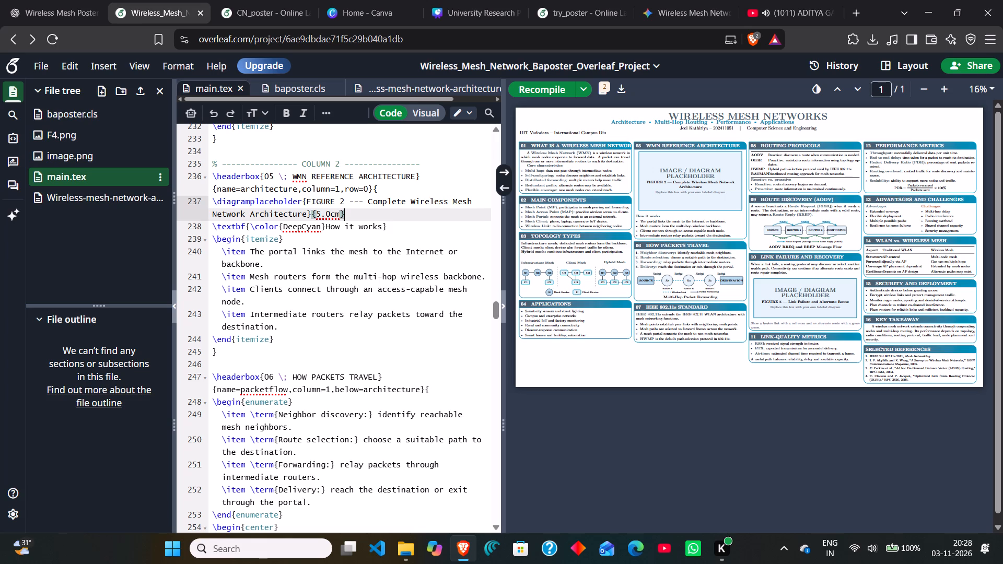
Undo the main.tex source replacement and copy section 05's centered image.png block with its Wireless Mesh Network Architecture caption.
key("ctrl+z")
scroll(404, 197, "up", 2)
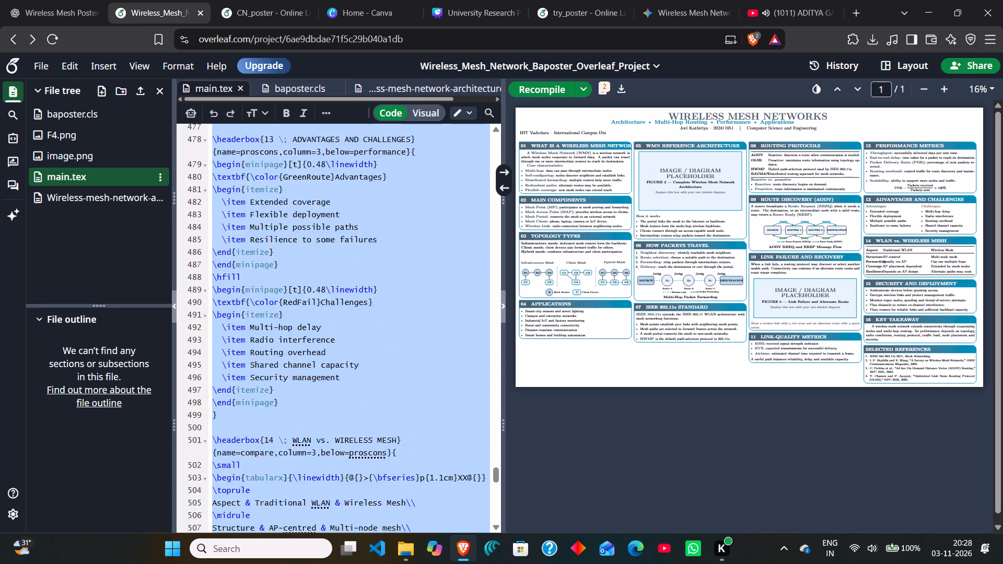
scroll(404, 197, "up", 9)
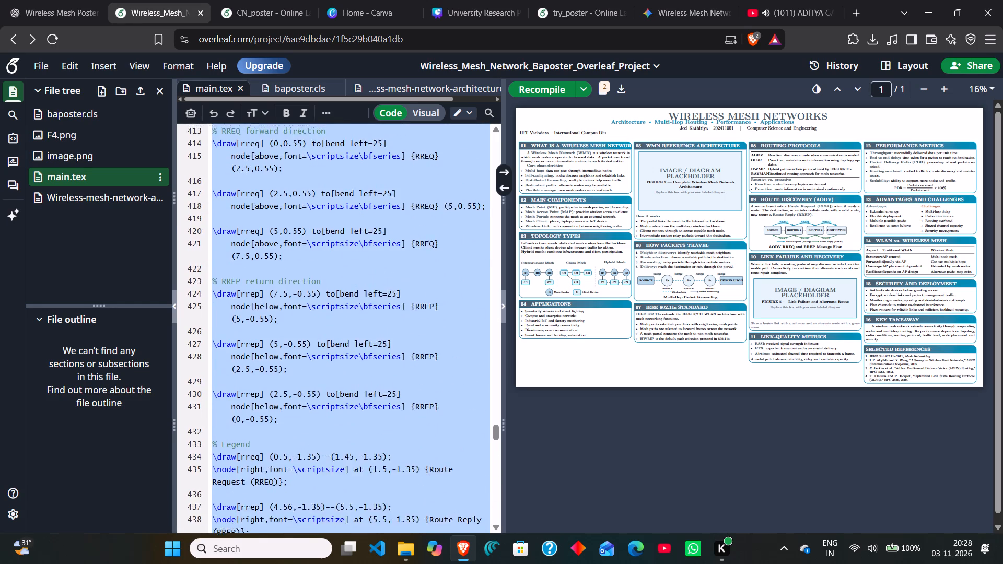
scroll(404, 197, "up", 8)
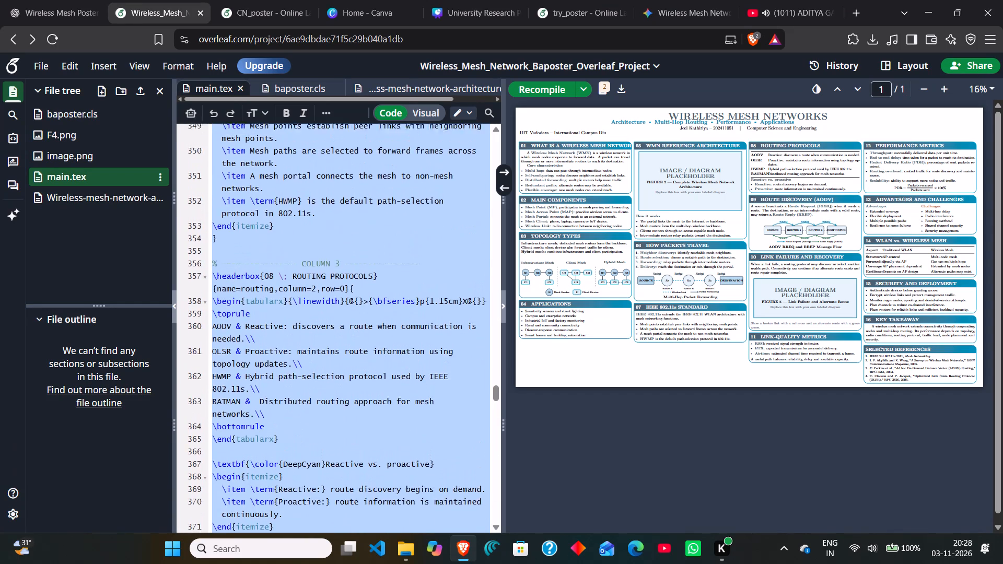
scroll(404, 197, "up", 9)
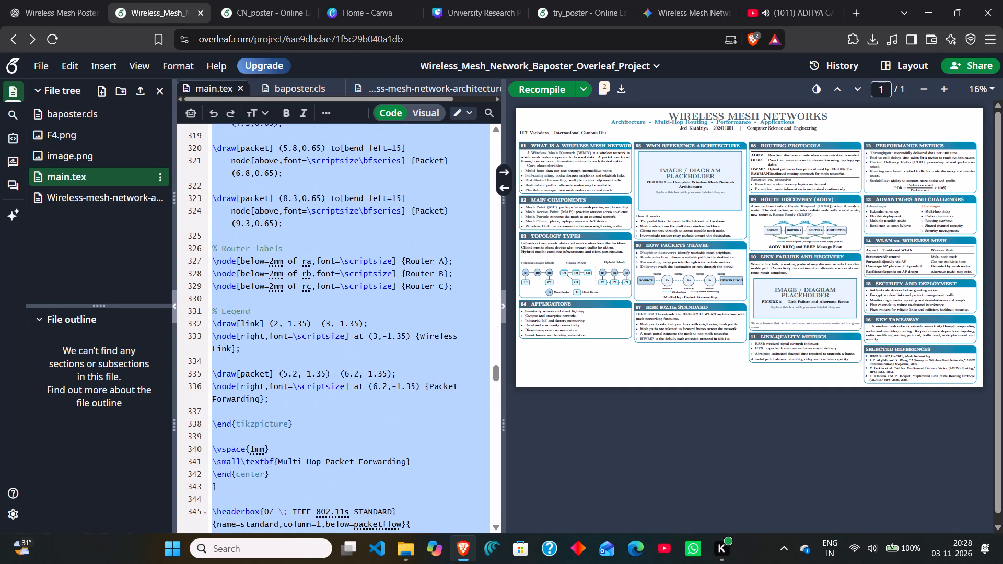
scroll(404, 197, "up", 10)
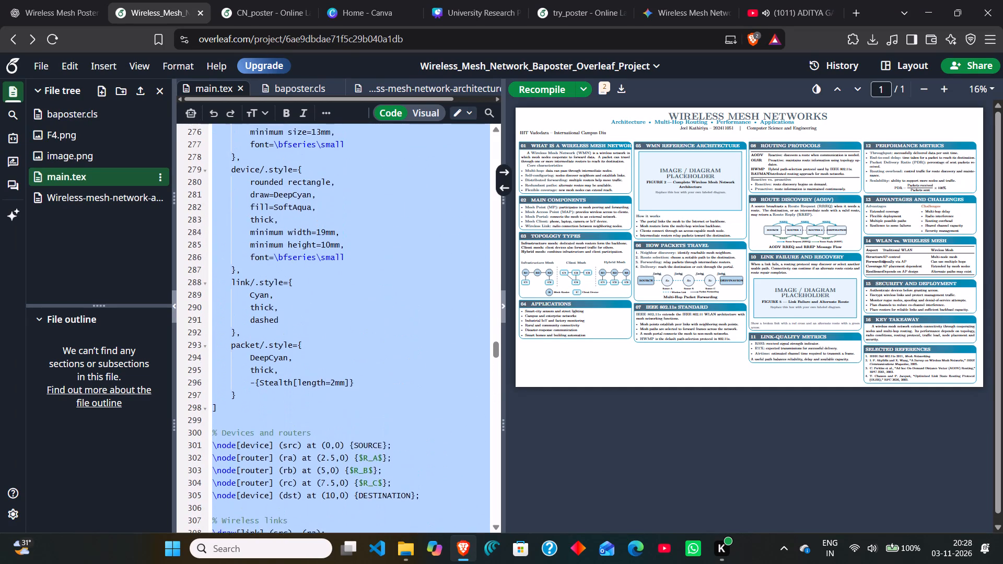
scroll(404, 197, "up", 5)
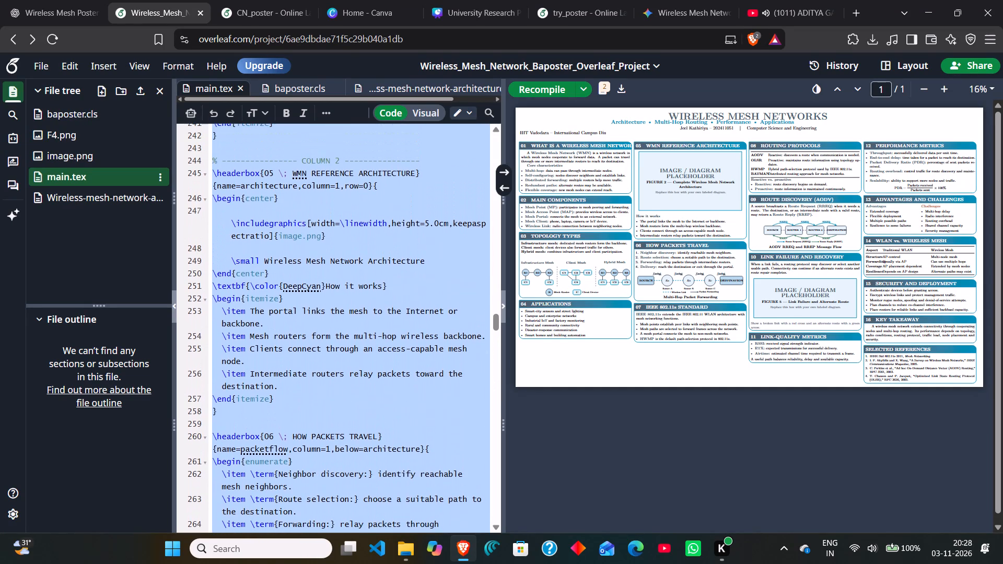
left_click(314, 281)
left_click_drag(297, 271, 269, 255)
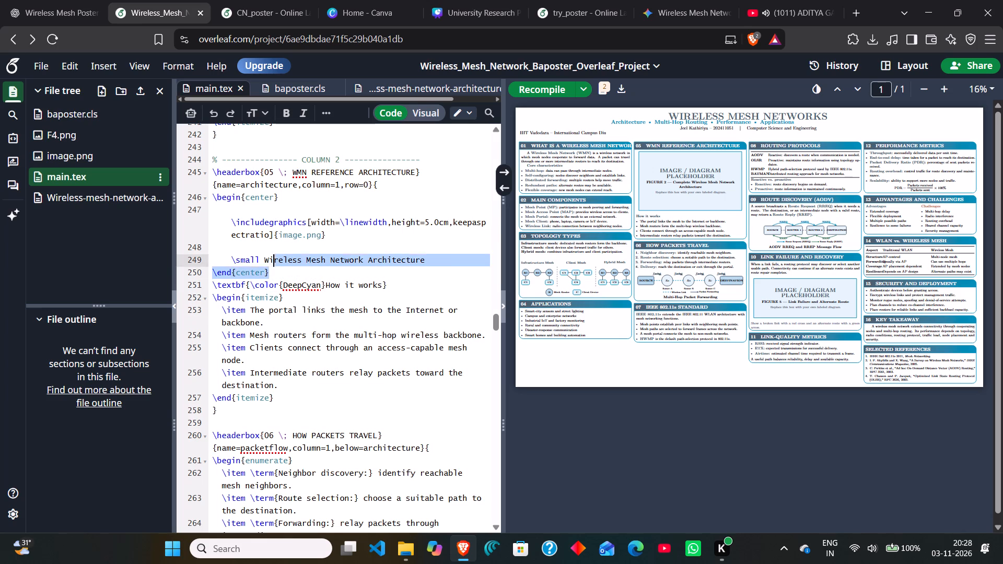
left_click_drag(269, 255, 206, 201)
key("ctrl+c")
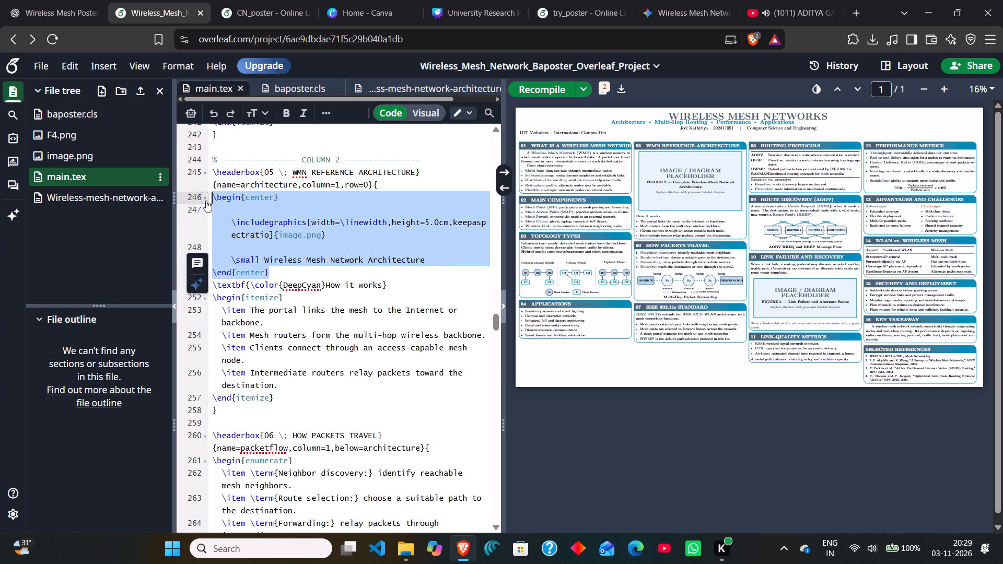
Redo the replacement of the main.tex source.
key("ctrl+y")
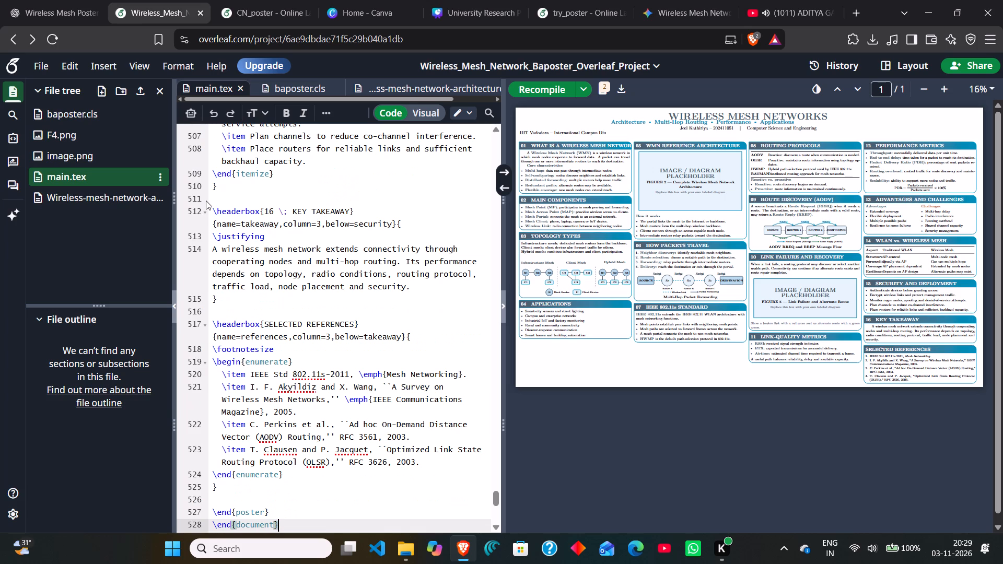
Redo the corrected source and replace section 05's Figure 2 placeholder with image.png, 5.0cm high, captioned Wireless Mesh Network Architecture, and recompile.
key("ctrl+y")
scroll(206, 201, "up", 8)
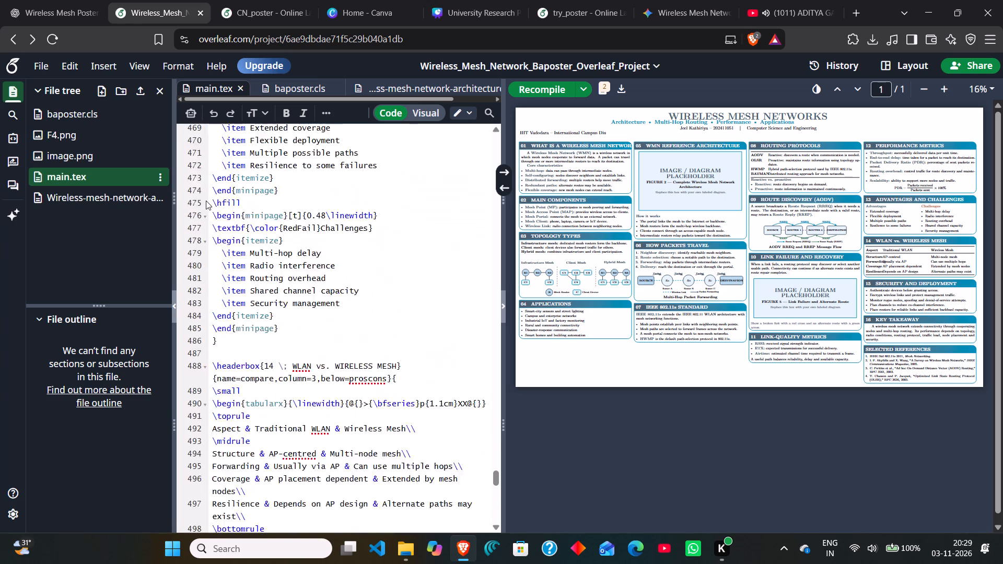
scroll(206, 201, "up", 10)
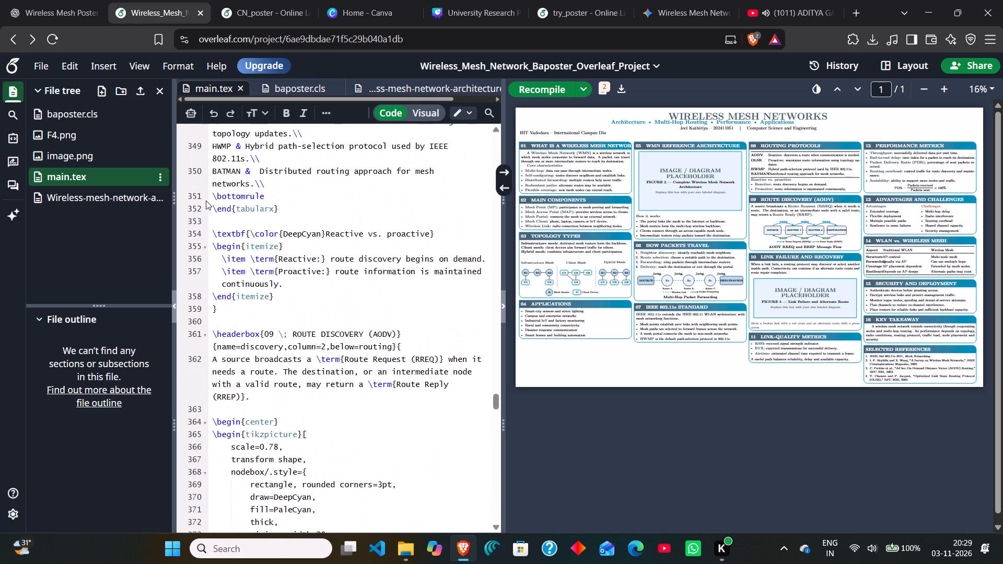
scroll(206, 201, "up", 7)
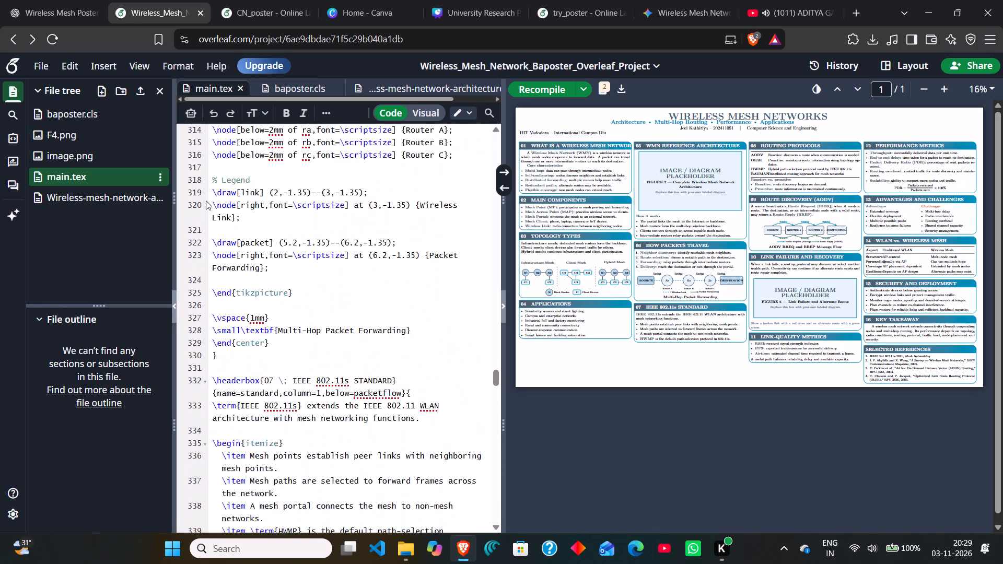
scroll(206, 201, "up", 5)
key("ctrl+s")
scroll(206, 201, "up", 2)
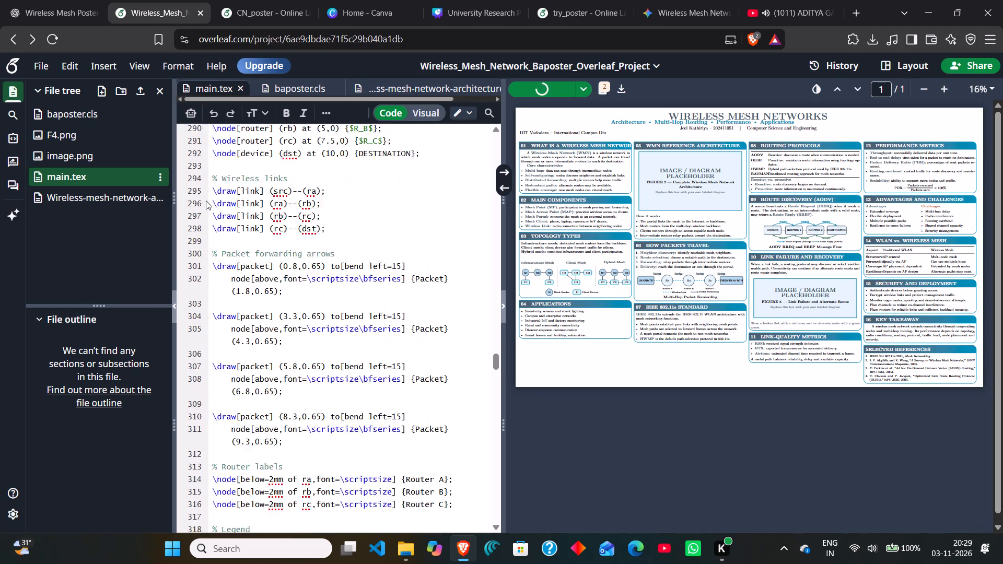
Replace section 05's Figure 2 placeholder in main.tex with centred image.png, 5.0cm high, captioned Wireless Mesh Network Architecture, and recompile.
scroll(206, 201, "up", 7)
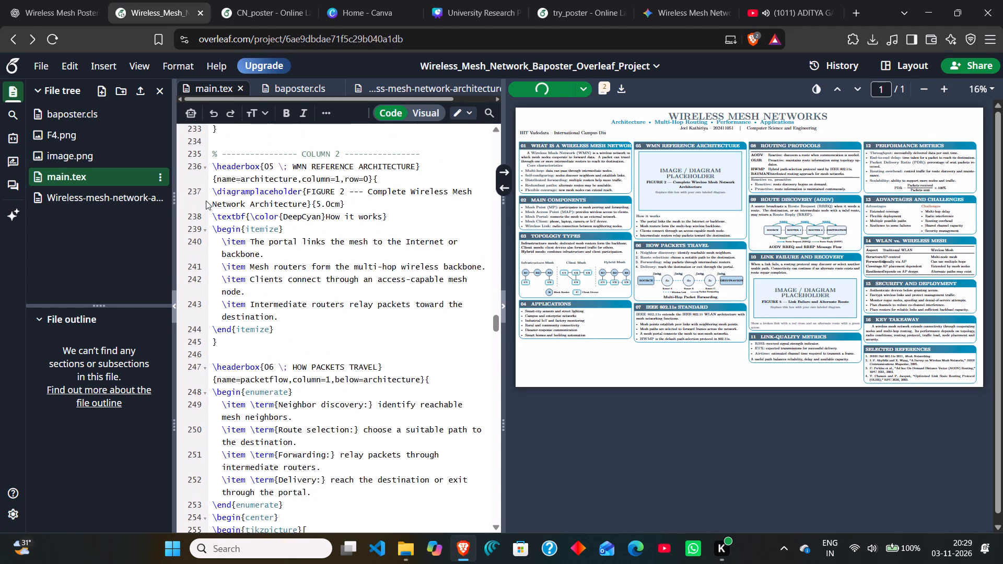
scroll(206, 201, "up", 1)
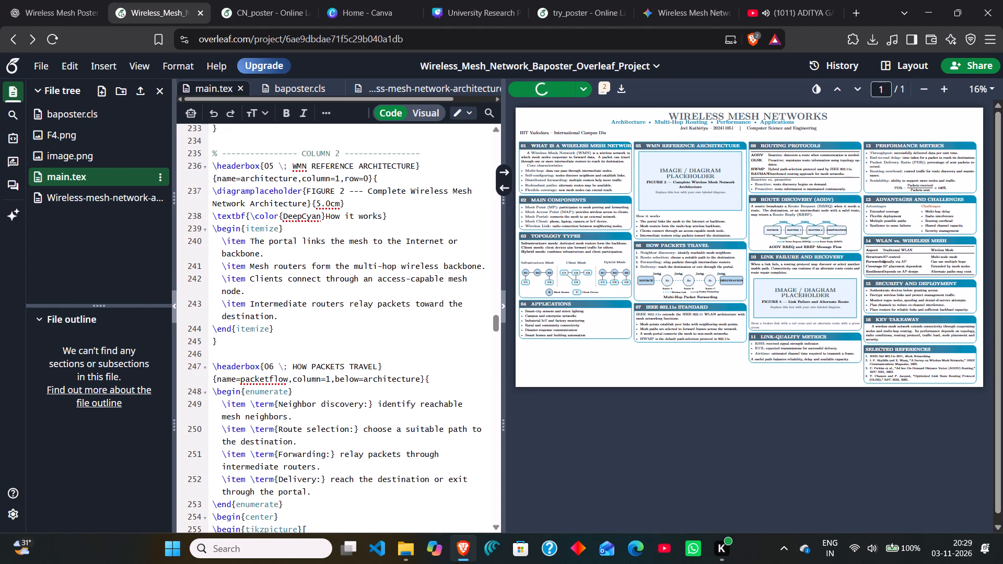
left_click_drag(347, 206, 174, 196)
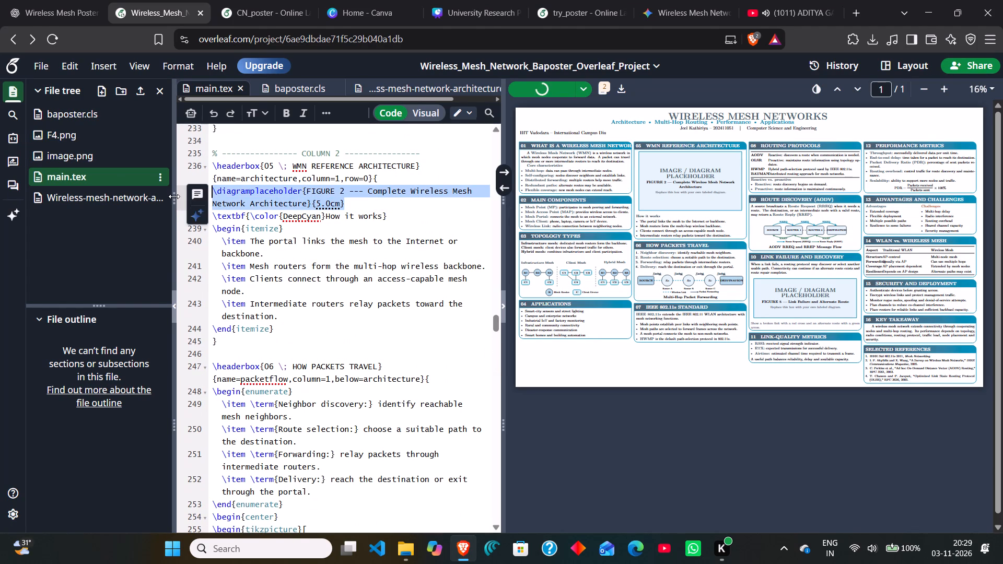
key("ctrl+v")
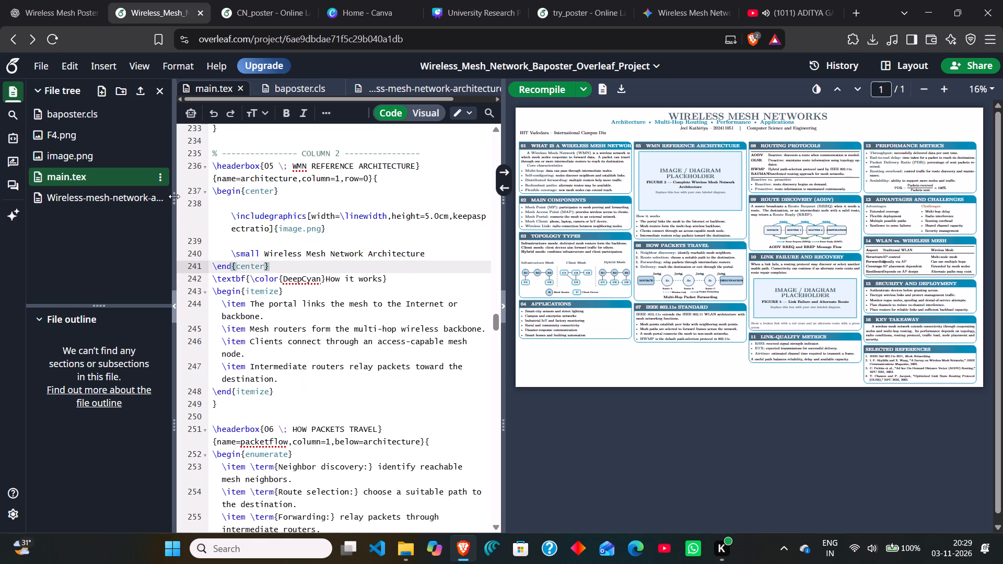
key("ctrl+s")
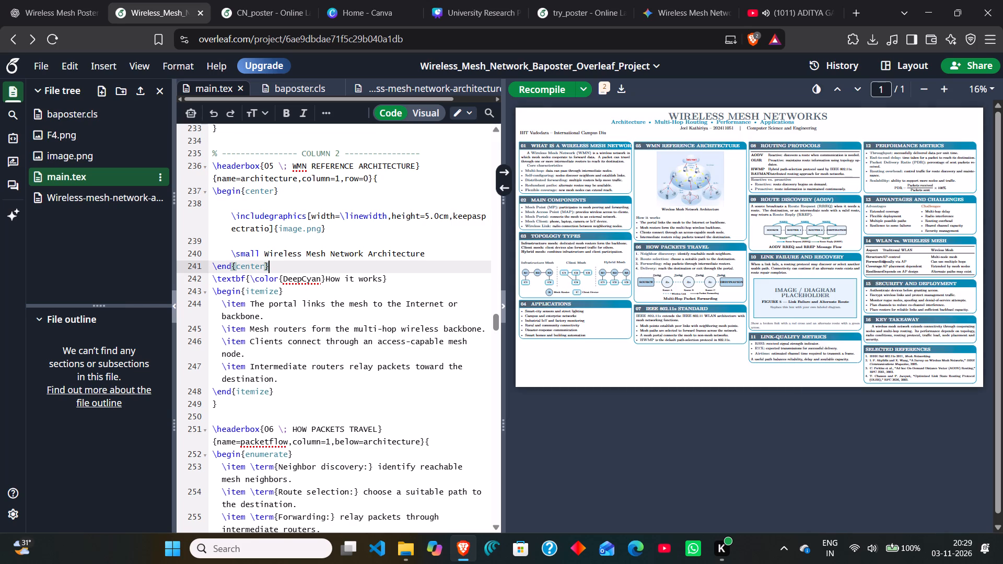
Examine main.tex from section 05 to the section 09 Route Discovery diagram code, and inspect sections 08 to 10 in the poster preview.
scroll(672, 246, "up", 2)
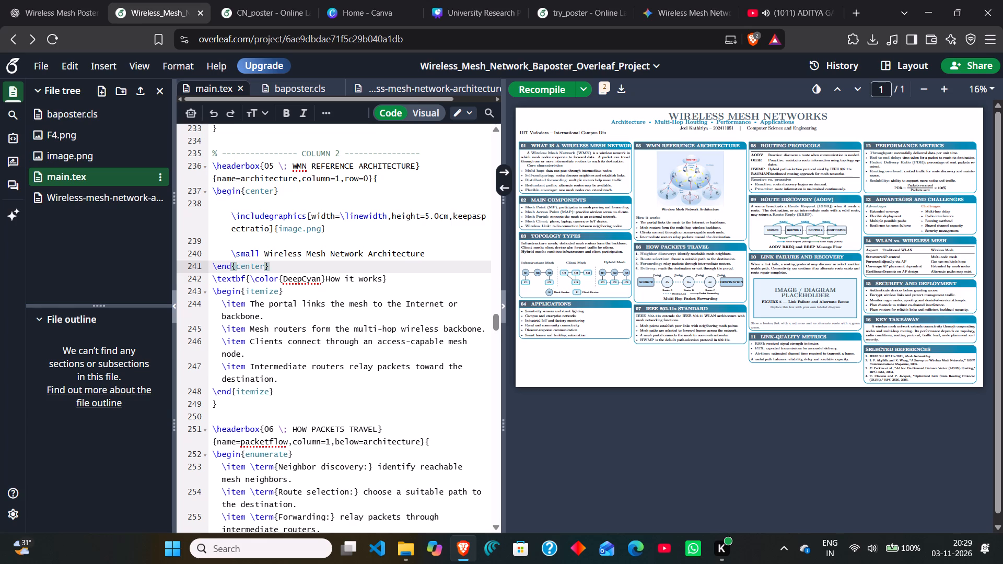
scroll(259, 336, "down", 15)
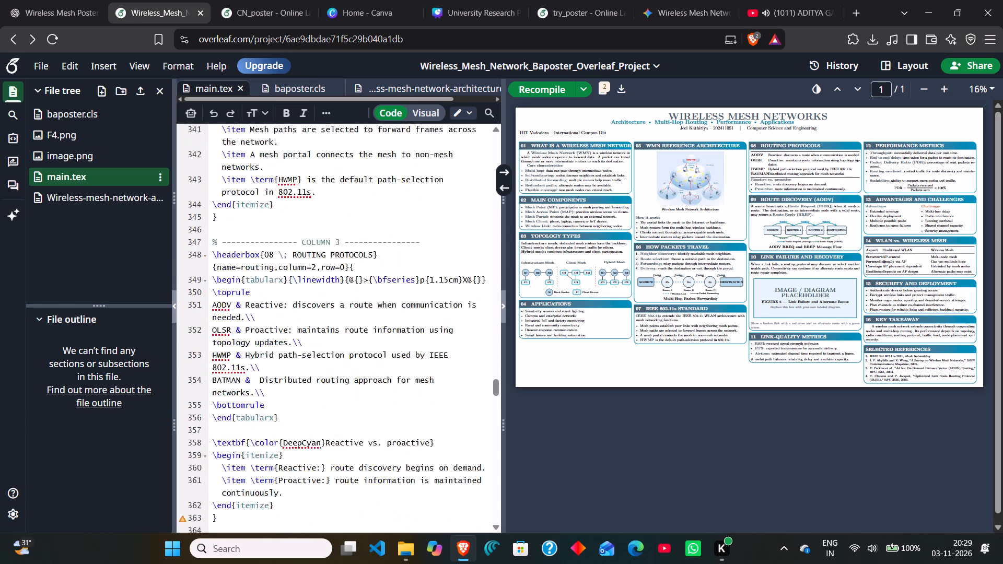
scroll(265, 322, "down", 4)
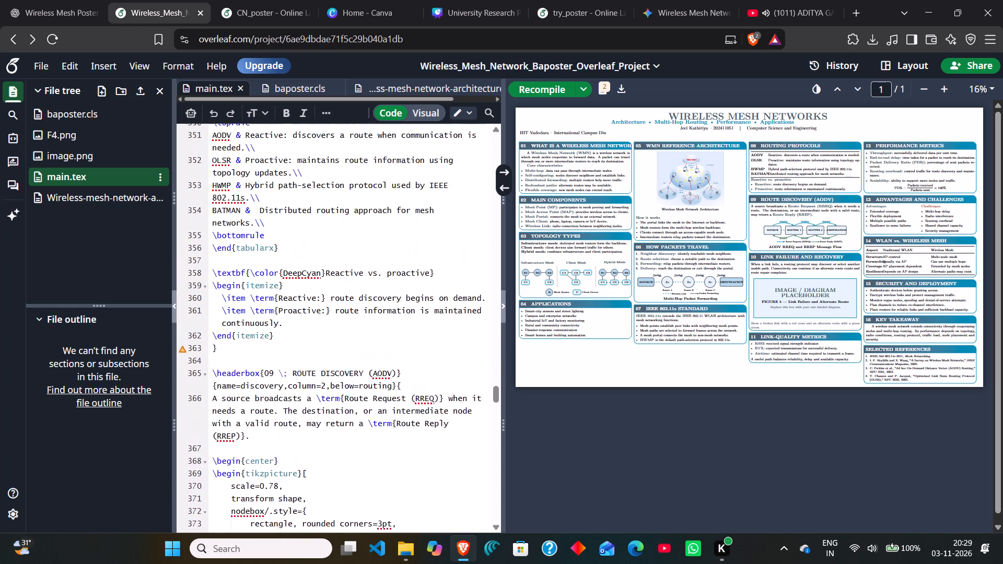
scroll(265, 322, "down", 2)
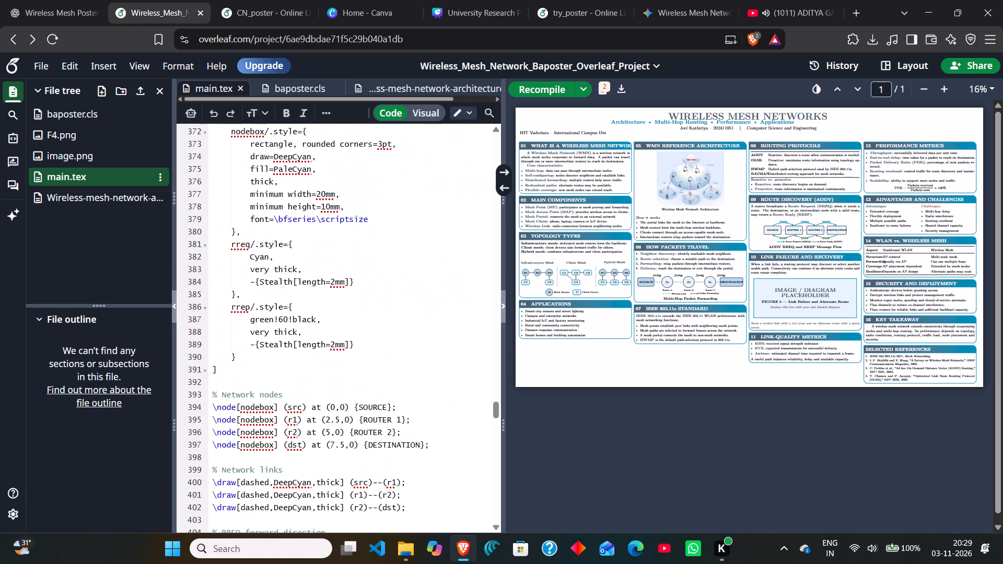
scroll(741, 260, "up", 1)
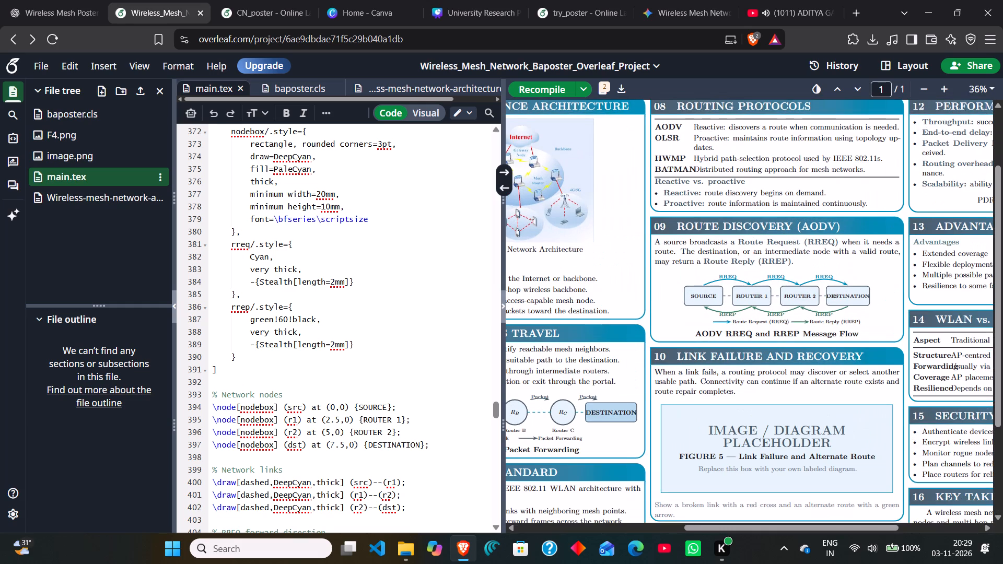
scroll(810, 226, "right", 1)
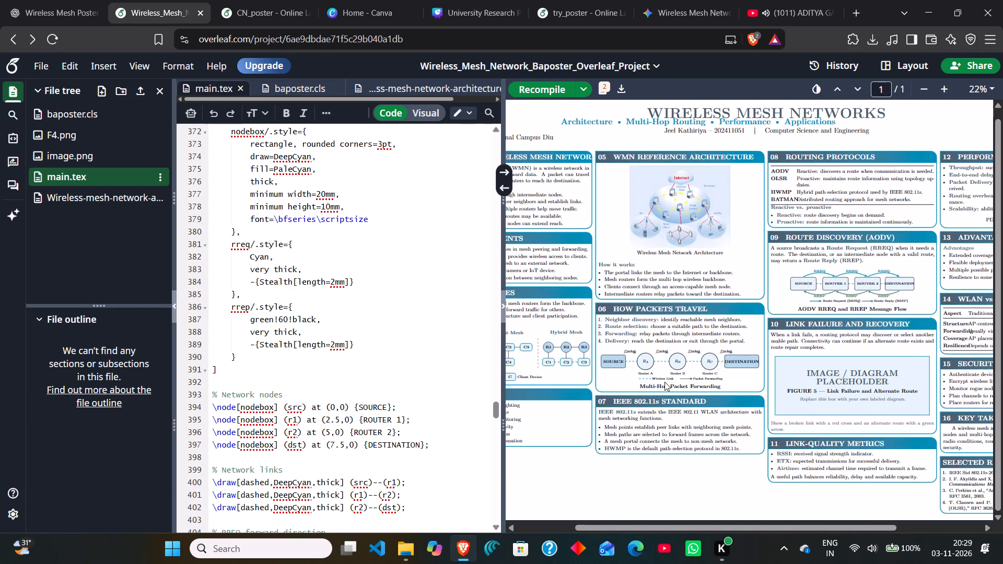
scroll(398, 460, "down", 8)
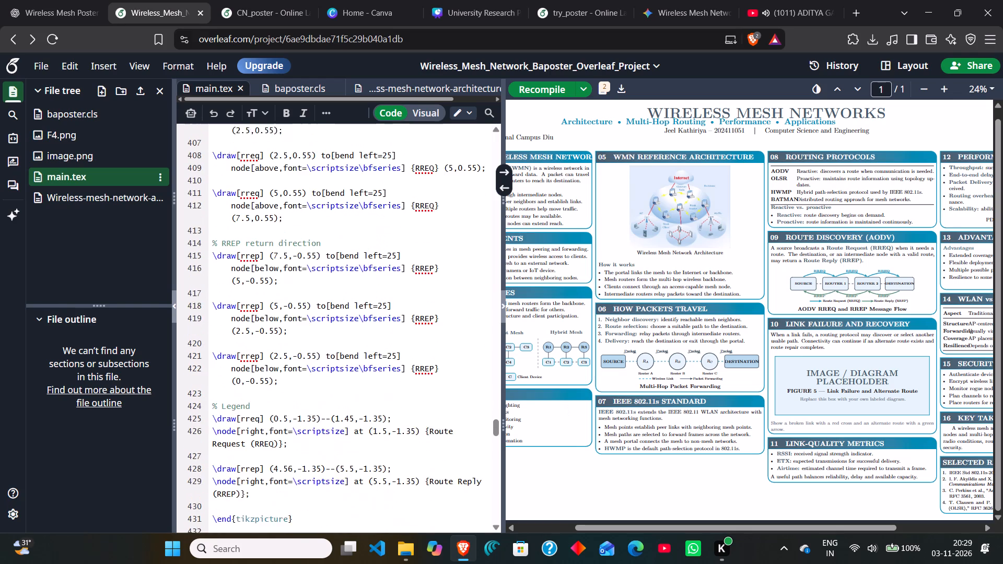
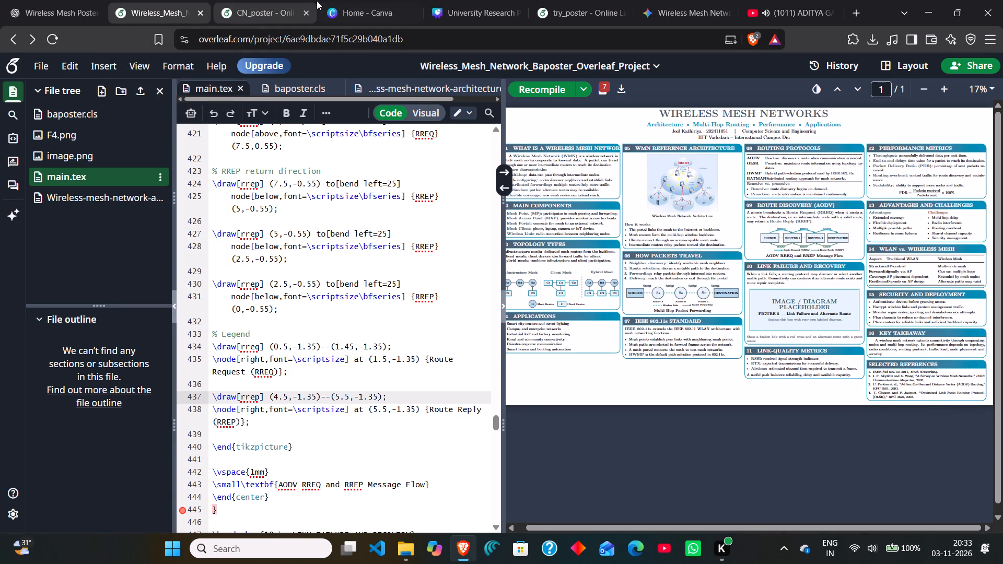
Look through main.tex in the CN_poster project for the diagram code of the Self-Healing and Route Recovery block.
left_click(248, 0)
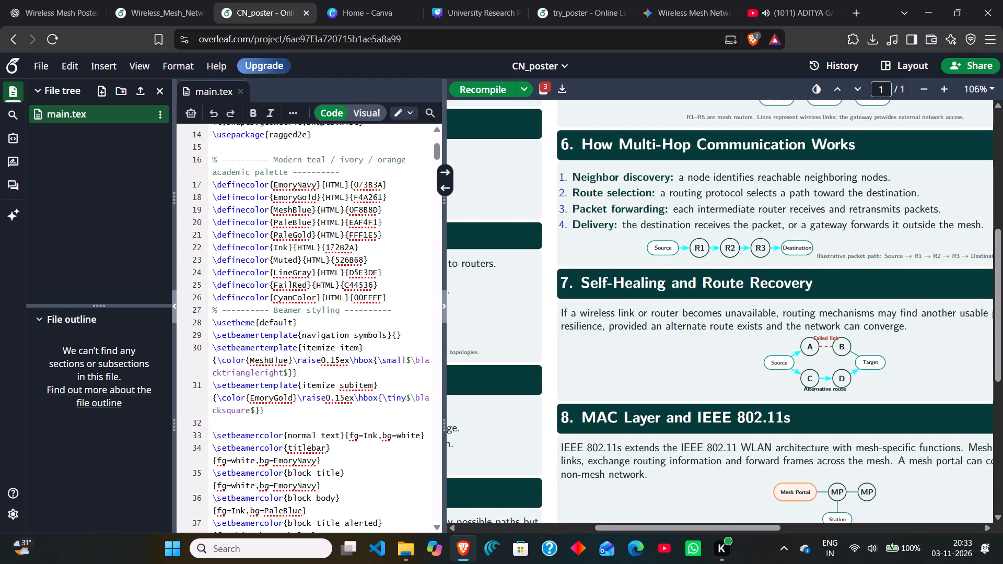
scroll(322, 411, "down", 6)
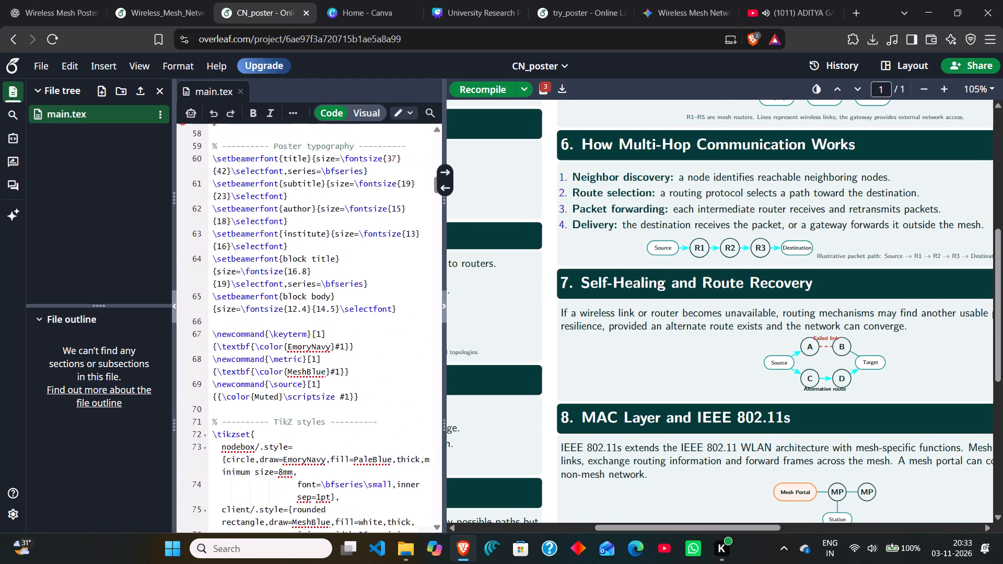
scroll(322, 411, "down", 5)
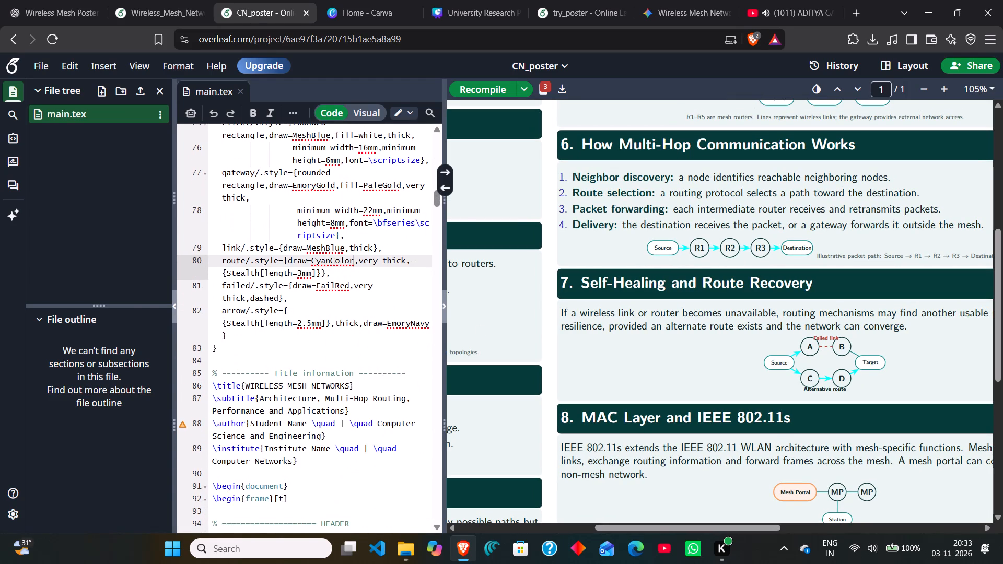
scroll(322, 411, "down", 10)
scroll(322, 411, "up", 1)
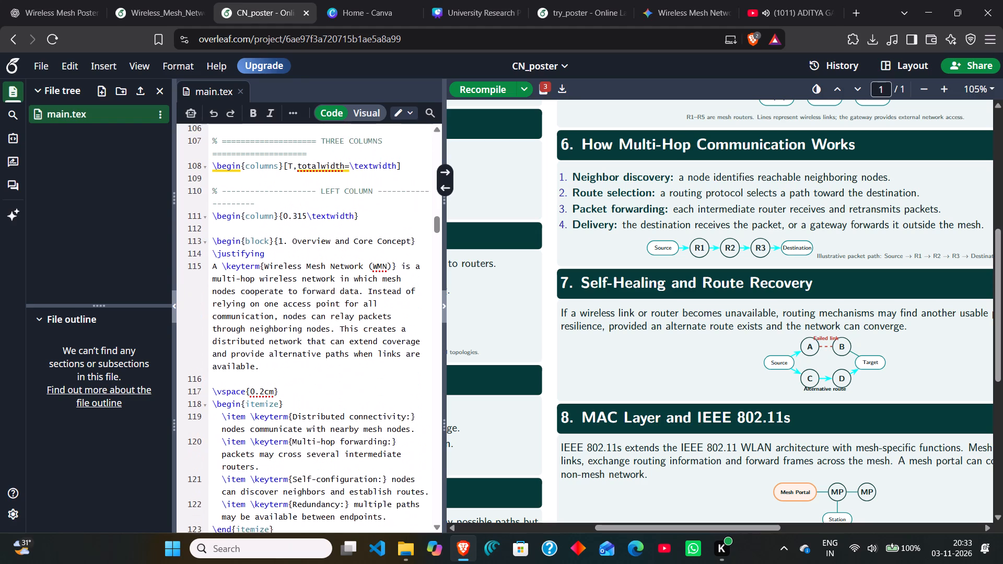
scroll(322, 411, "up", 1)
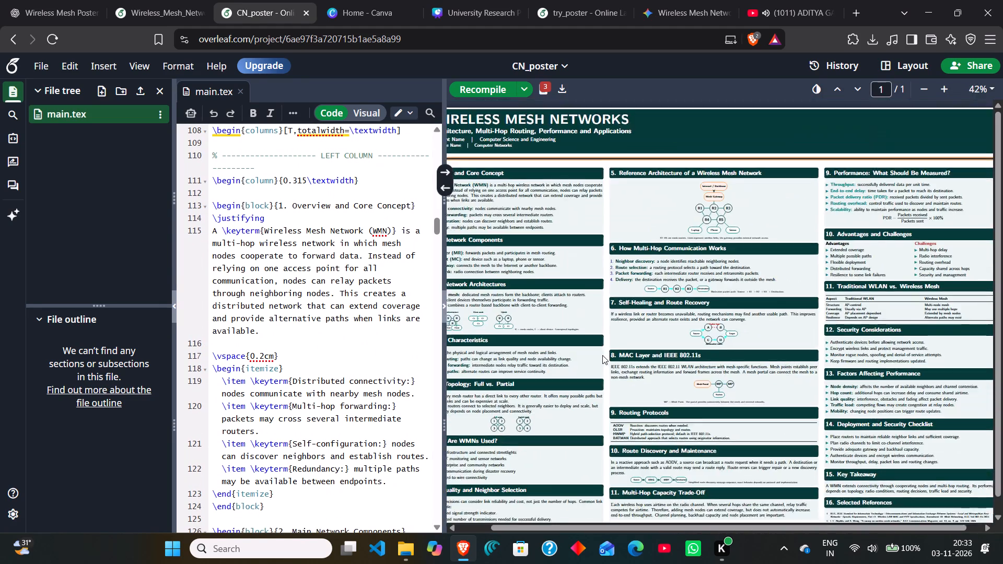
scroll(300, 438, "down", 6)
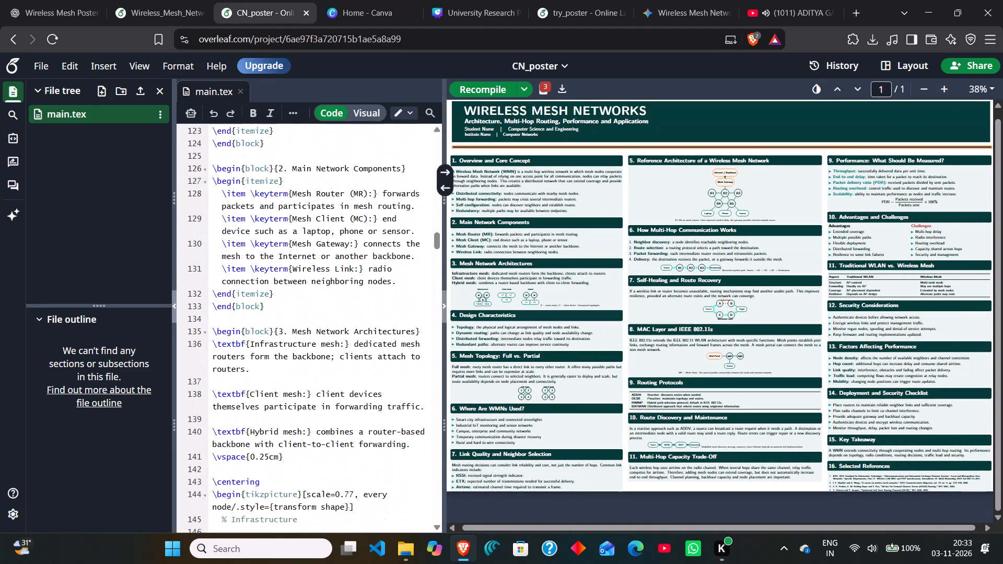
scroll(300, 438, "down", 11)
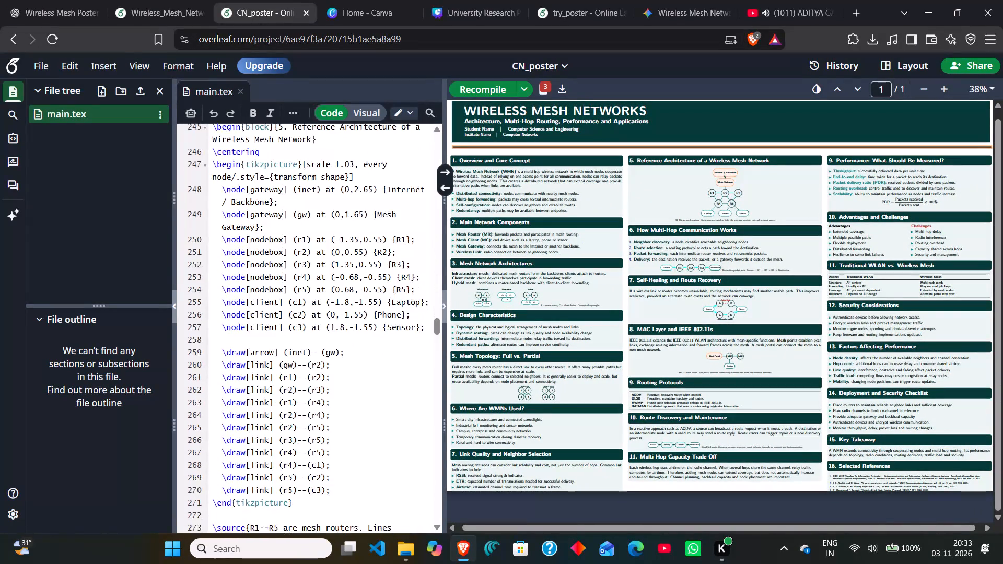
scroll(300, 438, "down", 1)
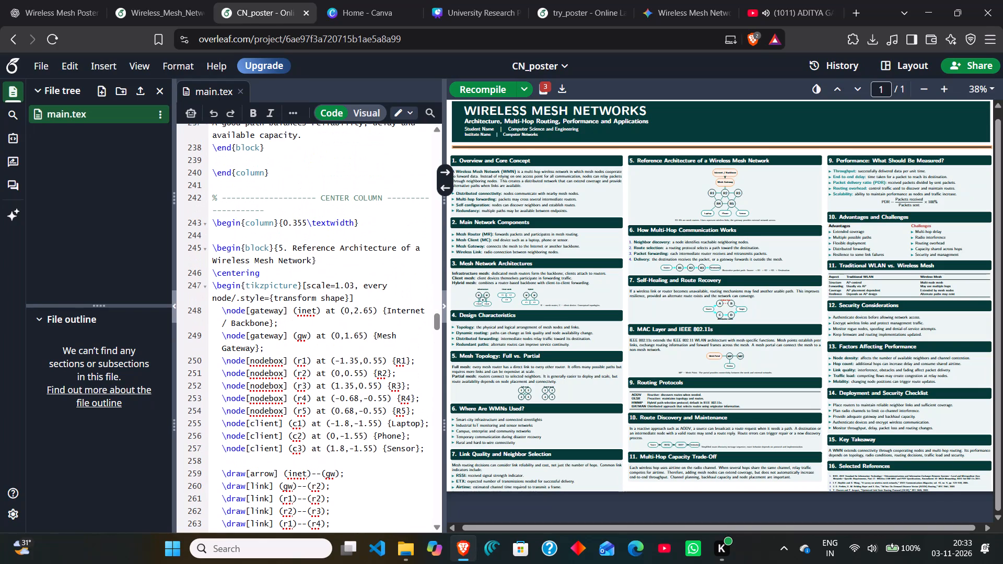
scroll(300, 438, "down", 1)
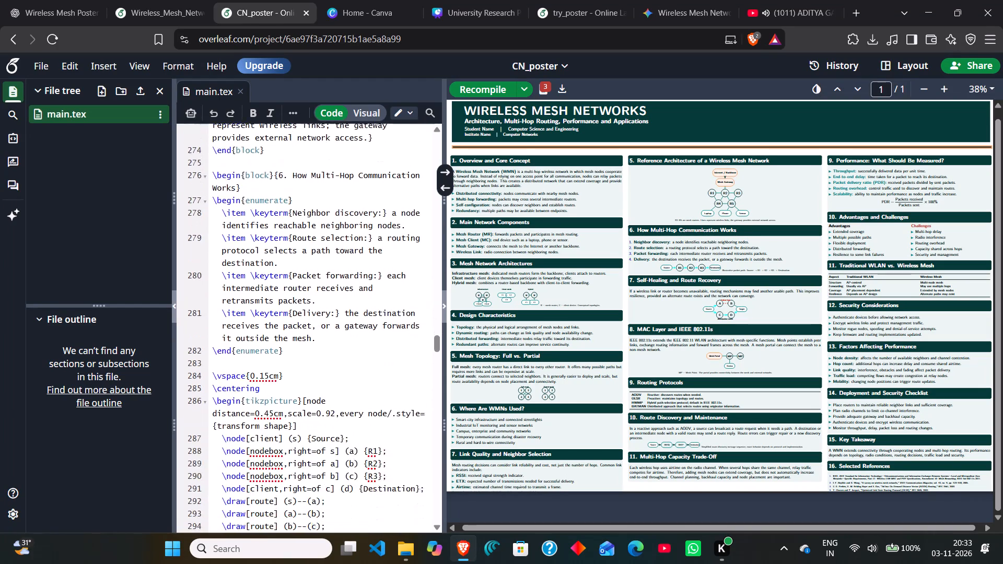
scroll(300, 438, "down", 2)
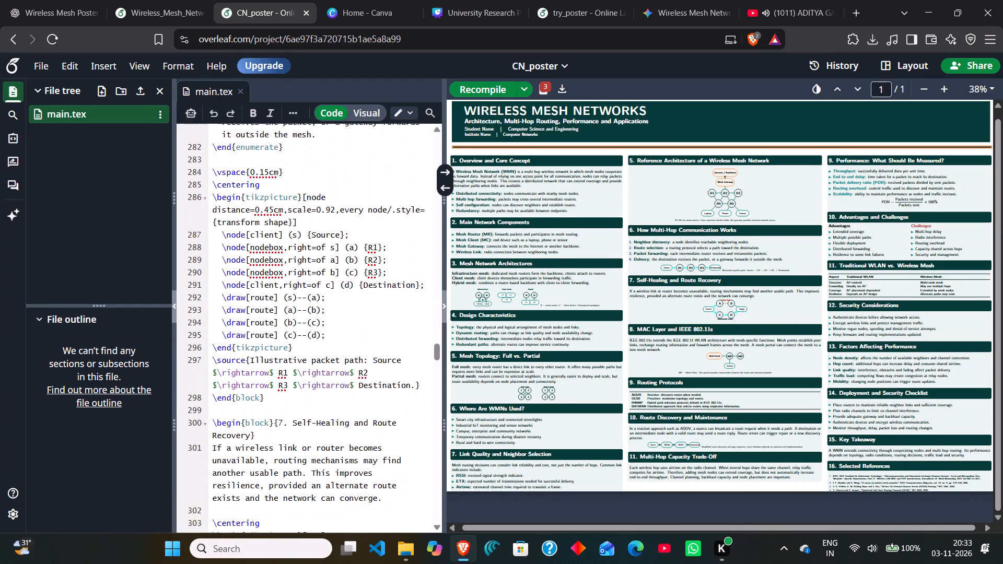
scroll(300, 438, "down", 2)
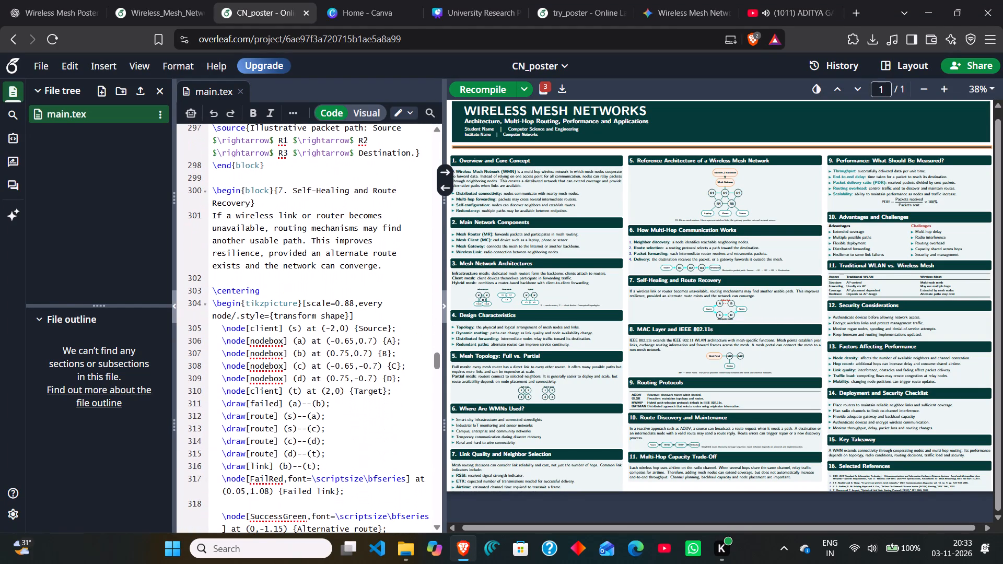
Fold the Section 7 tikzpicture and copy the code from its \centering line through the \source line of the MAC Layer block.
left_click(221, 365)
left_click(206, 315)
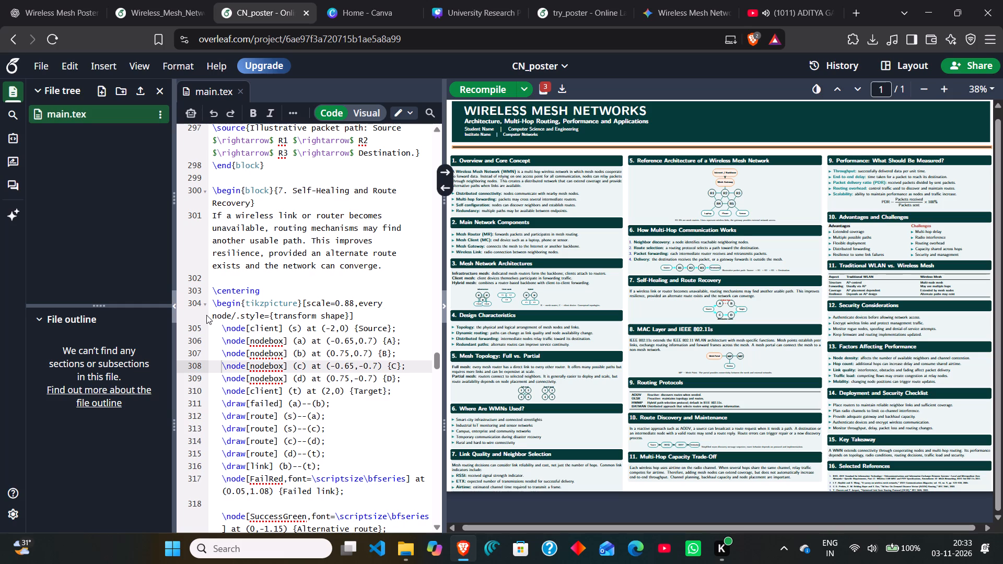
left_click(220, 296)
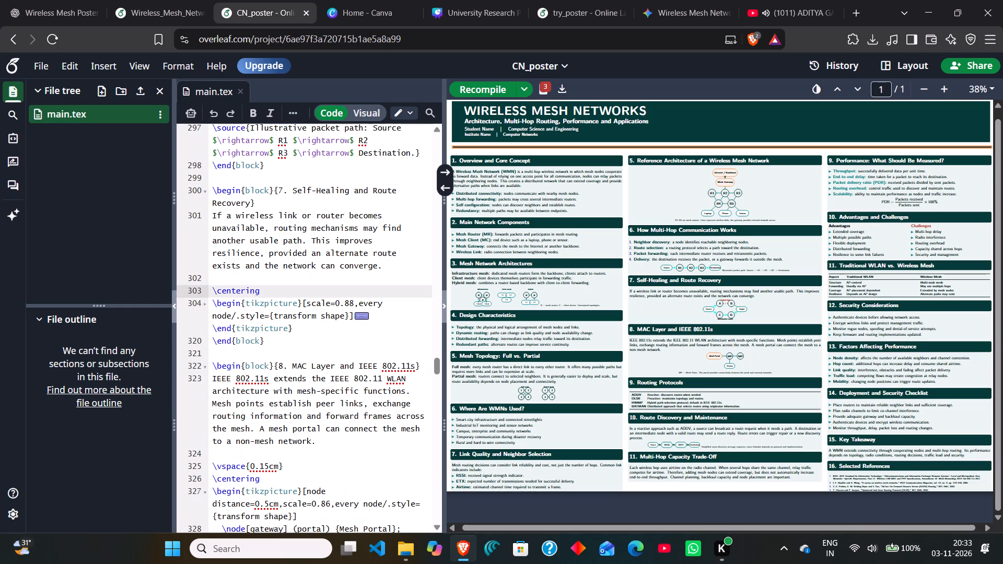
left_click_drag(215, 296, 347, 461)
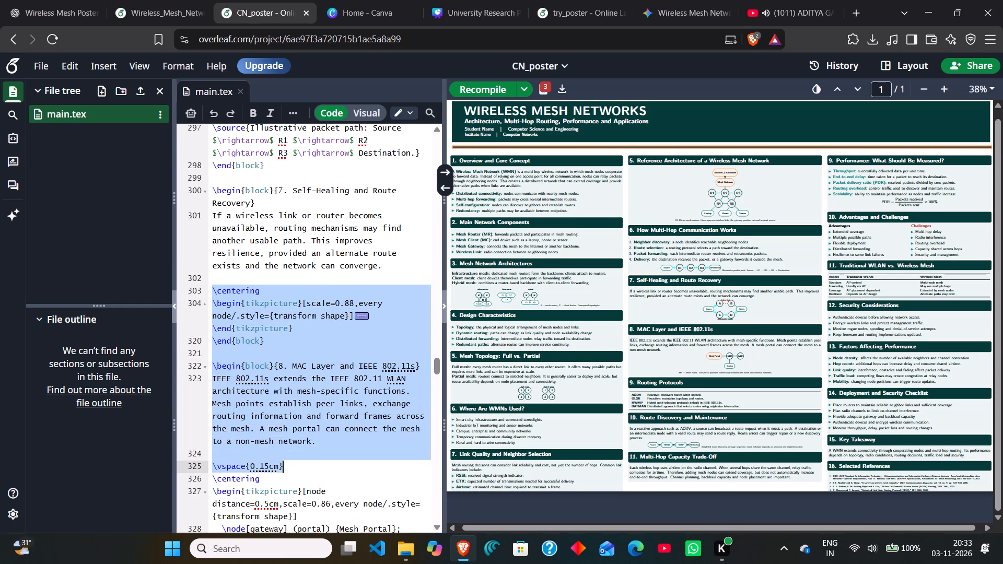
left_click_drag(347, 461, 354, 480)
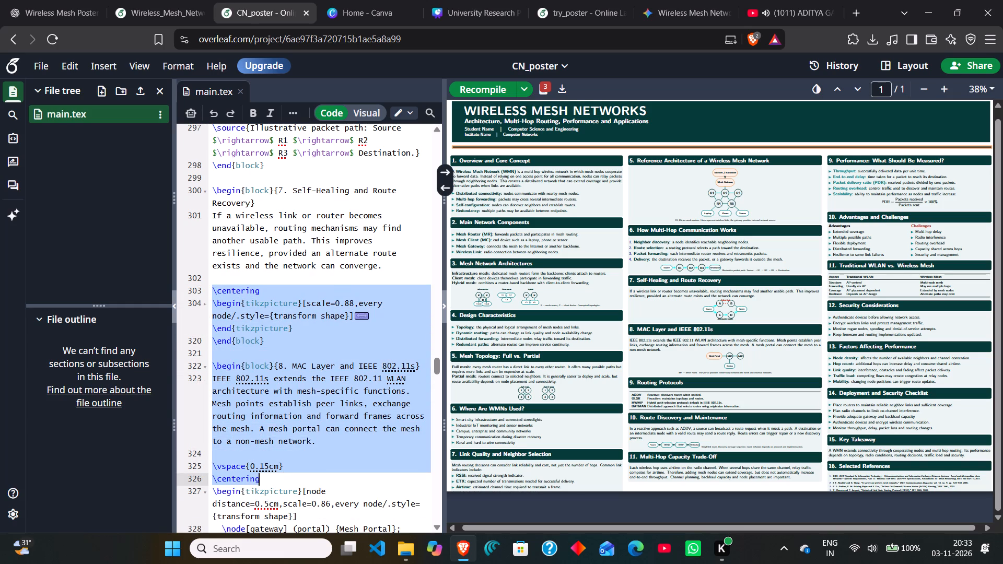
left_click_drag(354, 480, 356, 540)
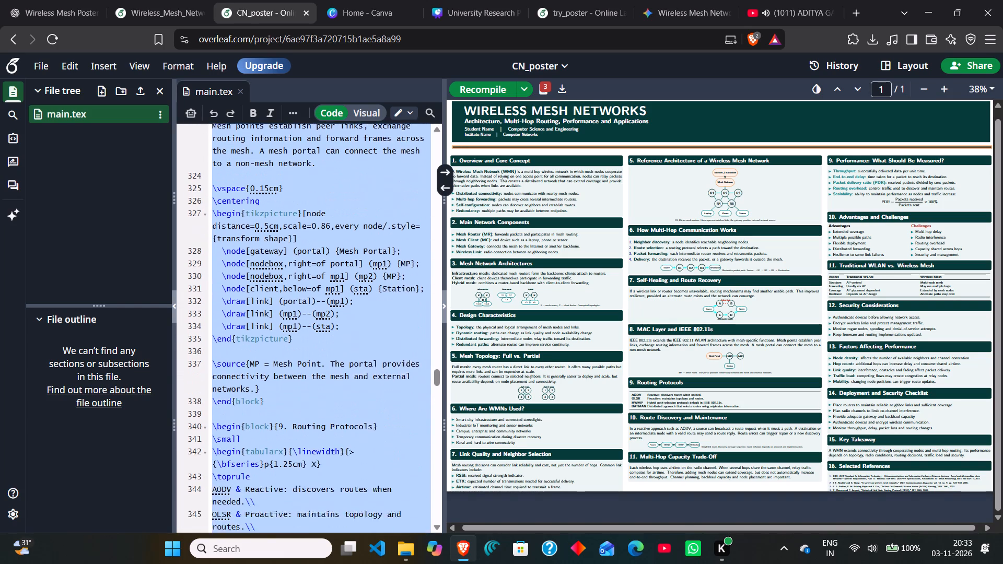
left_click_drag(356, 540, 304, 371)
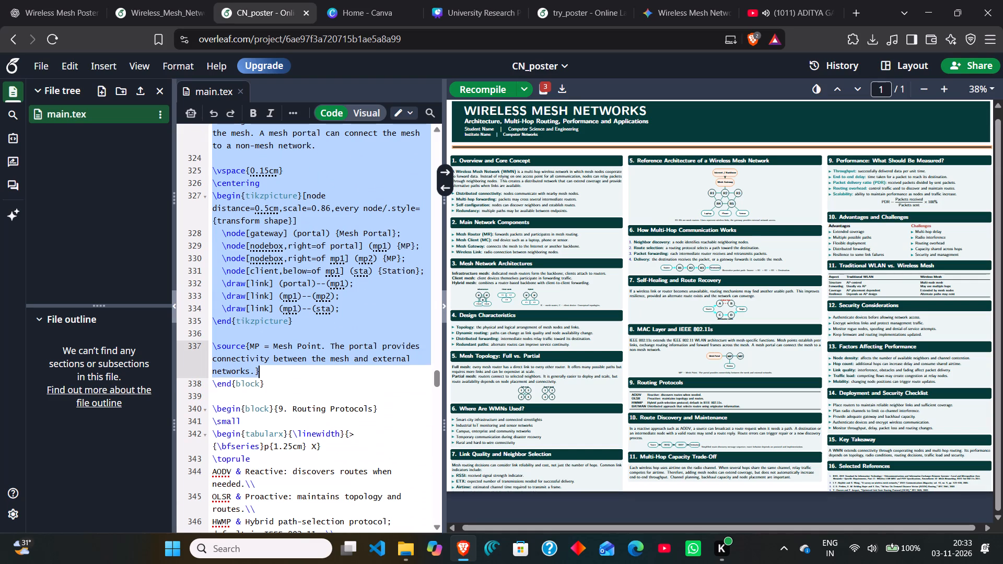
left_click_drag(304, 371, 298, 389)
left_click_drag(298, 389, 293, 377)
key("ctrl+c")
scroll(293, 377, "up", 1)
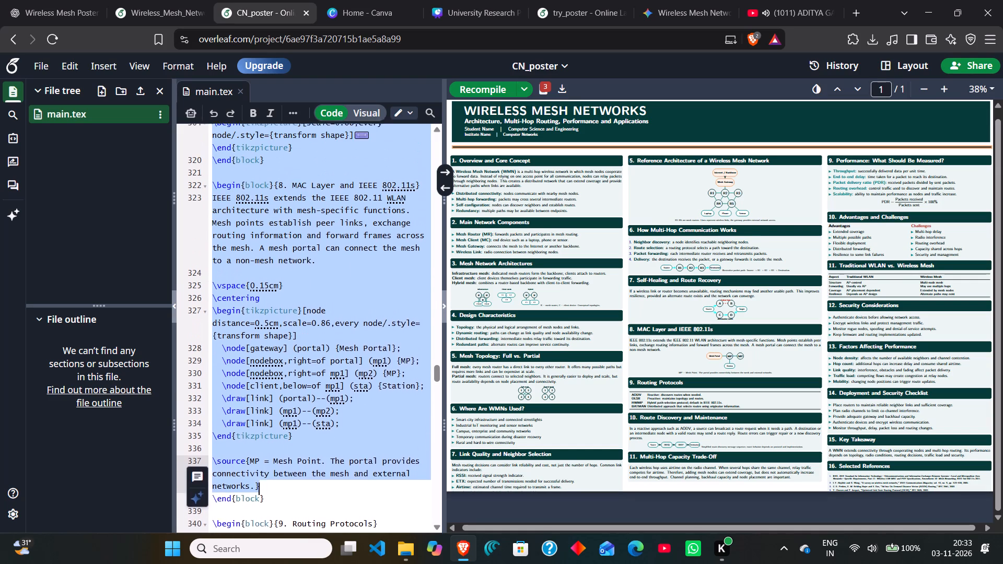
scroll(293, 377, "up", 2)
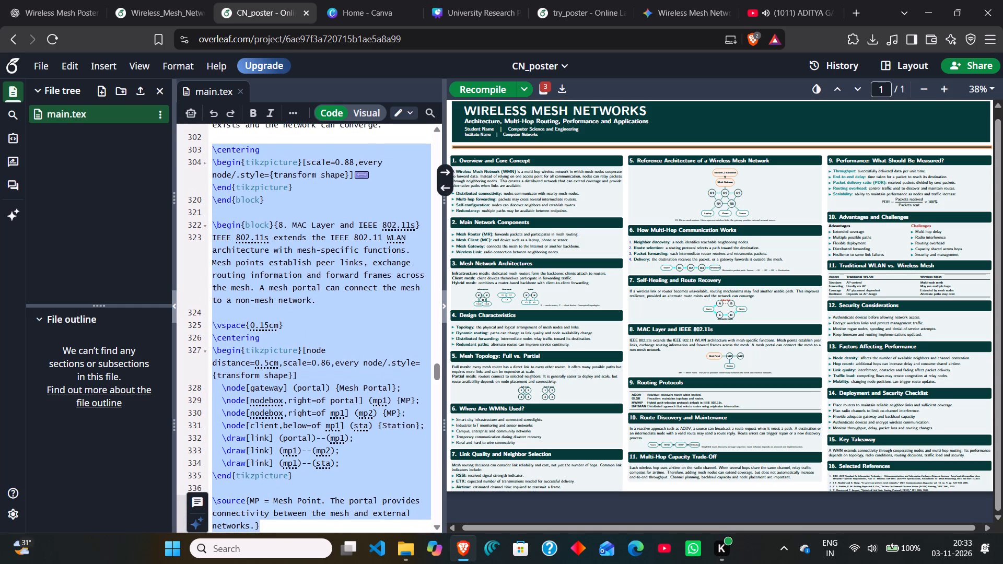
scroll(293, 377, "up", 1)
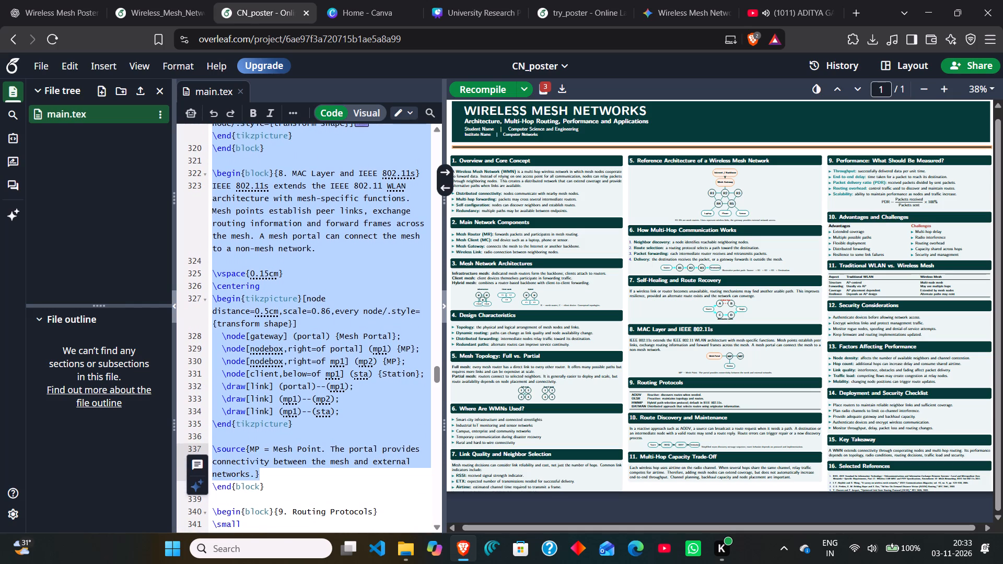
Copy only the Self-Healing and Route Recovery diagram code, from \centering through \end{tikzpicture}.
left_click(283, 388)
left_click_drag(286, 481, 249, 218)
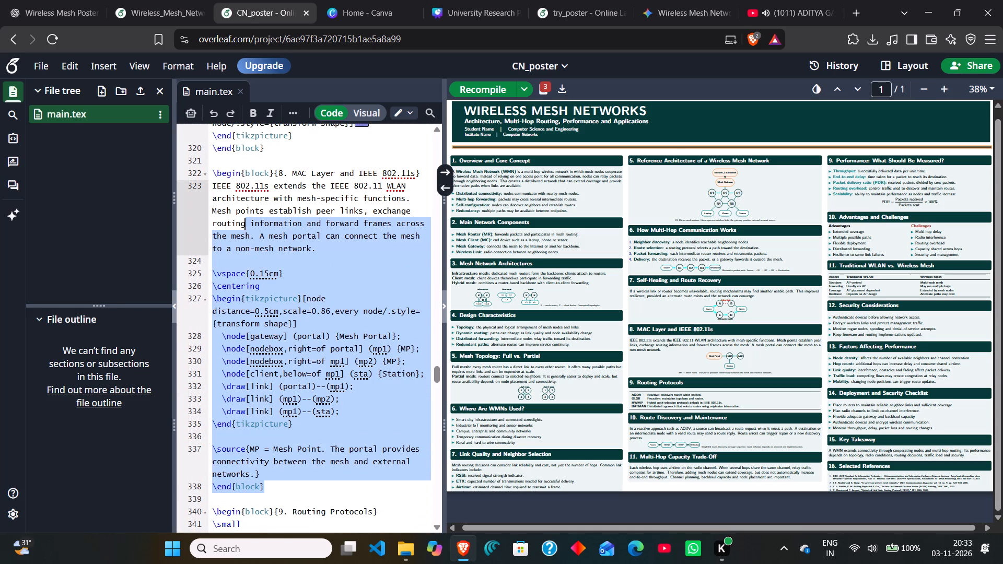
left_click_drag(249, 218, 245, 285)
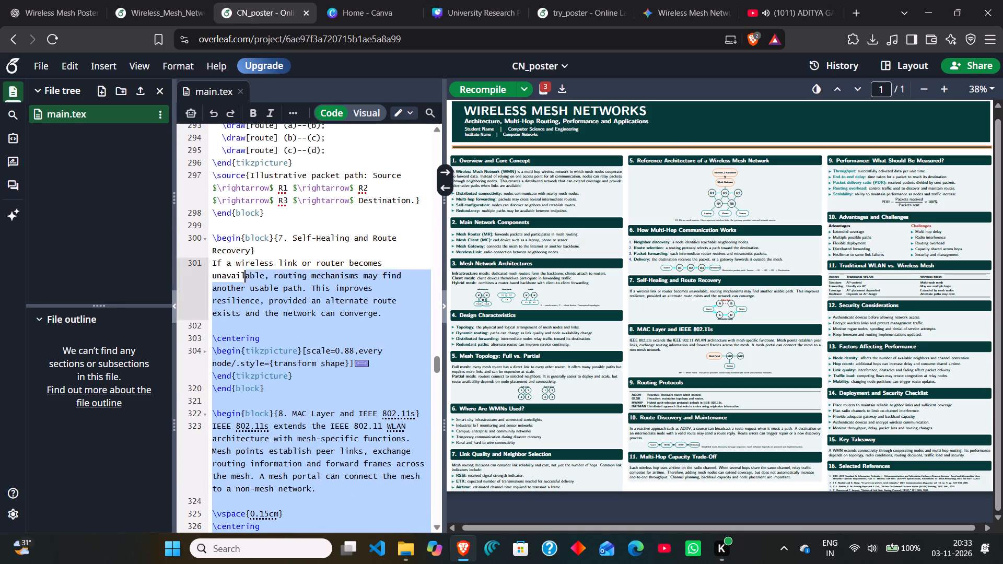
left_click_drag(245, 285, 247, 445)
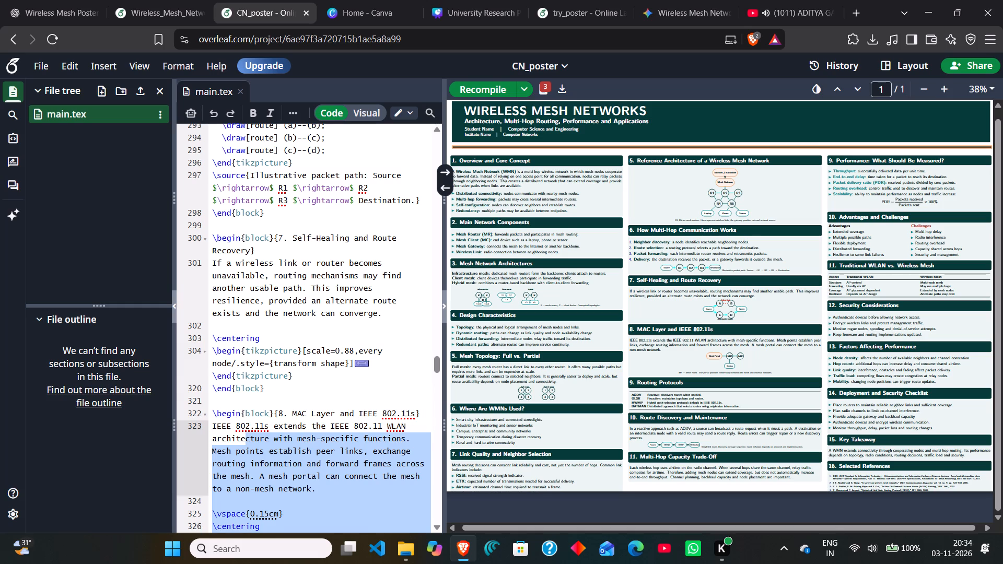
left_click_drag(247, 445, 246, 446)
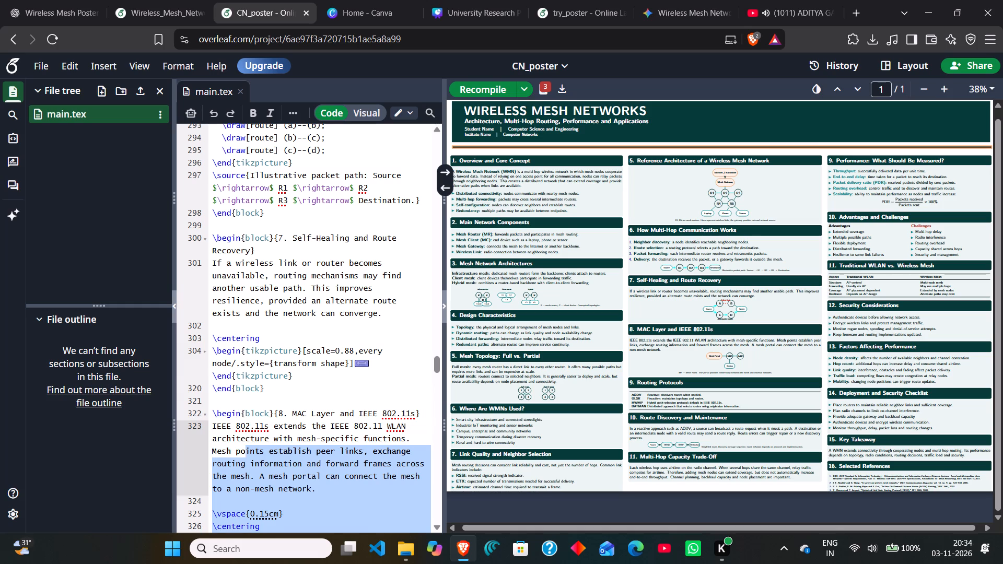
left_click_drag(246, 446, 246, 445)
left_click(261, 375)
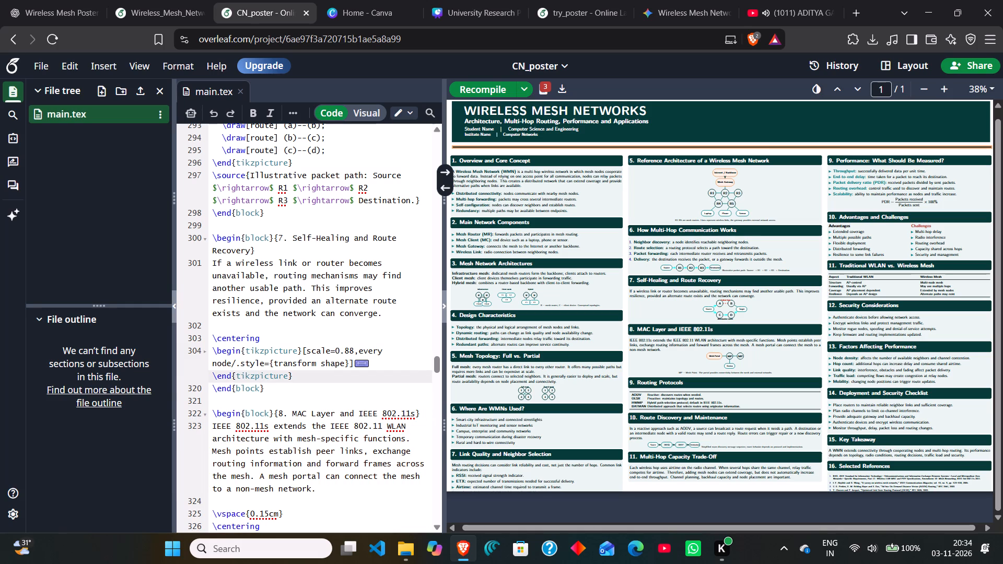
left_click(268, 386)
left_click_drag(307, 380, 196, 344)
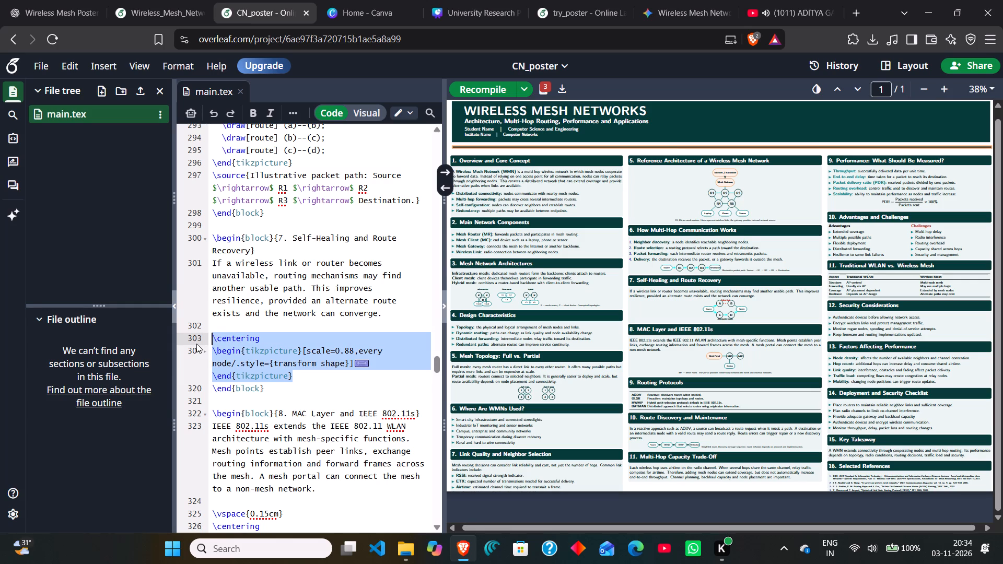
left_click_drag(196, 344, 196, 345)
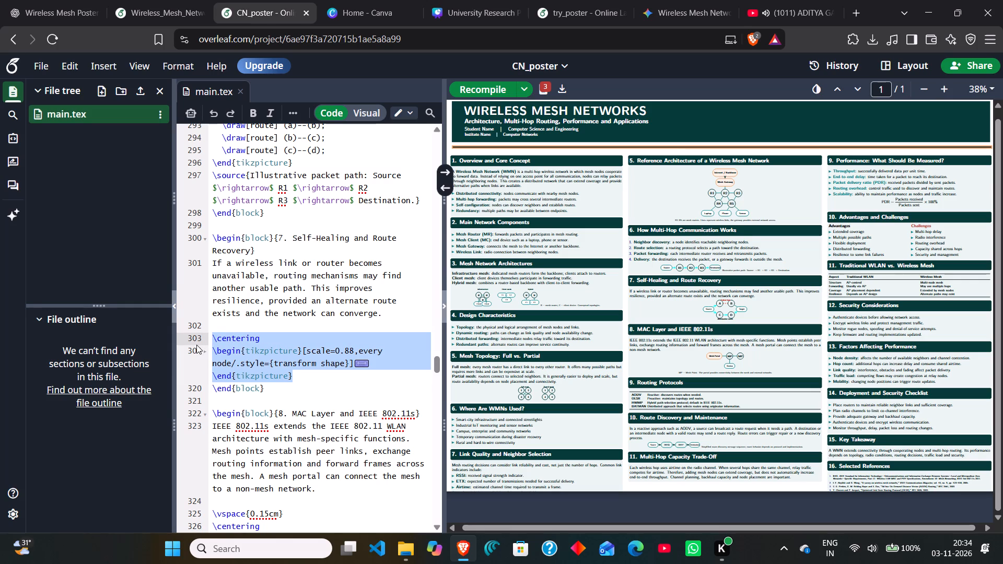
left_click_drag(196, 345, 195, 347)
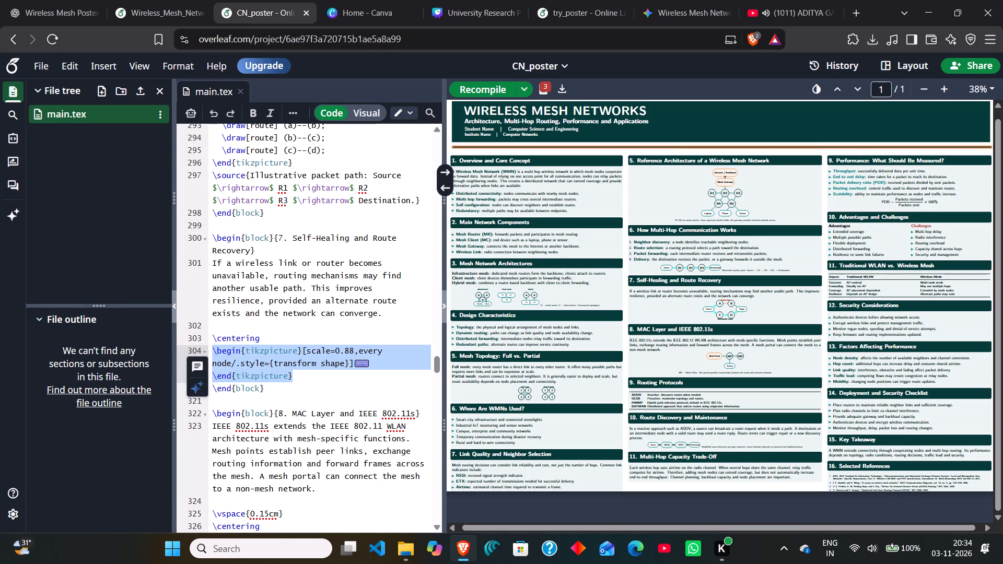
left_click_drag(216, 335, 229, 339)
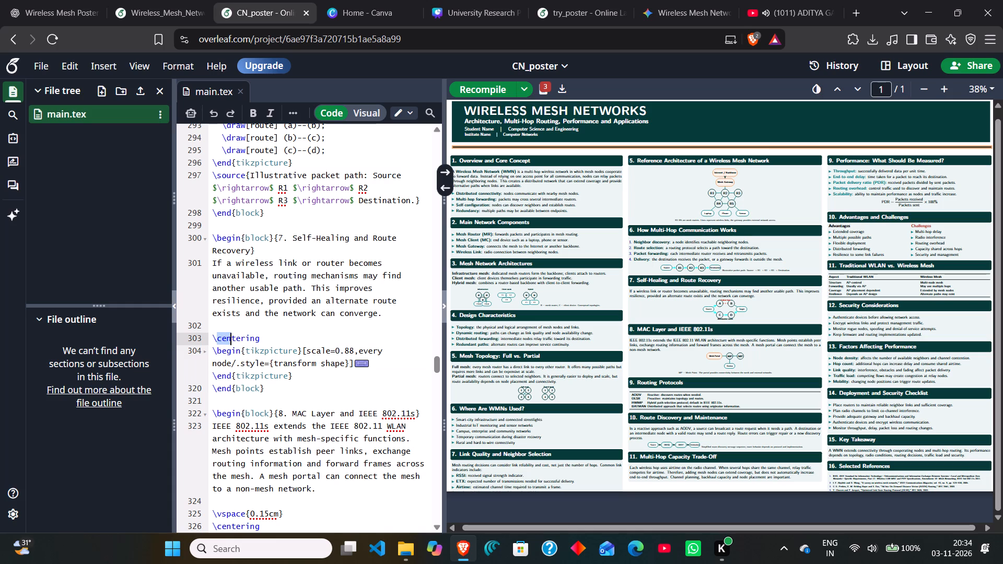
left_click_drag(229, 339, 234, 340)
left_click(212, 340)
left_click_drag(212, 340, 262, 360)
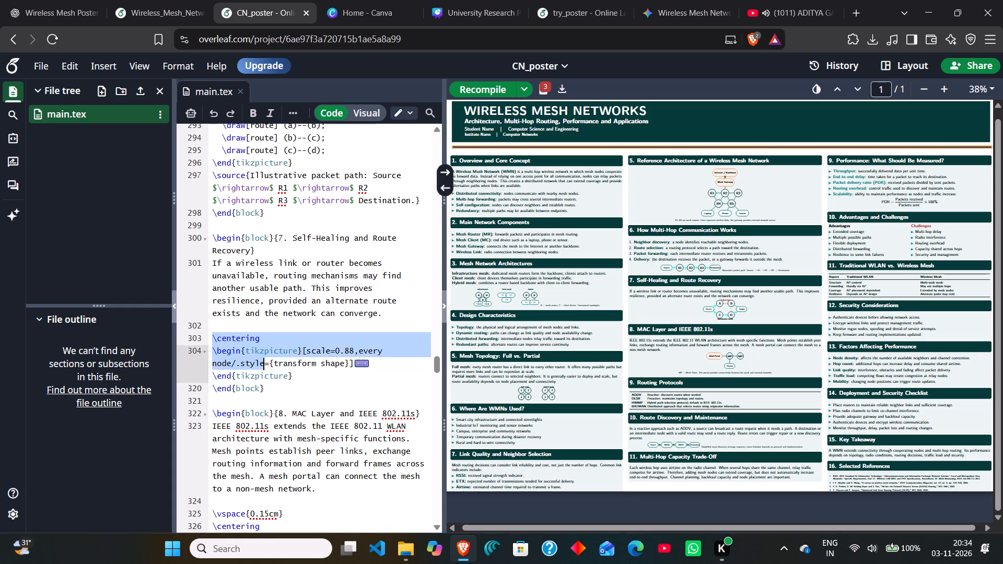
left_click_drag(262, 360, 290, 378)
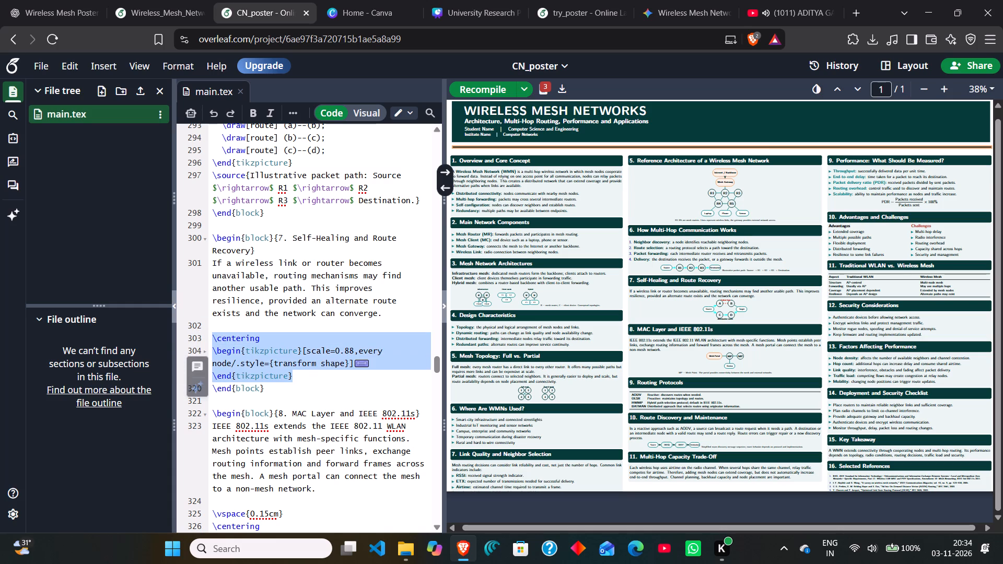
key("ctrl+c")
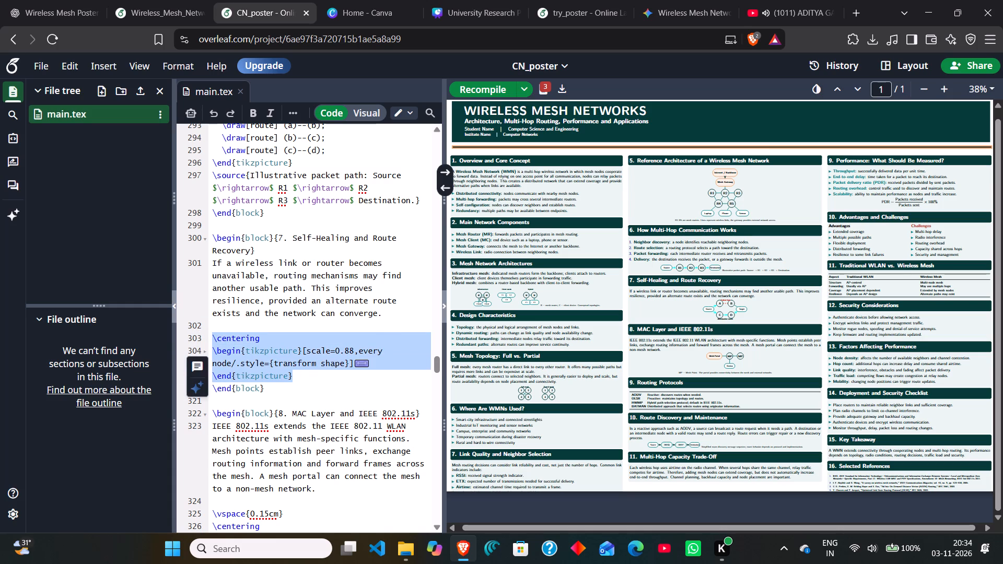
Return to main.tex in the Wireless_Mesh_Network_Baposter_Overleaf_Project with the copied diagram code.
scroll(368, 355, "up", 2)
scroll(368, 355, "right", 1)
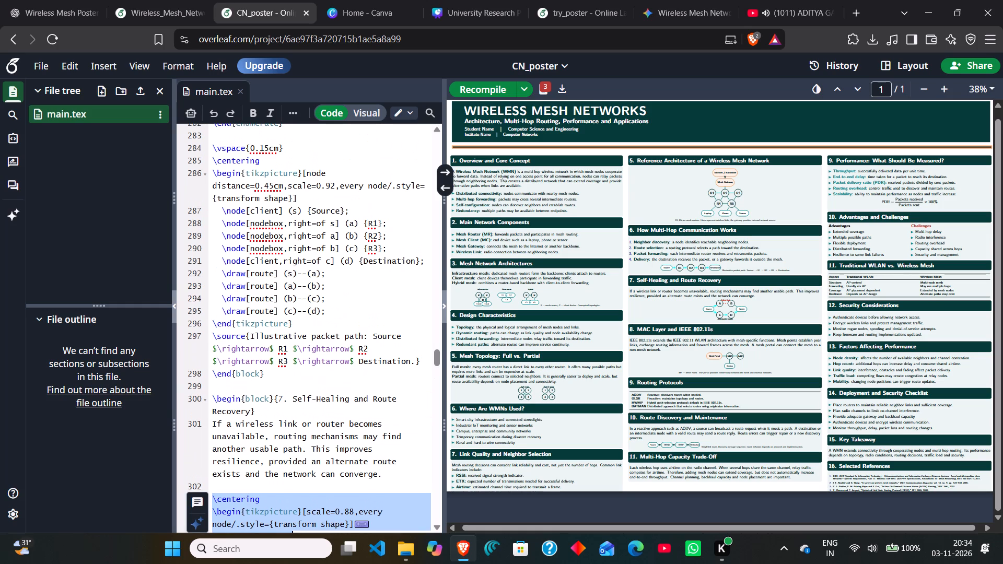
scroll(368, 355, "right", 1)
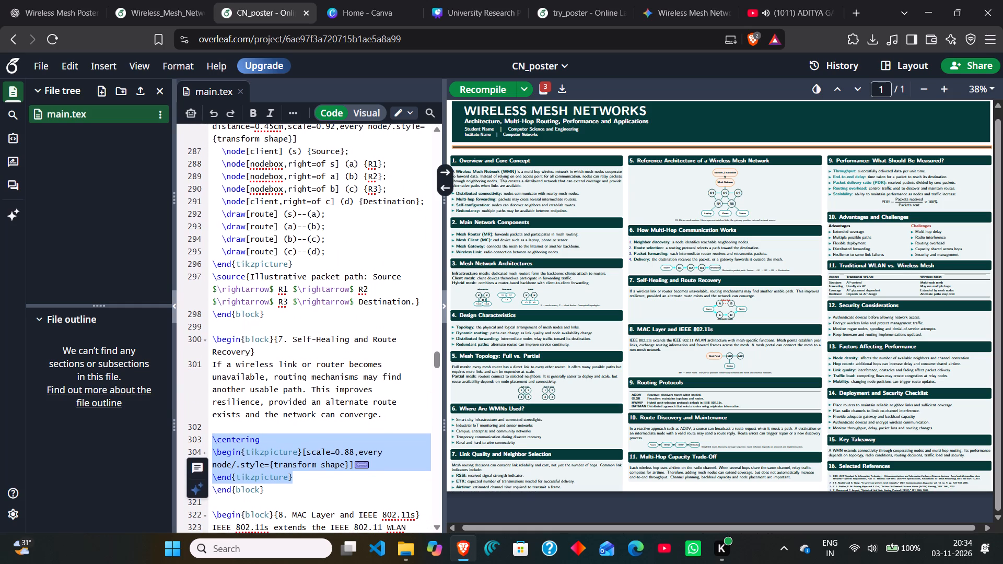
left_click(156, 0)
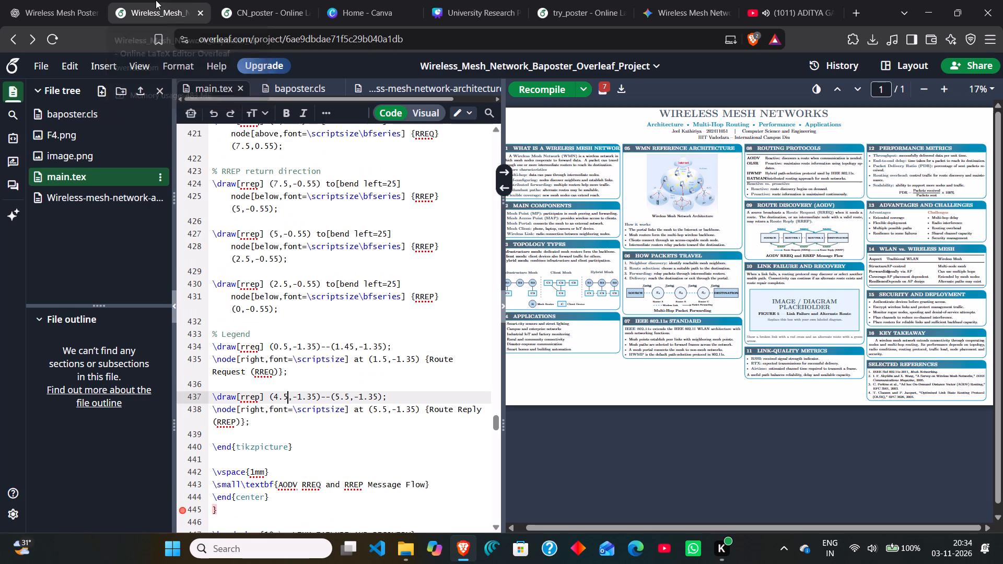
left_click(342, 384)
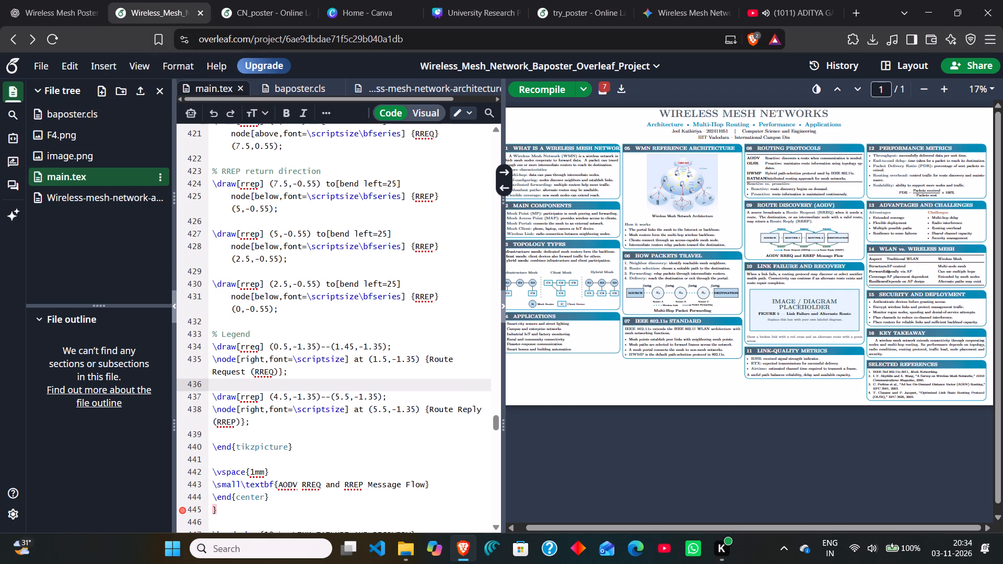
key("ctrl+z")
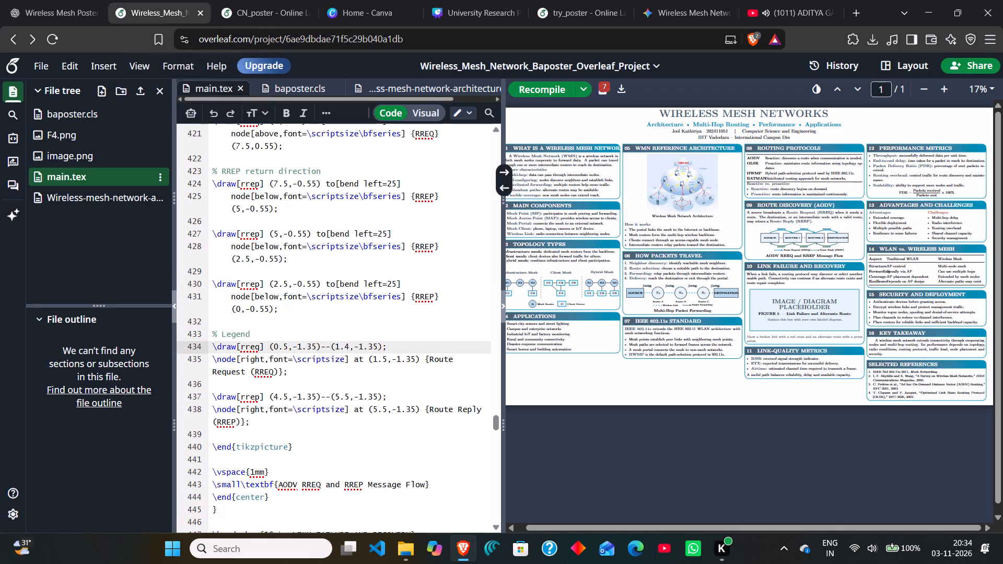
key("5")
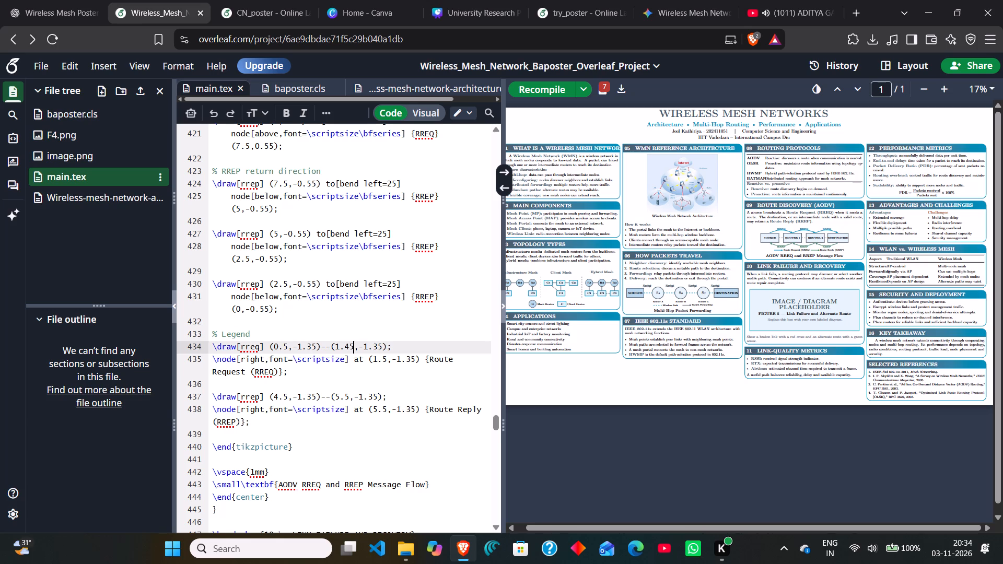
Replace the Figure 5 \insertimage and \smalltag lines through the closing brace in LINK FAILURE AND RECOVERY with the copied diagram code, and recompile.
scroll(344, 417, "down", 6)
left_click(344, 417)
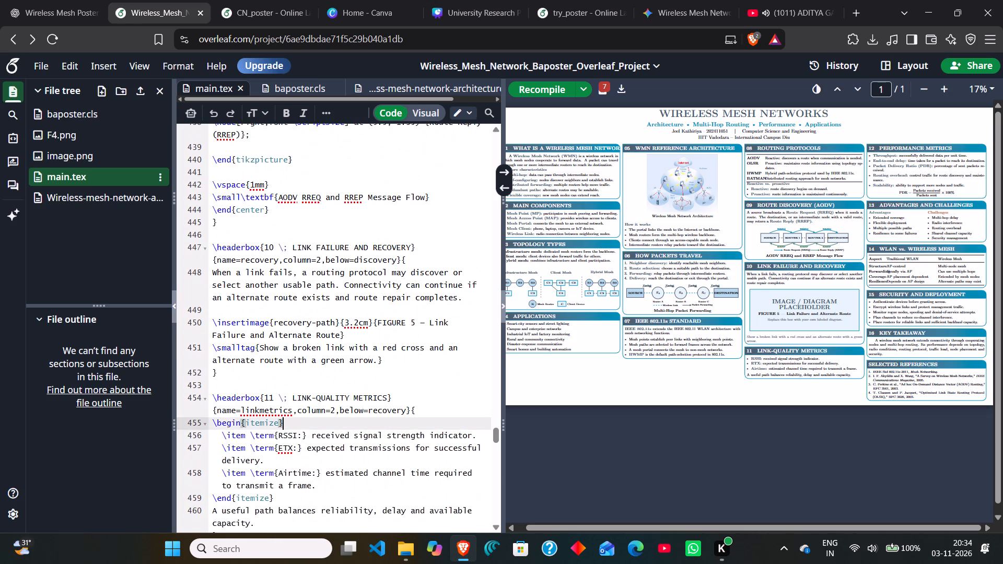
left_click(335, 346)
left_click(289, 374)
left_click_drag(289, 374, 230, 371)
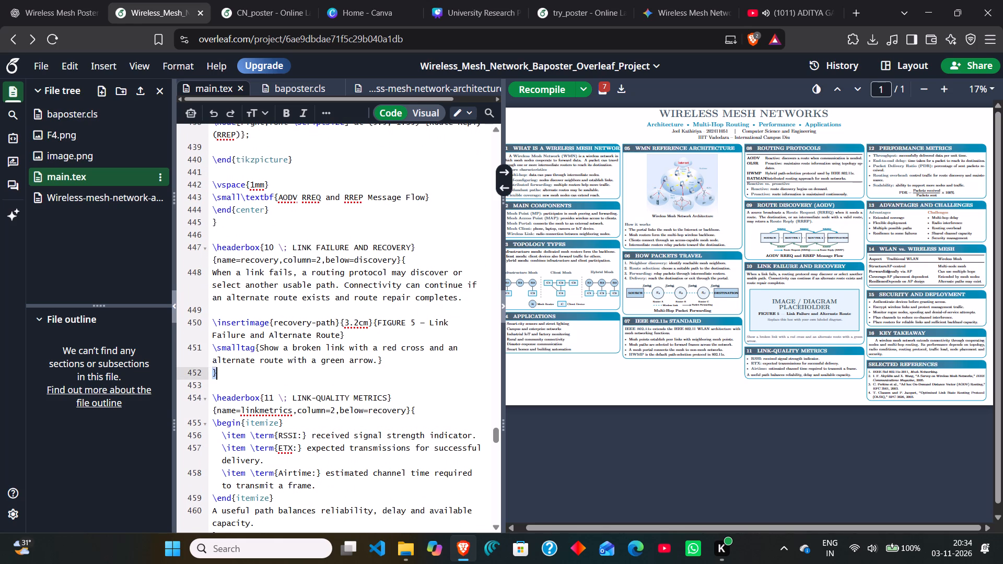
left_click_drag(230, 371, 197, 324)
key("ctrl+v")
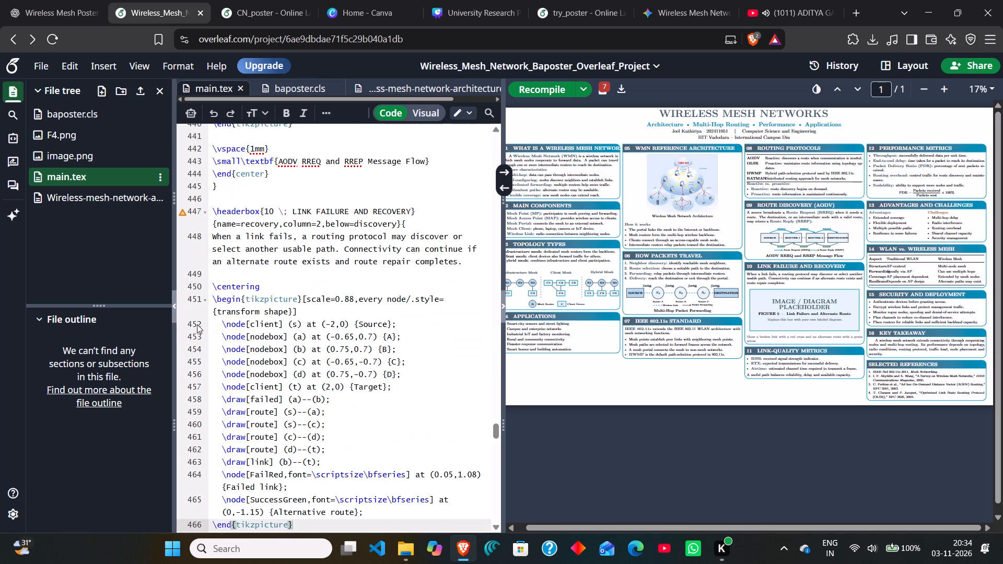
scroll(197, 324, "down", 1)
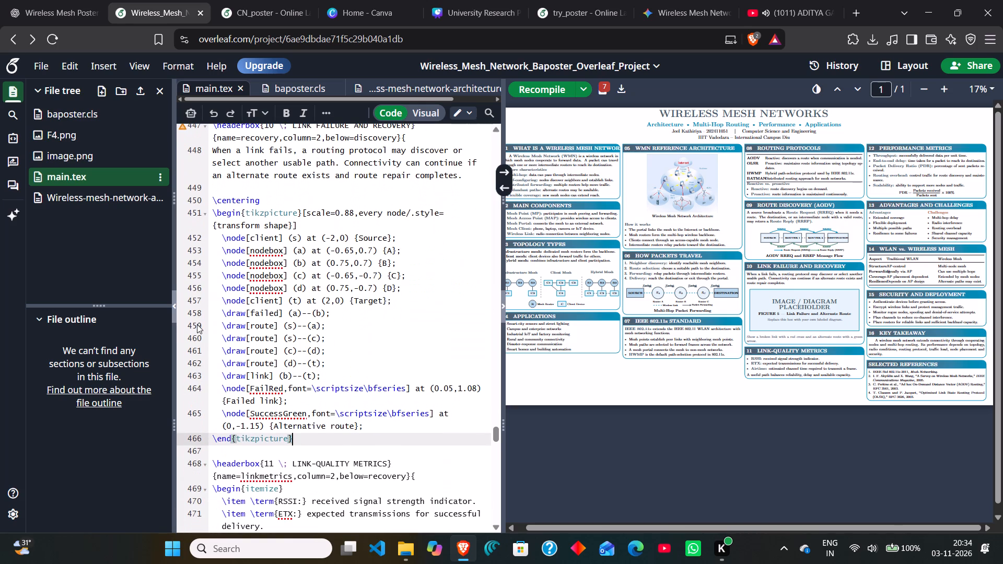
scroll(197, 324, "down", 1)
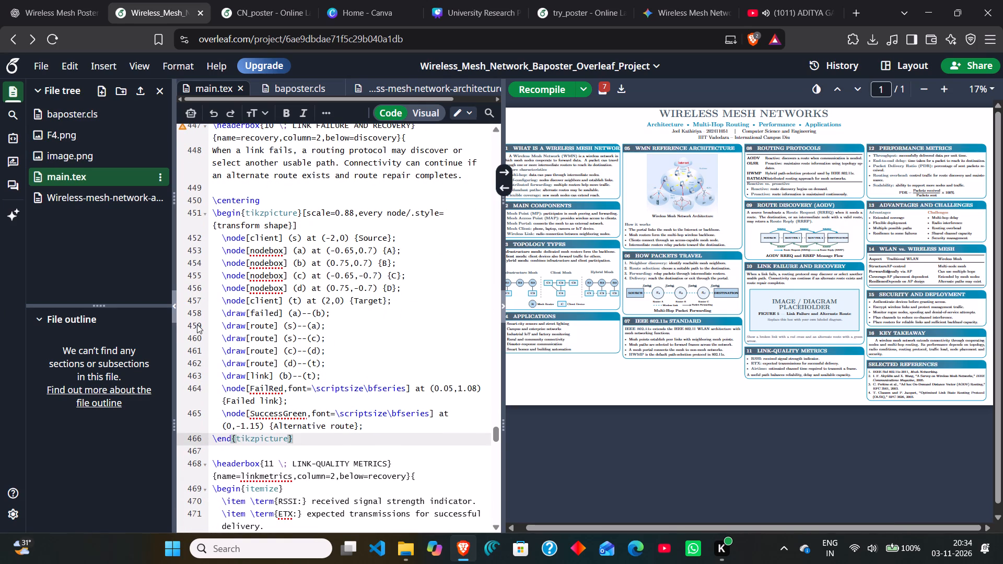
key("ctrl+s")
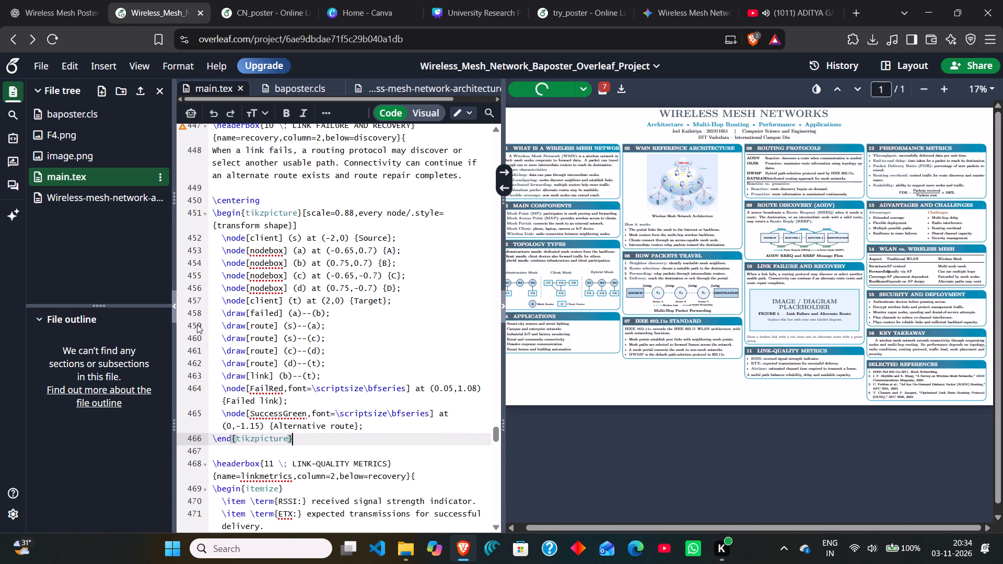
Check the inserted TikZ code and the lines around the LINK FAILURE AND RECOVERY headerbox in main.tex.
scroll(197, 324, "up", 2)
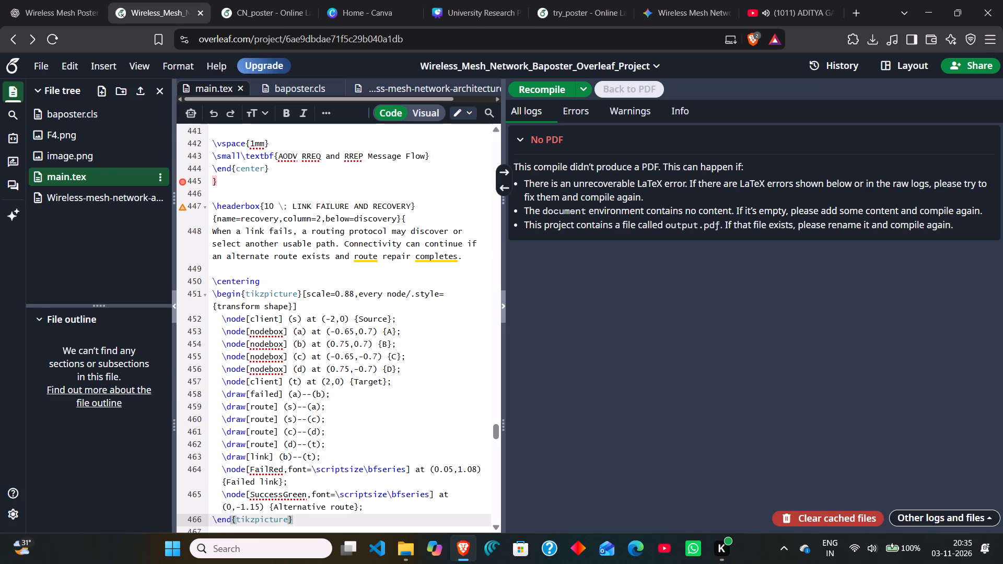
left_click(248, 260)
left_click(268, 305)
left_click(339, 370)
scroll(339, 370, "down", 1)
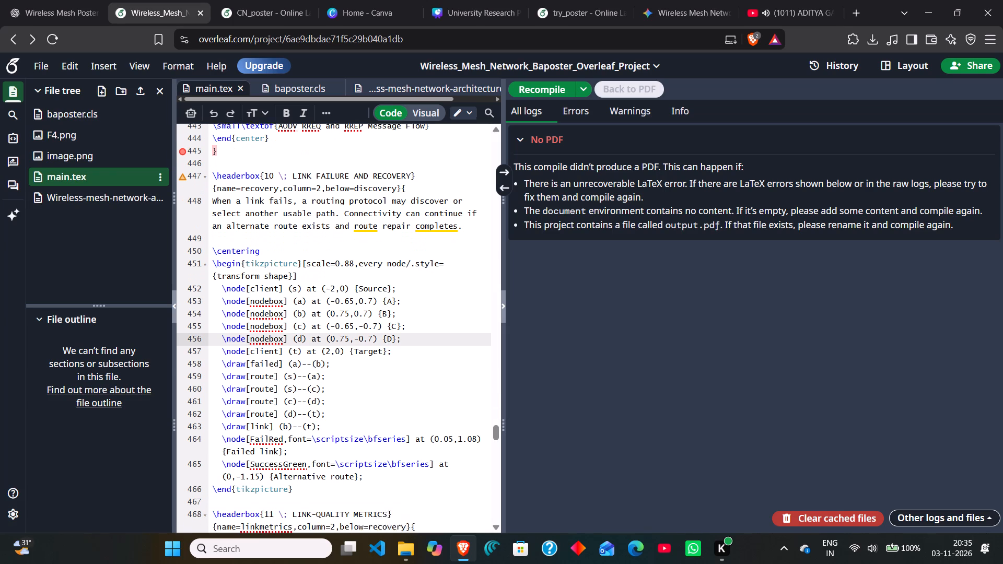
scroll(339, 370, "down", 1)
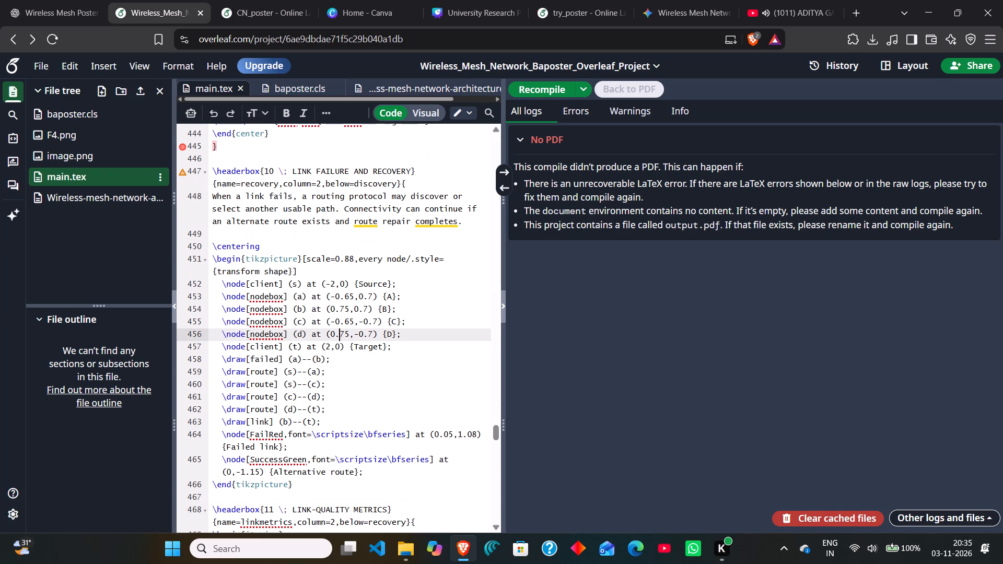
scroll(339, 370, "down", 1)
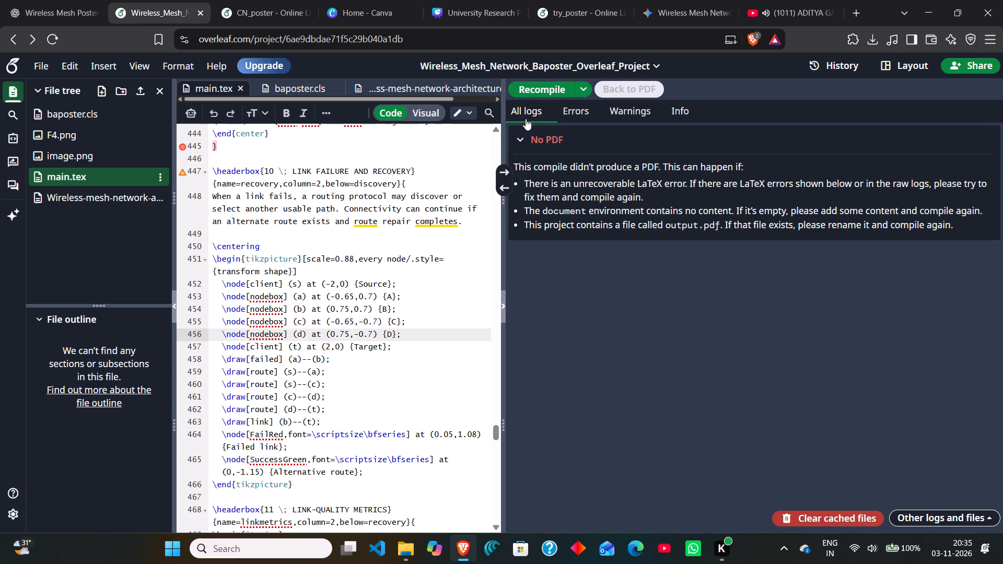
left_click(518, 142)
left_click(518, 142)
right_click(623, 350)
left_click(613, 355)
scroll(294, 256, "up", 2)
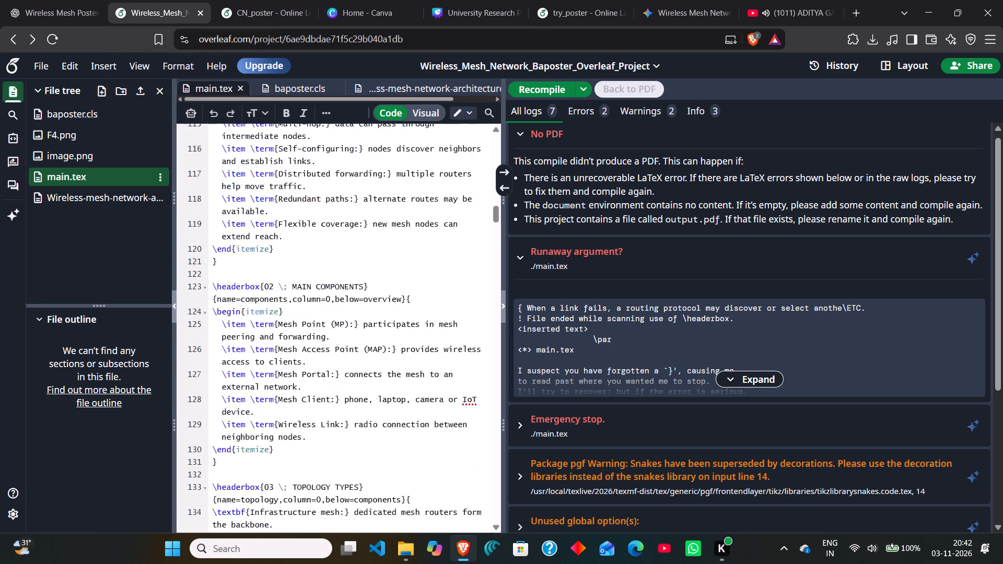
scroll(340, 399, "down", 7)
left_click(340, 399)
scroll(340, 399, "down", 6)
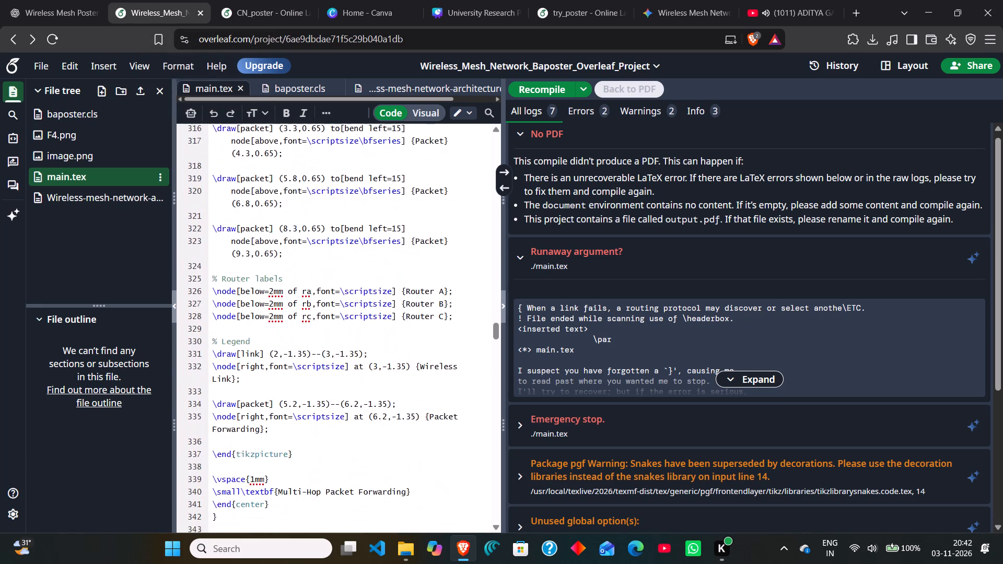
scroll(340, 399, "down", 16)
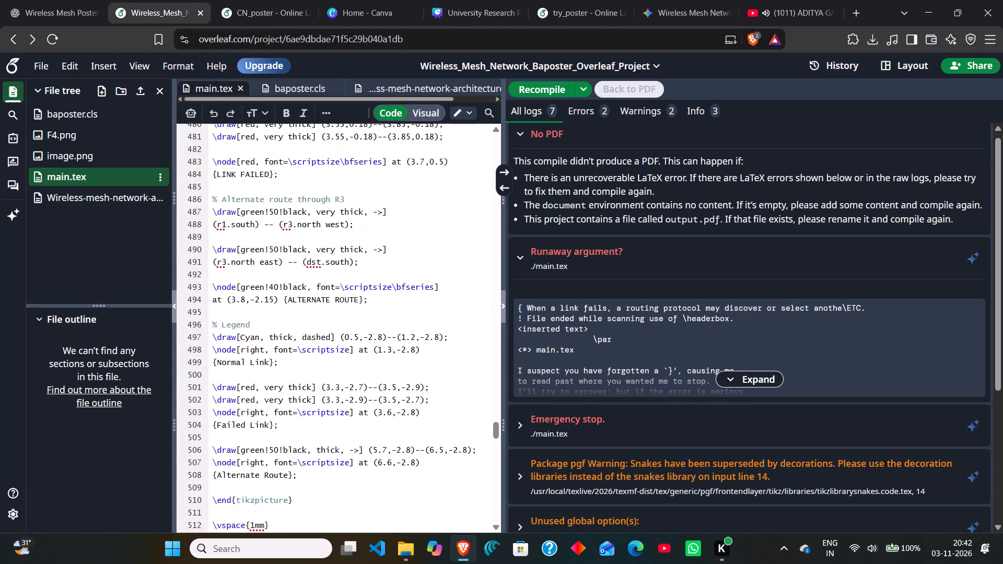
scroll(341, 392, "down", 6)
scroll(363, 351, "up", 1)
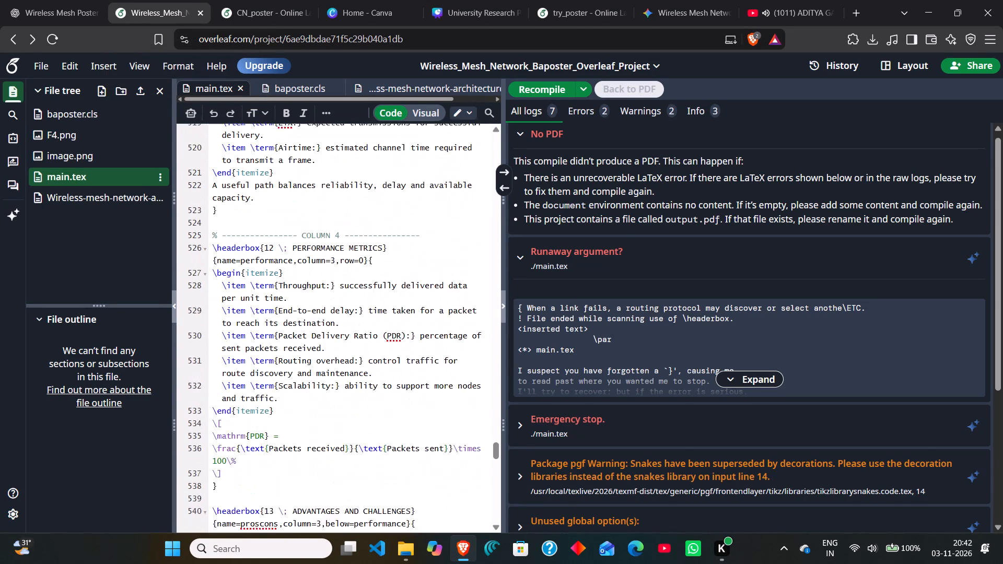
scroll(363, 351, "up", 2)
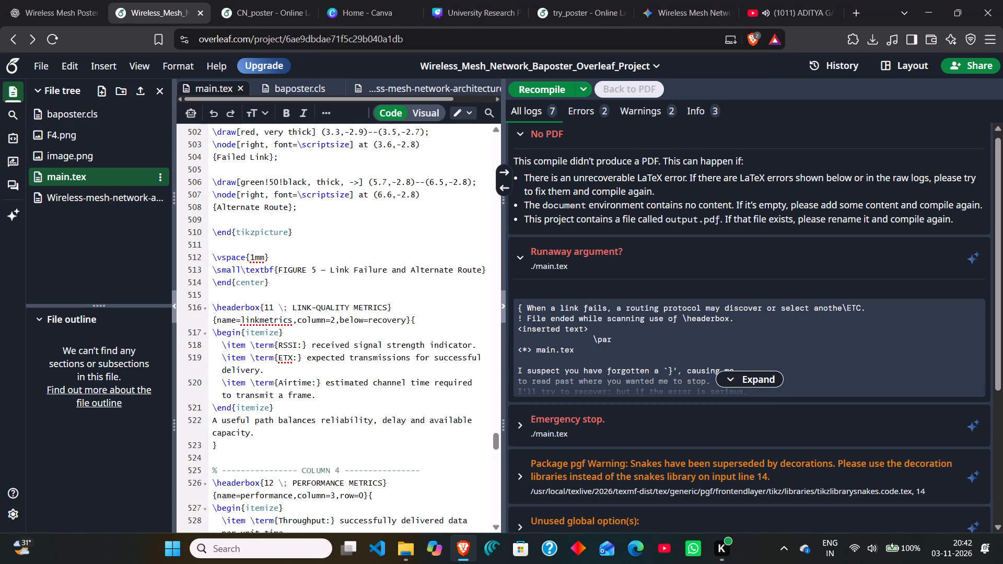
Insert a closing curly brace on empty line 515, between Figure 5's \end{center} and the LINK-QUALITY METRICS headerbox, then save, recompile and check the rendered figure.
left_click(368, 318)
left_click(352, 291)
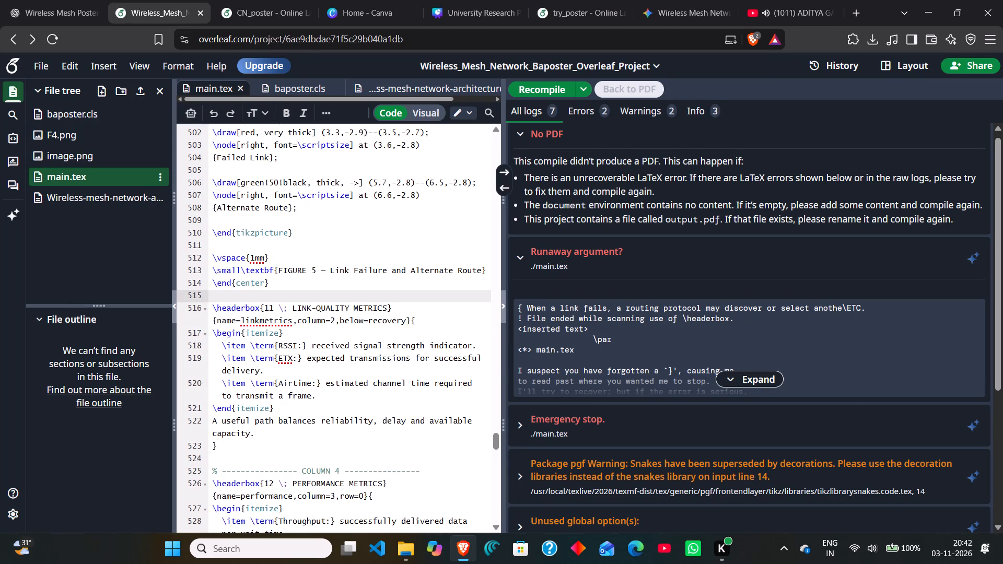
key("shift+braceright")
key("ctrl+s")
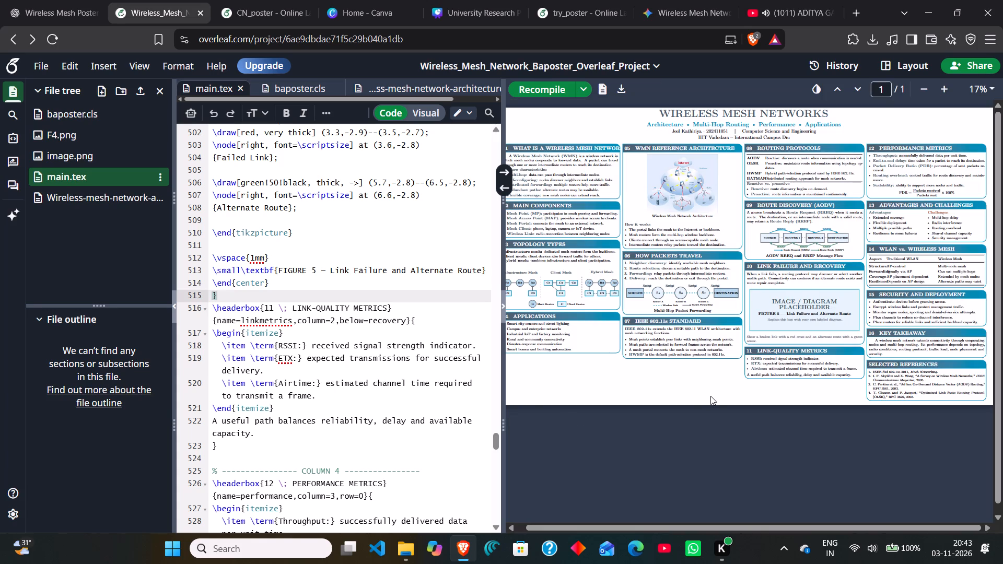
scroll(717, 331, "up", 1)
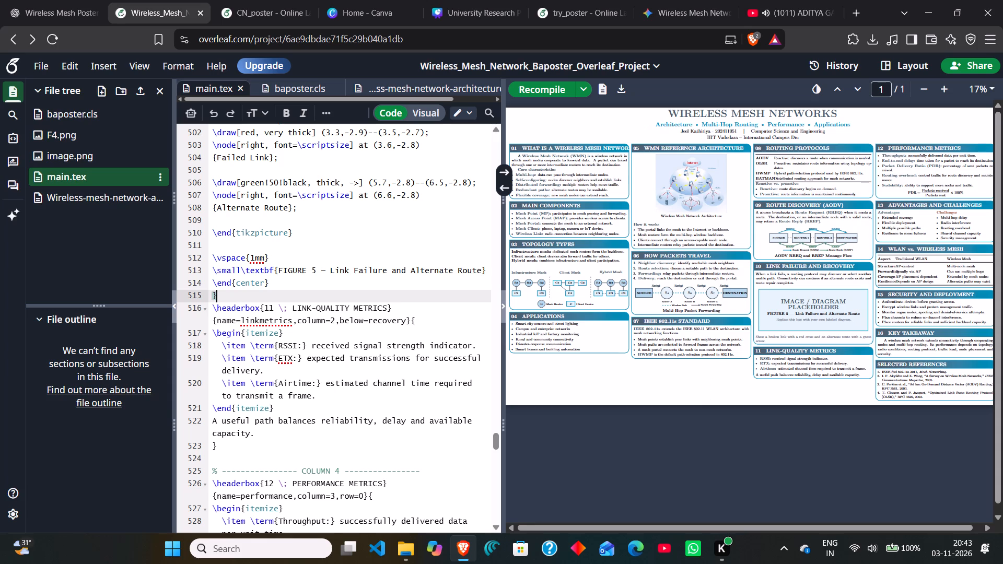
left_click(545, 99)
left_click(546, 92)
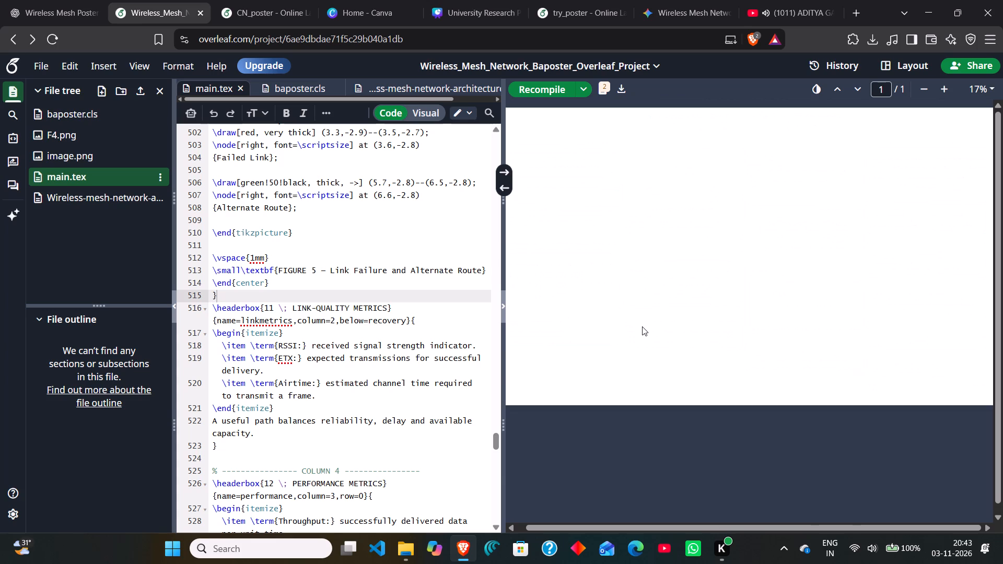
scroll(642, 326, "up", 2)
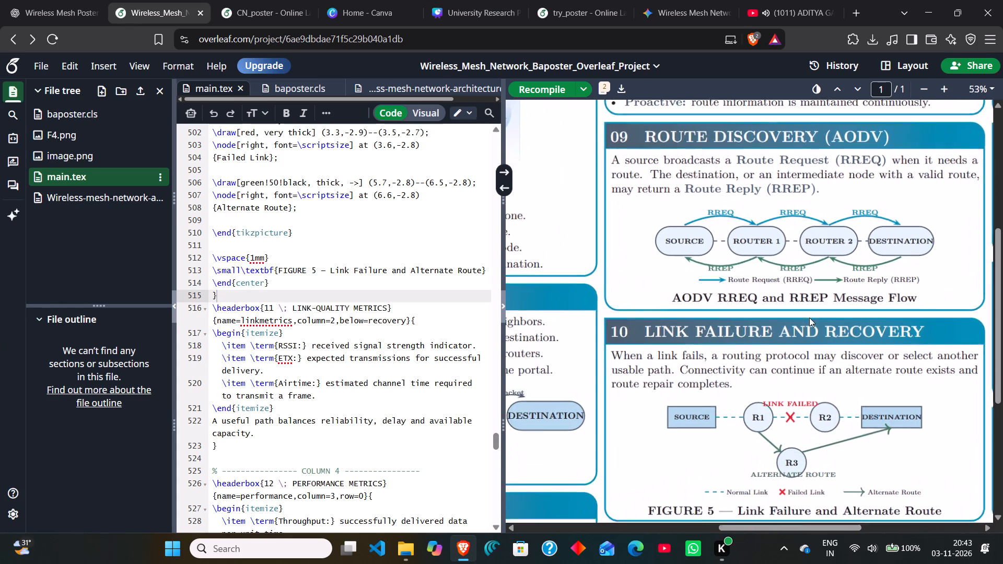
Examine the Link Failure and Recovery and Link-Quality Metrics sections in the compiled poster preview.
scroll(816, 405, "down", 1)
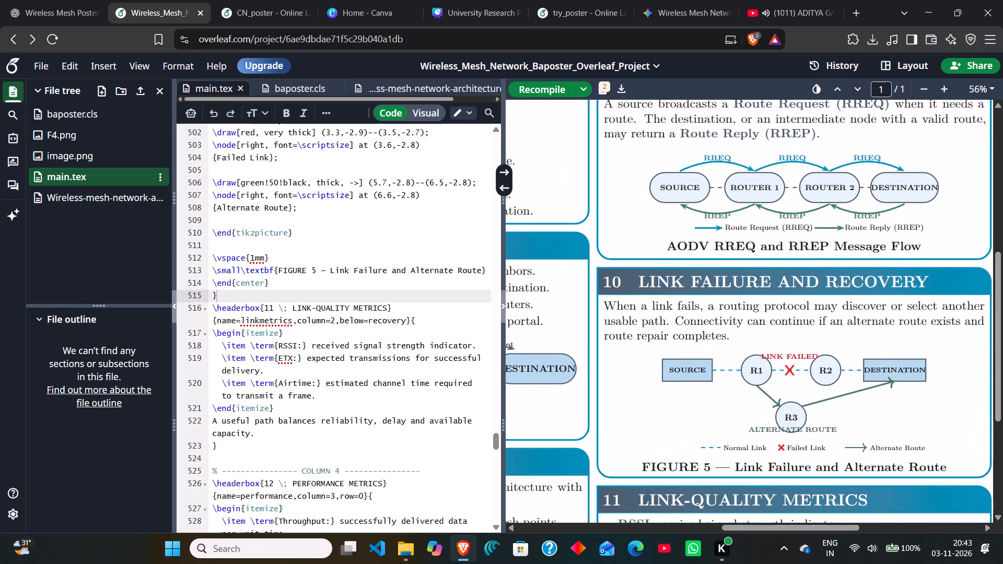
scroll(816, 405, "down", 1)
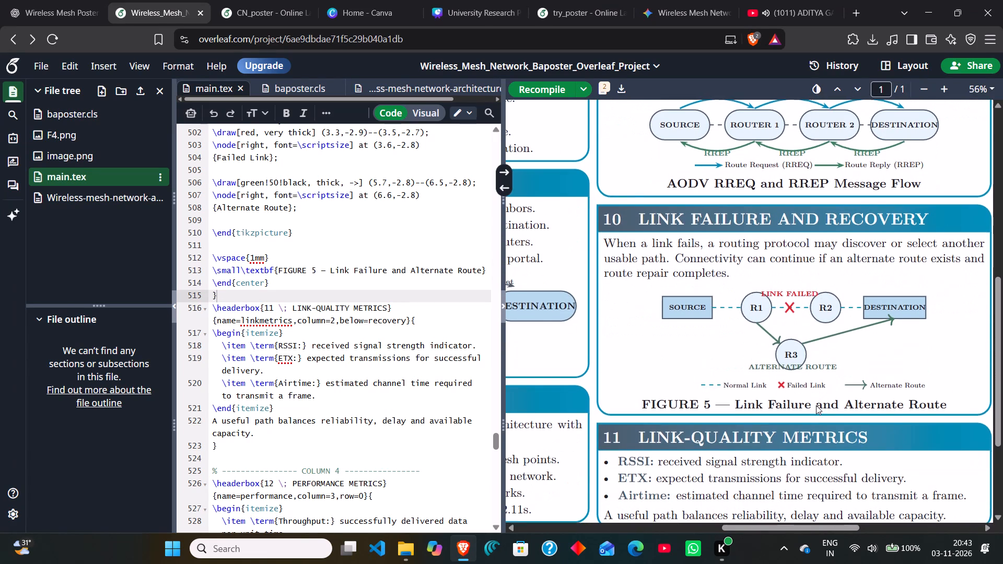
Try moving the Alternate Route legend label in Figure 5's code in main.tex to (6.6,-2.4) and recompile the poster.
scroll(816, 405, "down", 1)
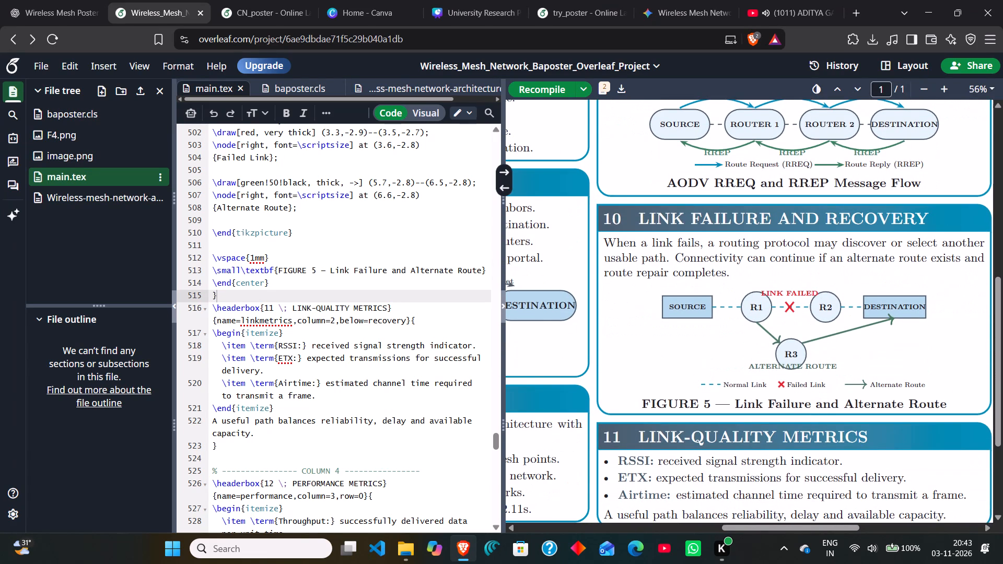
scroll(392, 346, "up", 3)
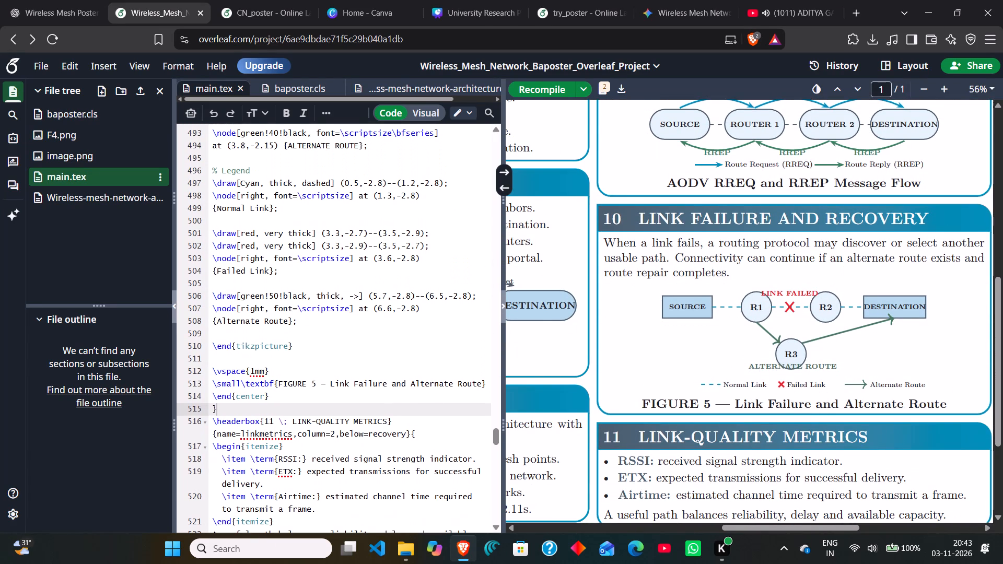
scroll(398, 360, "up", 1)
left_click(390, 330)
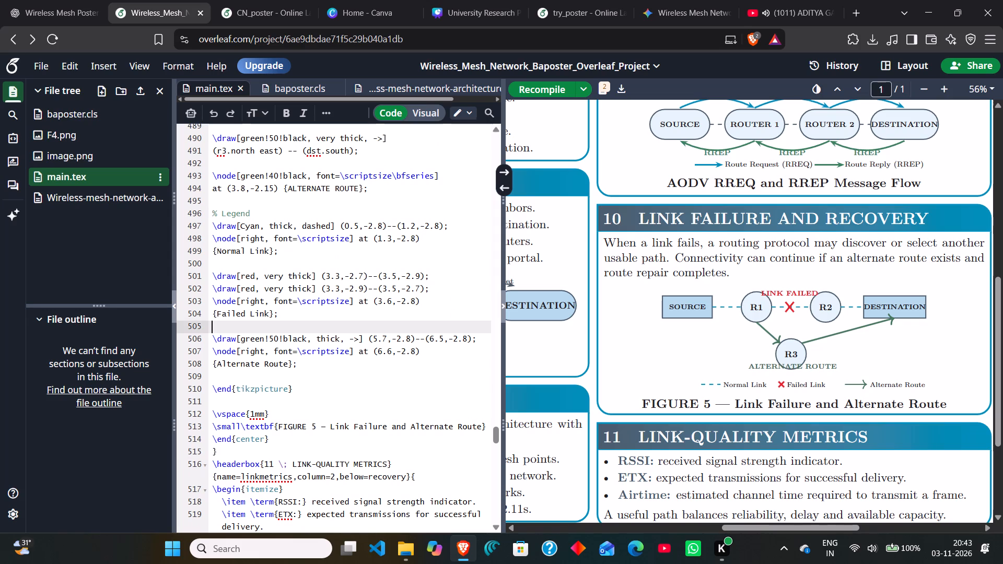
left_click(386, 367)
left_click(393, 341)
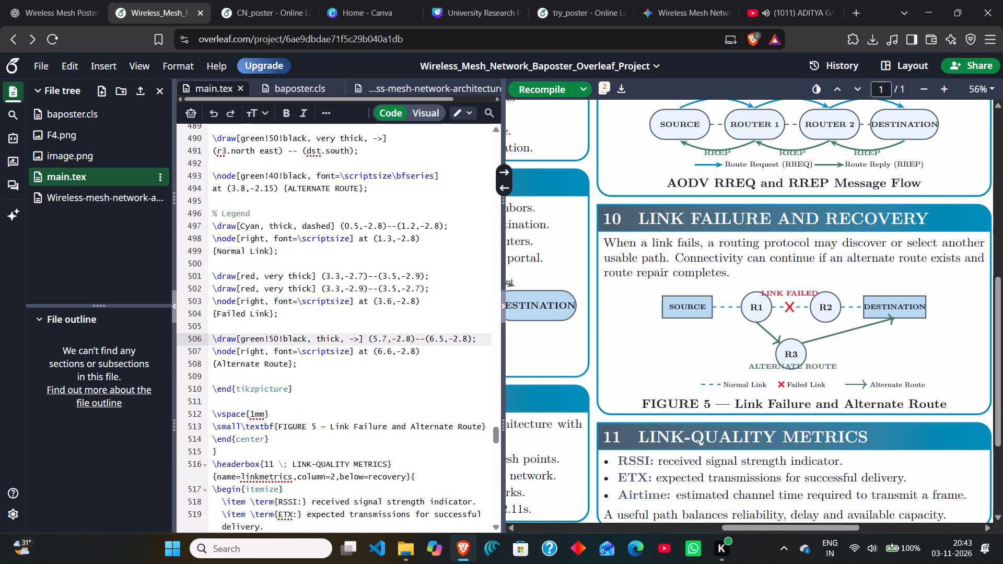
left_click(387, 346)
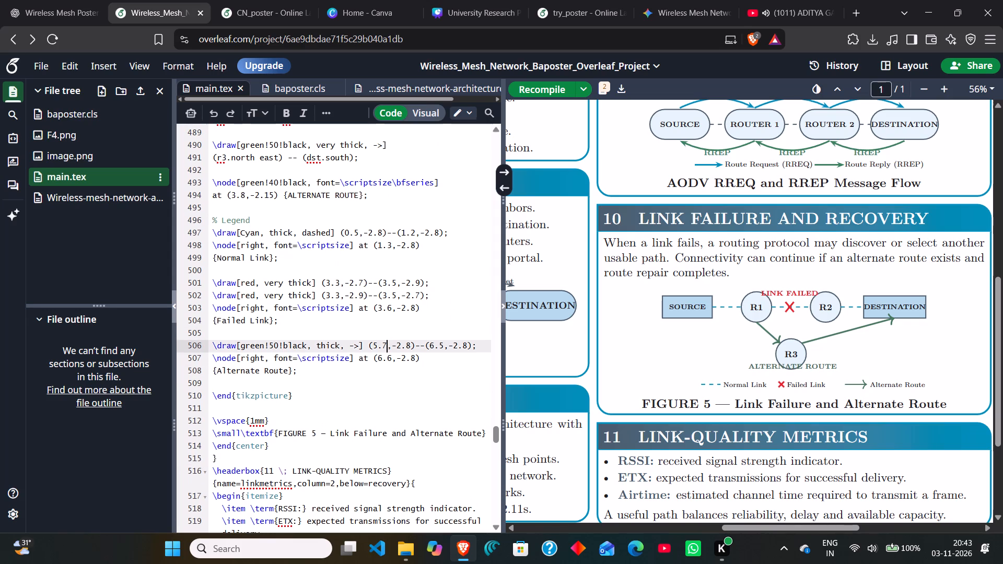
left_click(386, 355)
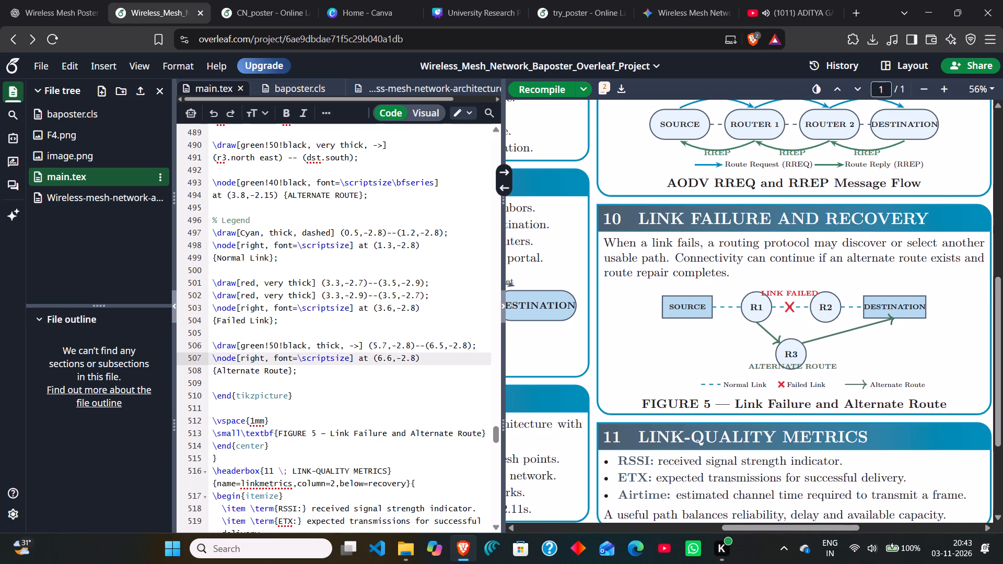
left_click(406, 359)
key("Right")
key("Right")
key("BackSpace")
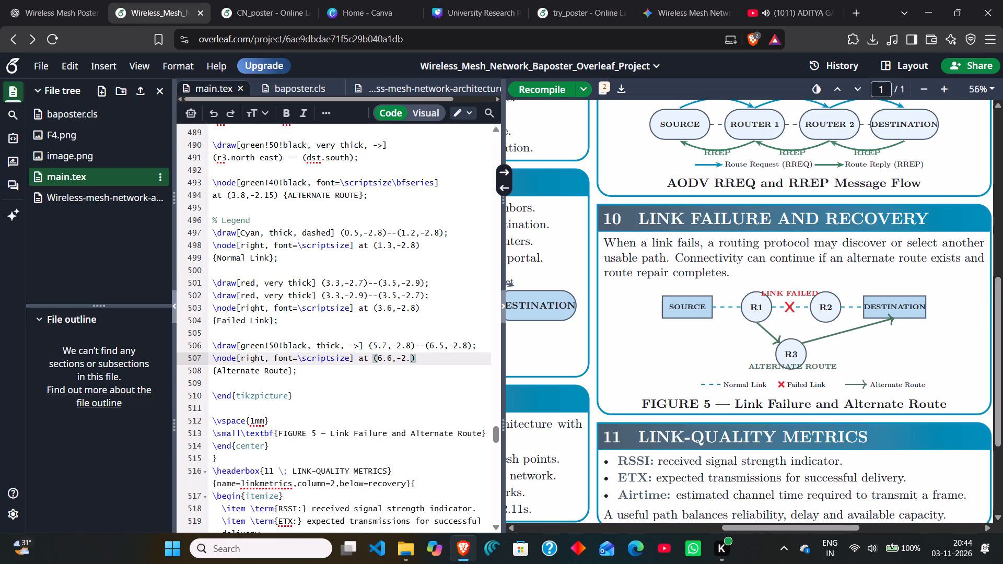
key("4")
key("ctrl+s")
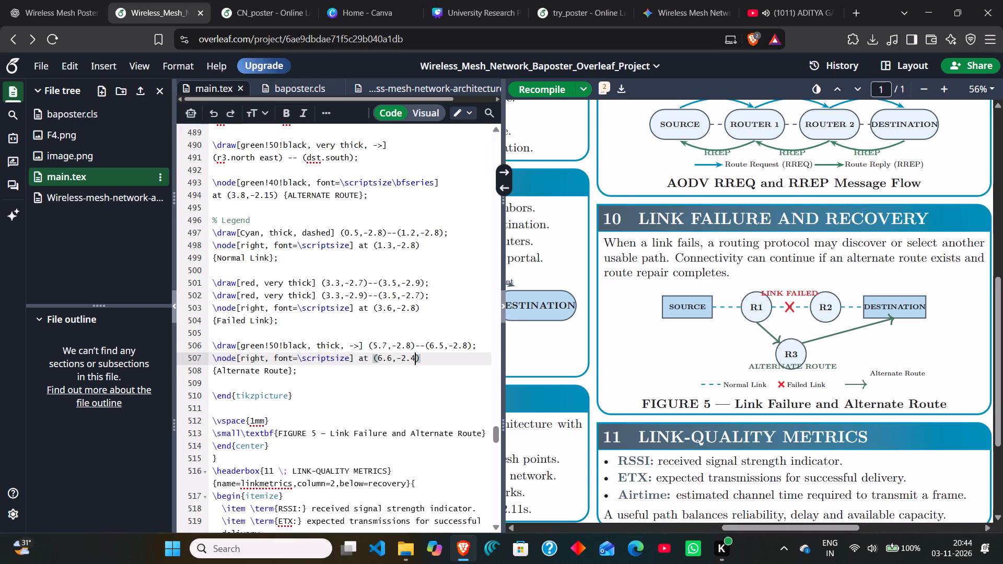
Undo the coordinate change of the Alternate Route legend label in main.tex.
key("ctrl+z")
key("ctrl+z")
left_click(379, 262)
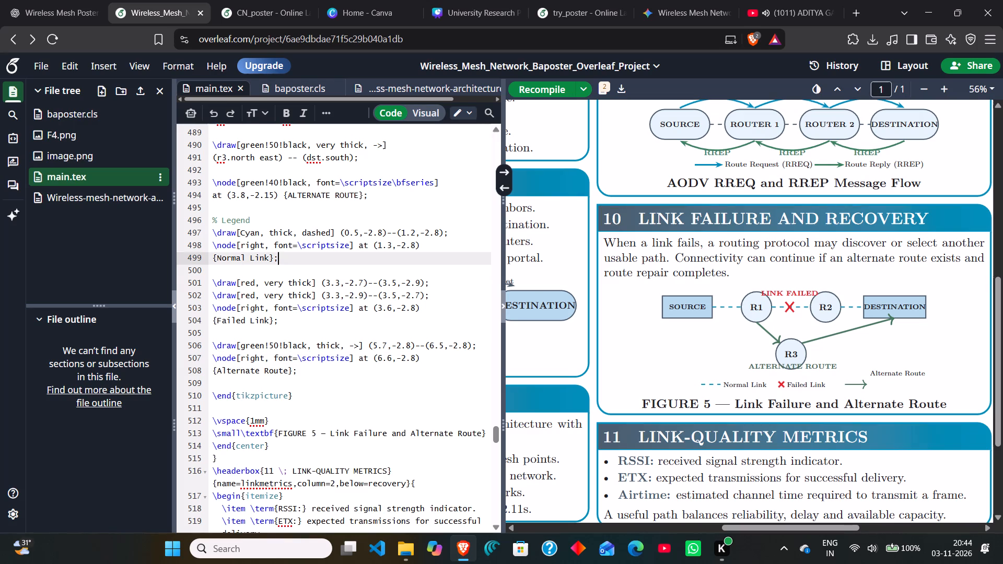
scroll(379, 262, "up", 1)
scroll(342, 324, "up", 1)
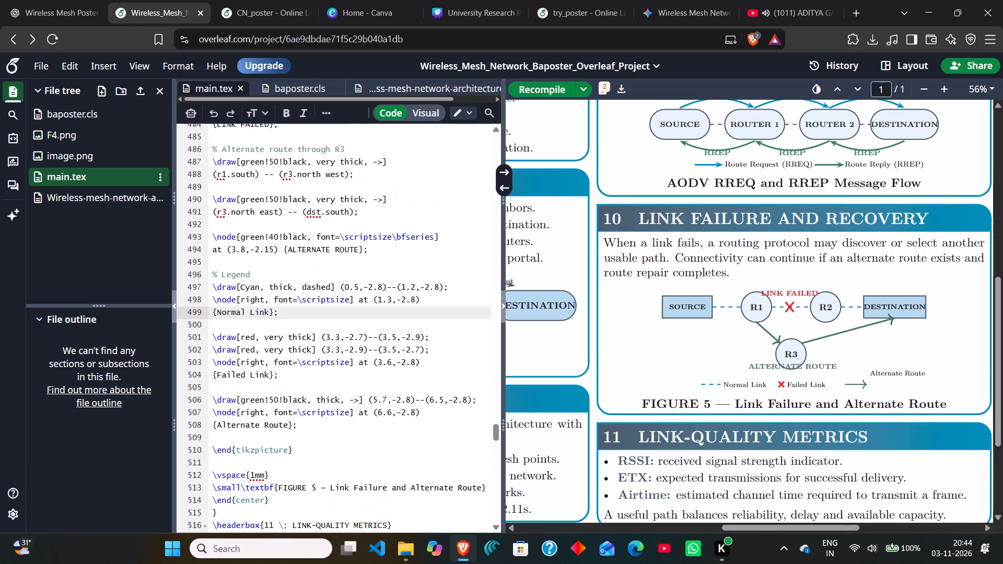
scroll(342, 324, "up", 2)
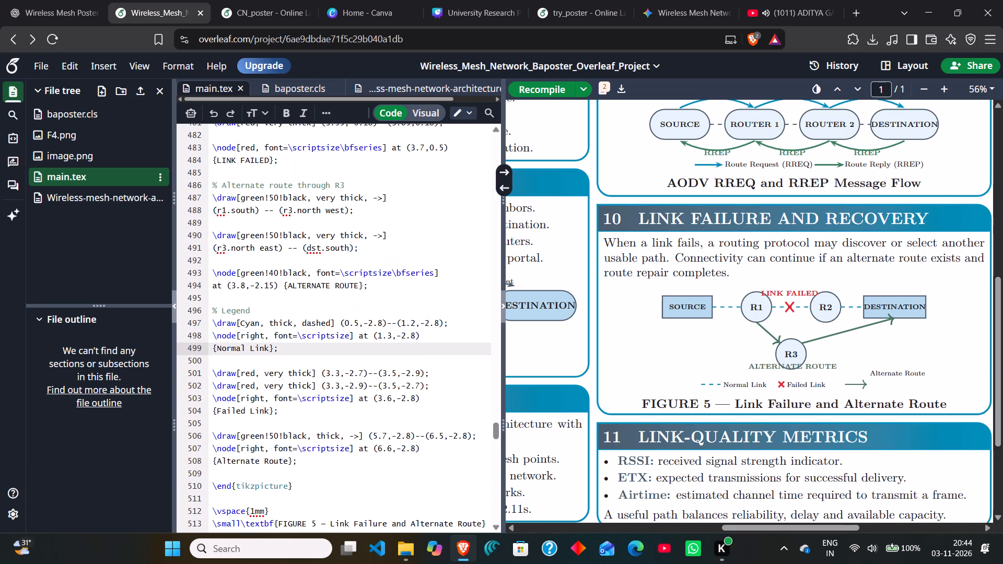
scroll(342, 324, "up", 1)
scroll(350, 281, "up", 1)
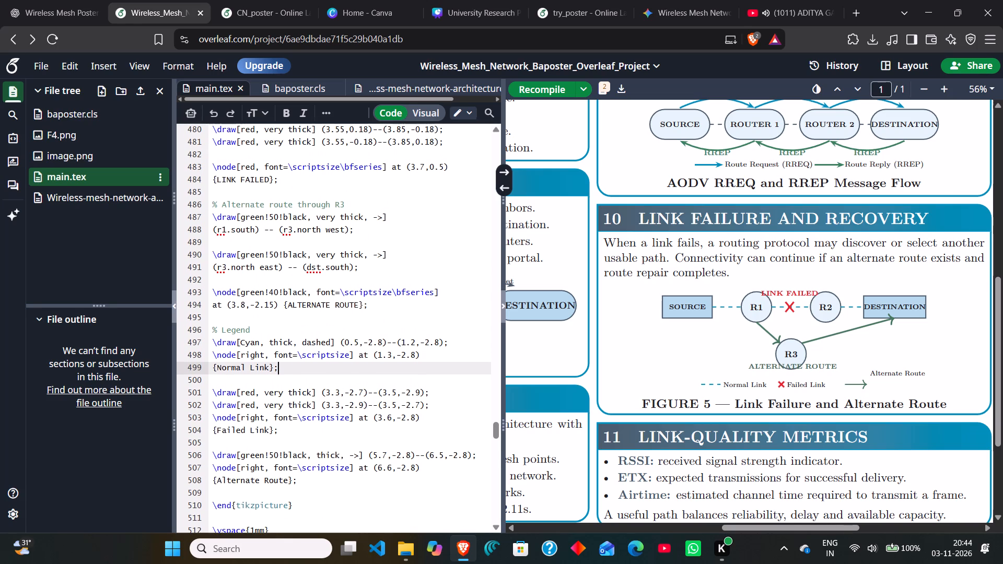
scroll(269, 298, "up", 1)
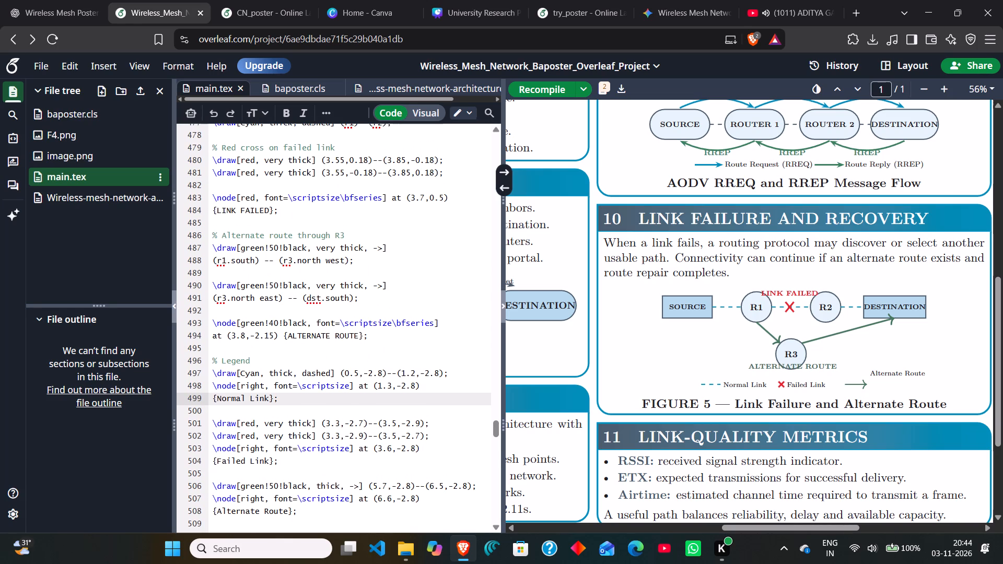
scroll(264, 331, "up", 1)
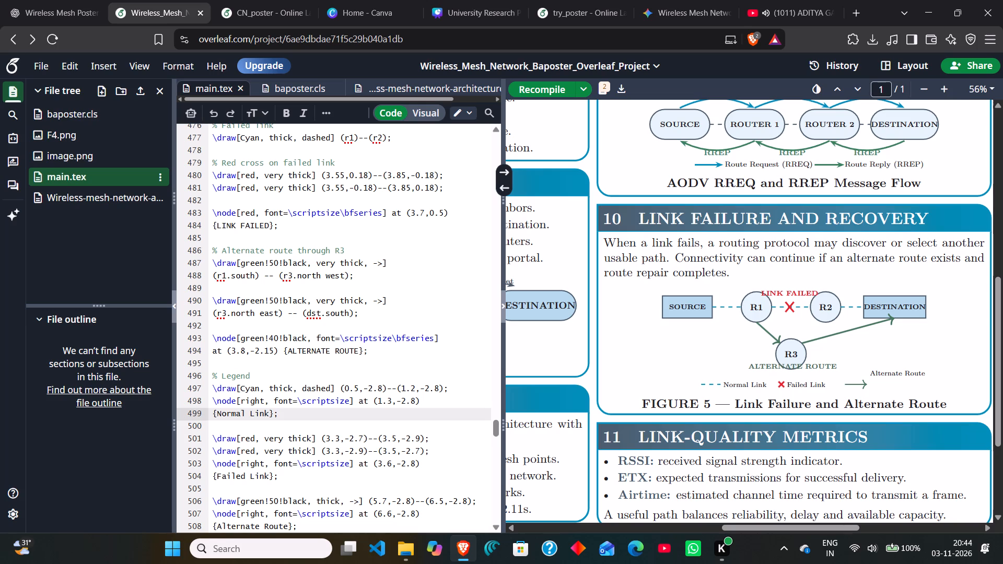
scroll(274, 309, "up", 1)
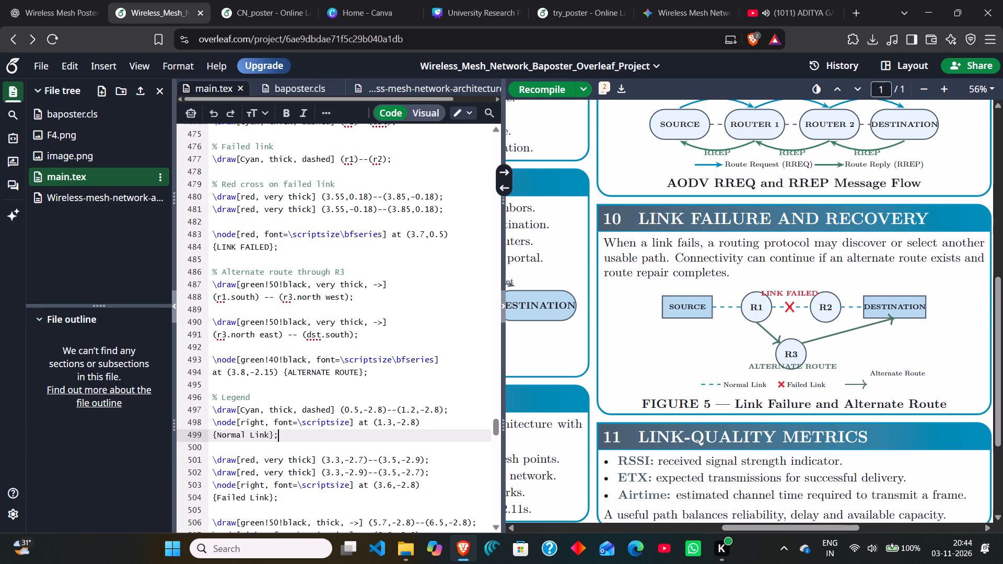
scroll(274, 309, "up", 1)
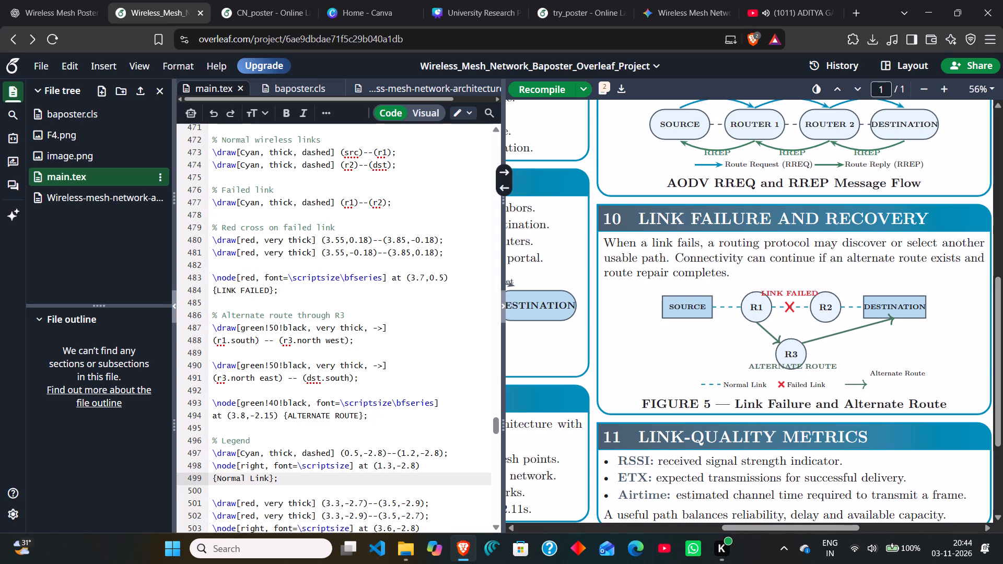
scroll(317, 274, "right", 1)
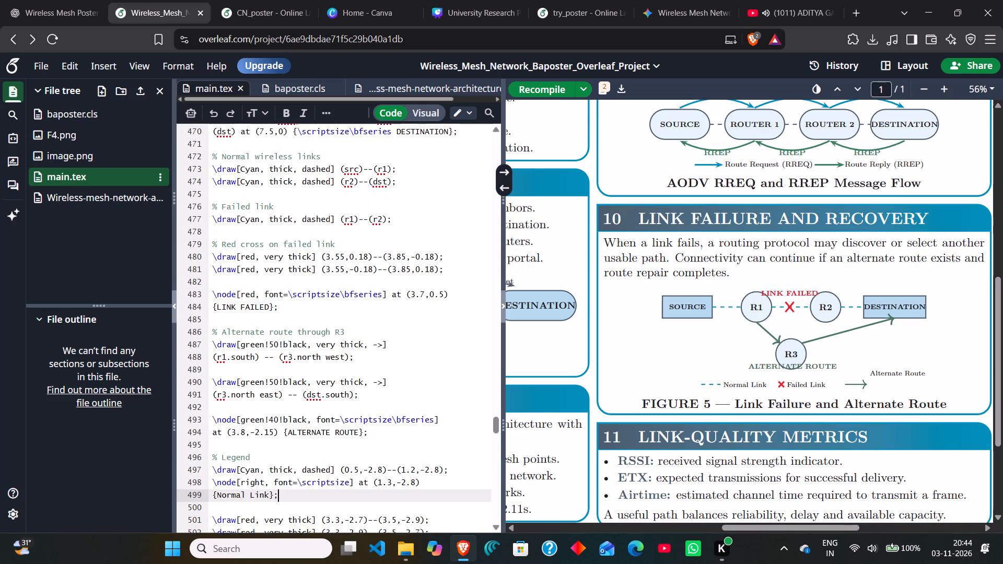
scroll(317, 274, "right", 1)
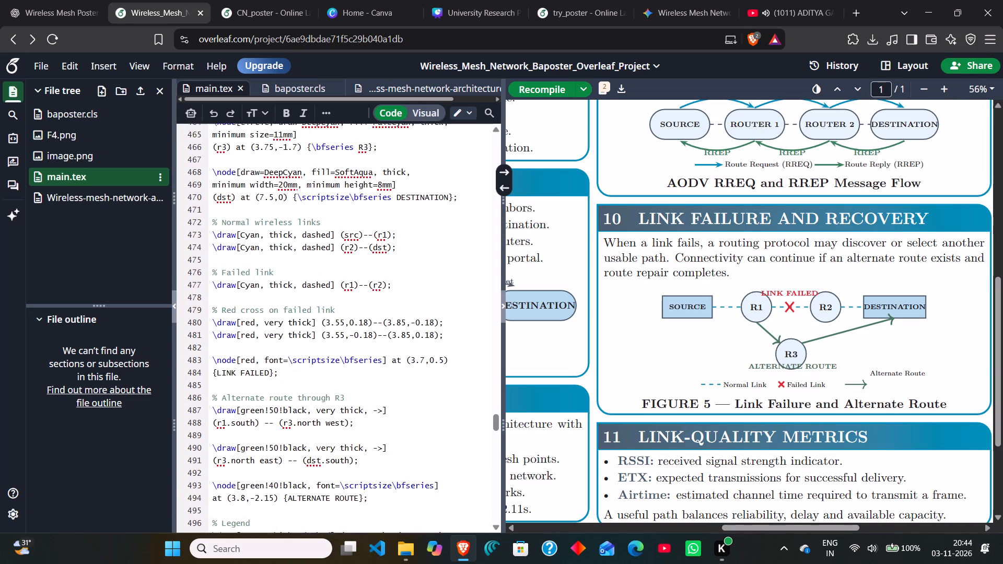
scroll(317, 274, "right", 1)
scroll(317, 274, "down", 5)
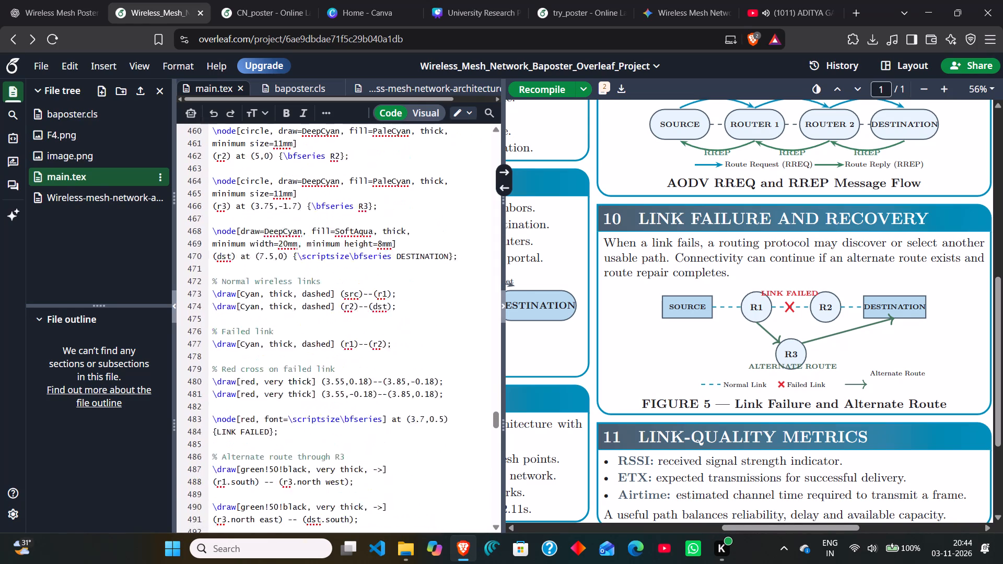
scroll(317, 274, "down", 7)
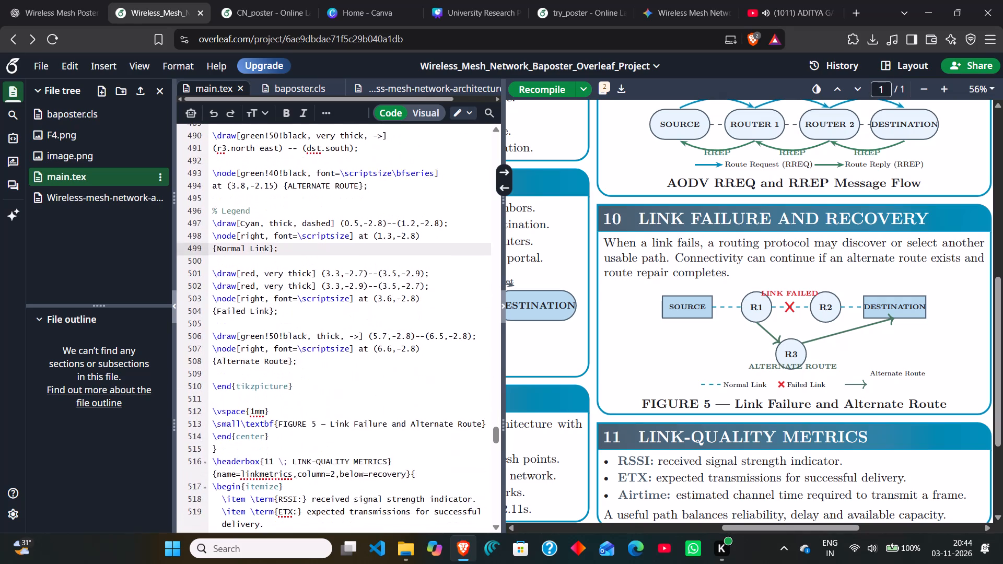
scroll(317, 274, "down", 2)
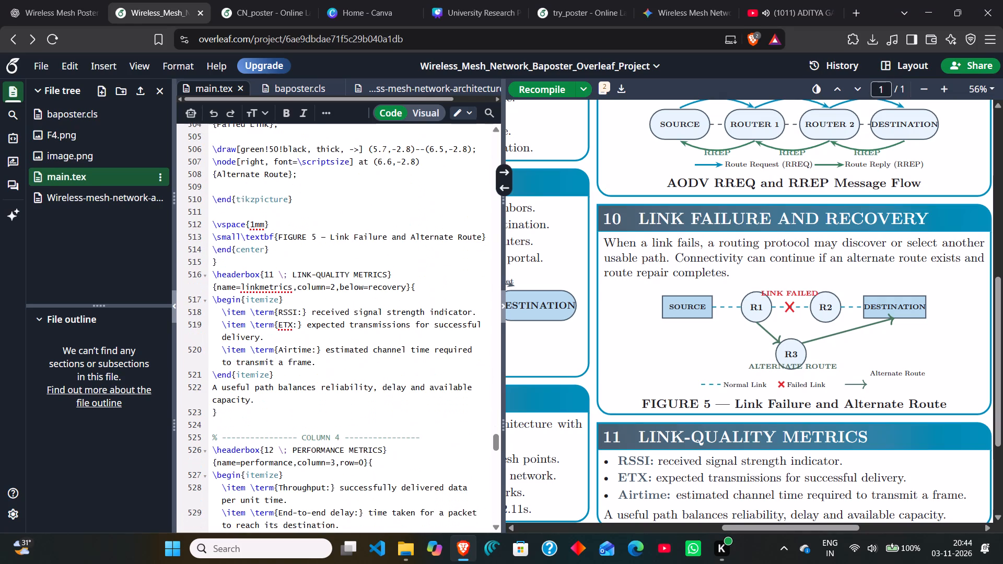